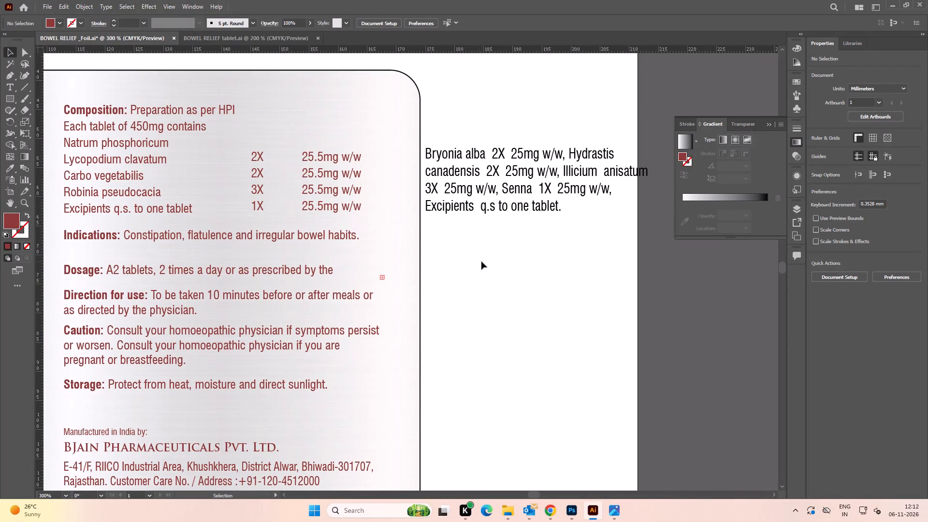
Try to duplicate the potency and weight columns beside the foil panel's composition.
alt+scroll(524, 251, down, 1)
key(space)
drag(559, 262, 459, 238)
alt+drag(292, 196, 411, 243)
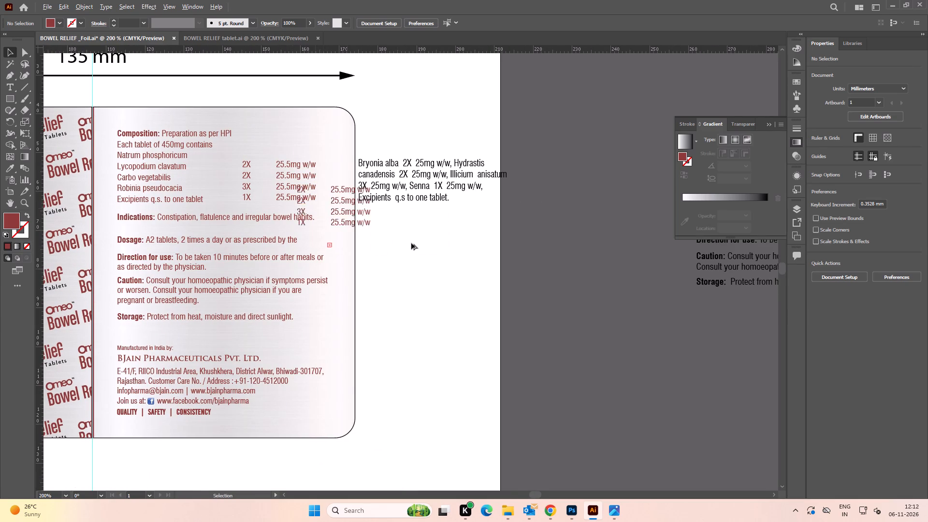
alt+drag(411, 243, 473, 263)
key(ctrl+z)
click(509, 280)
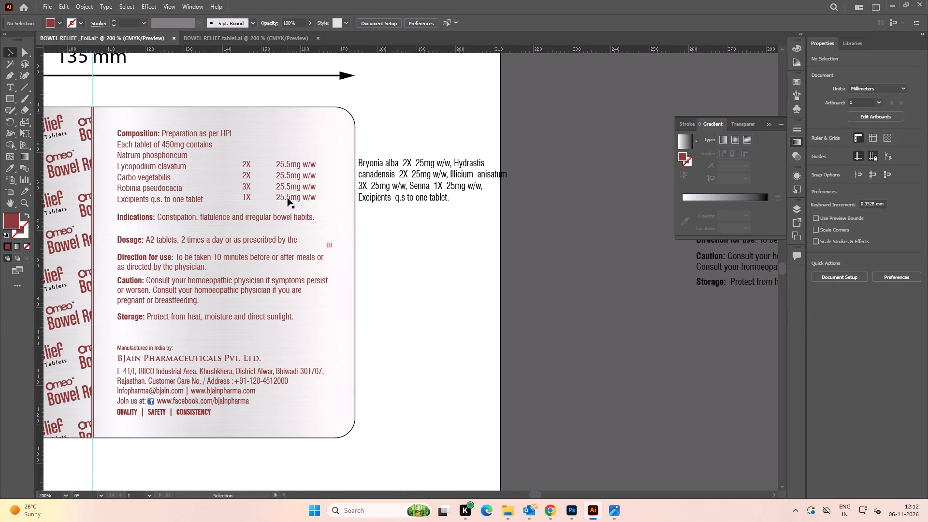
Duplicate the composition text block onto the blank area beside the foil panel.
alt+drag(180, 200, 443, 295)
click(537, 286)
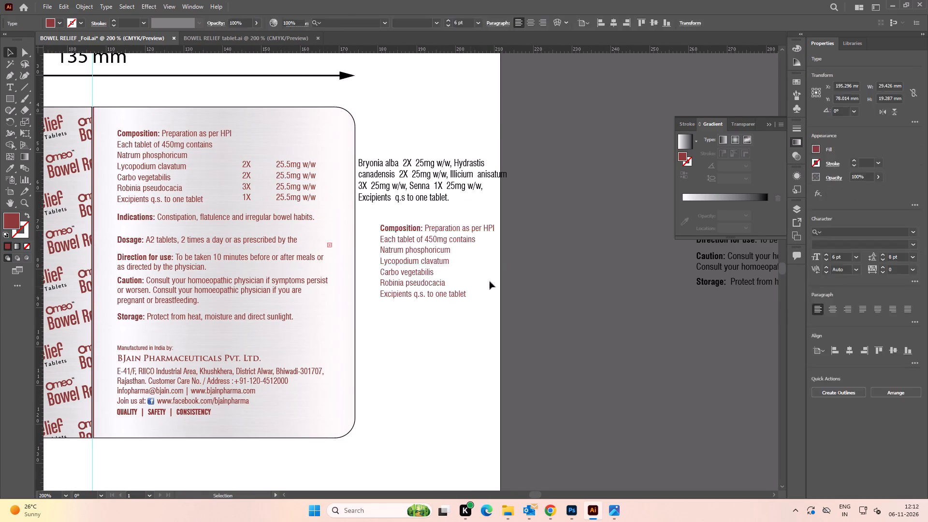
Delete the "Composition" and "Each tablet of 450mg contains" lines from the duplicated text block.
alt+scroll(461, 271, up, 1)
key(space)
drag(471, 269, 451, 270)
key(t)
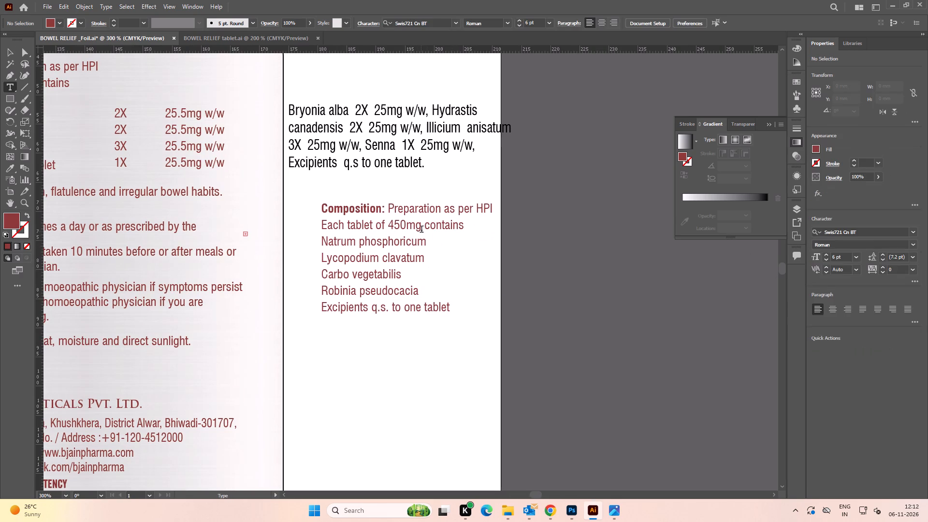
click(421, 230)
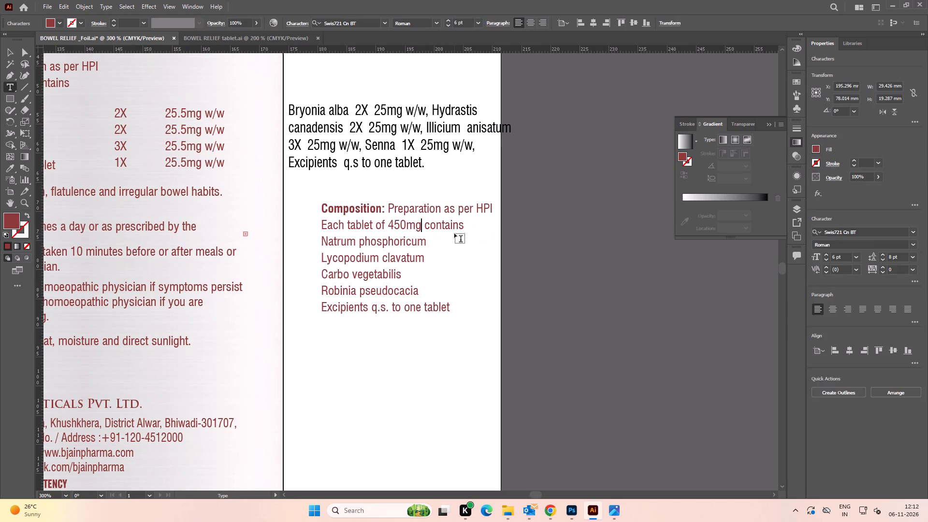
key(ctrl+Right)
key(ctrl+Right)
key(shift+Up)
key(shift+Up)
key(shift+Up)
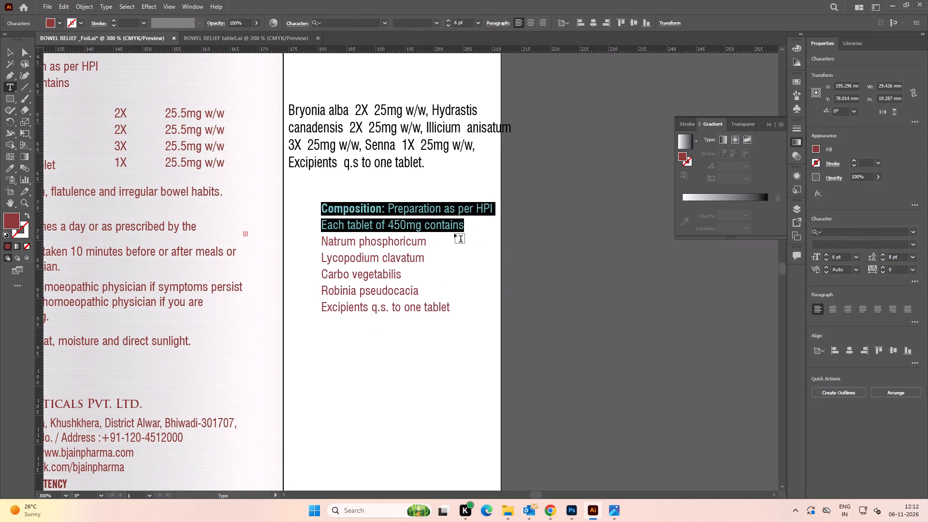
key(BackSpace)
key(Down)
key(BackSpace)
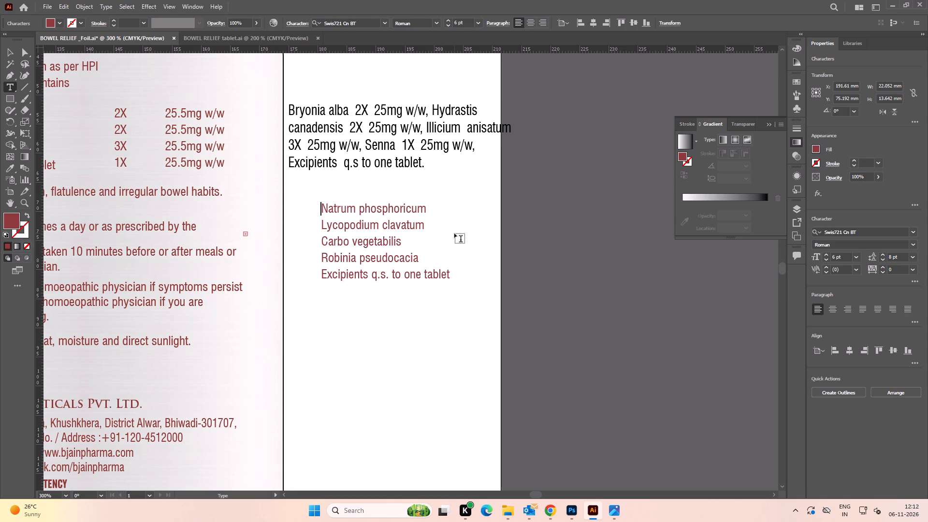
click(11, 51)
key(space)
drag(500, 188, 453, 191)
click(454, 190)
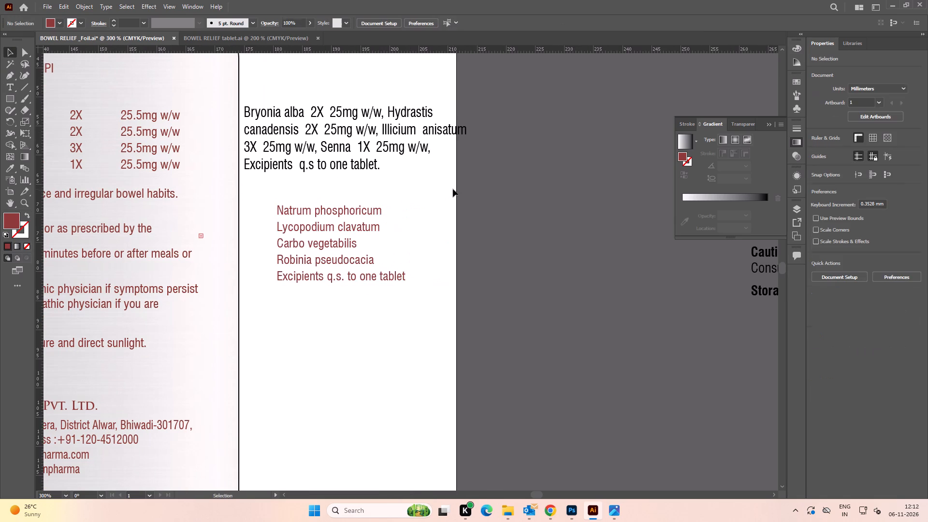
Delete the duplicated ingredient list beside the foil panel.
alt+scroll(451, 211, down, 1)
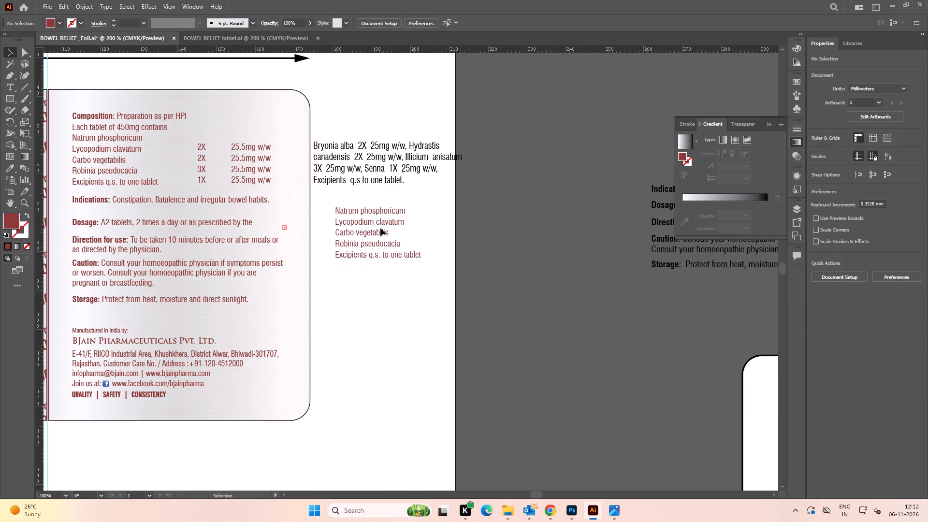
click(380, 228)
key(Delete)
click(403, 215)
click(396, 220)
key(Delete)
Examine the foil panel's composition and the black ingredient paragraph beside it.
key(space)
drag(358, 238, 387, 242)
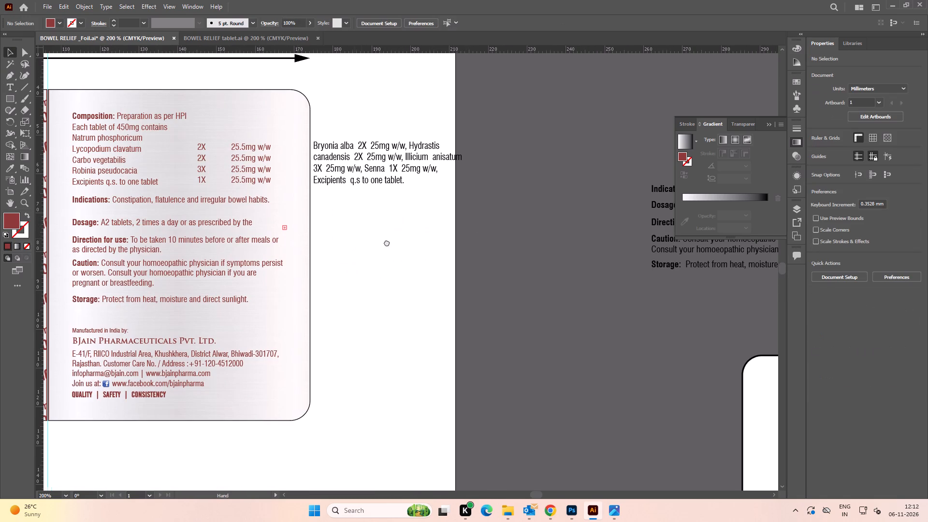
drag(387, 242, 438, 243)
alt+scroll(388, 229, up, 1)
key(space)
drag(447, 221, 489, 241)
alt+scroll(491, 227, down, 1)
key(space)
drag(495, 230, 511, 233)
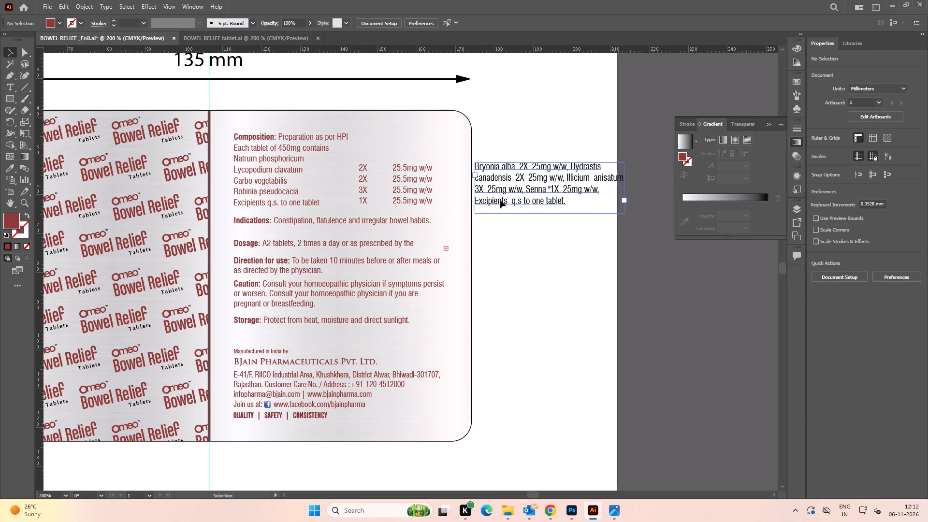
click(500, 200)
click(525, 249)
key(space)
drag(545, 258, 507, 258)
alt+scroll(510, 205, up, 1)
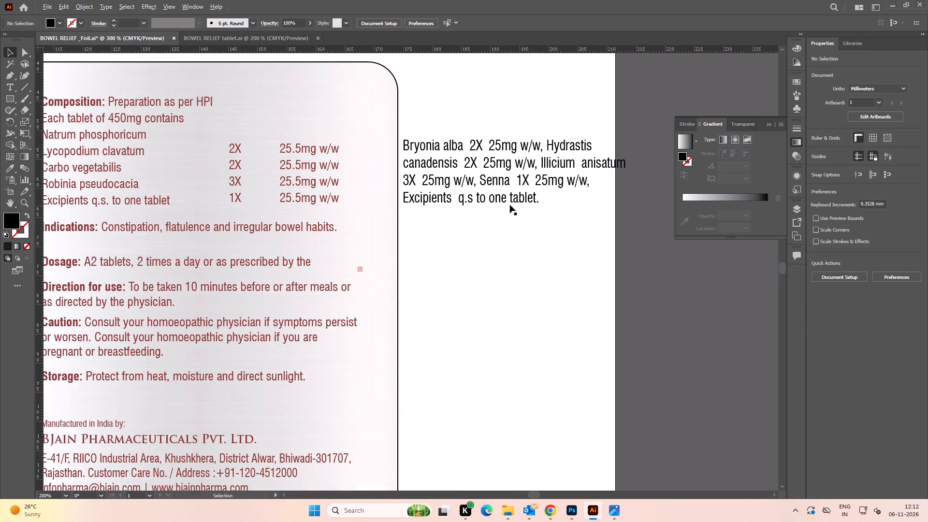
key(space)
drag(524, 202, 505, 205)
alt+scroll(505, 203, down, 1)
alt+scroll(498, 192, up, 1)
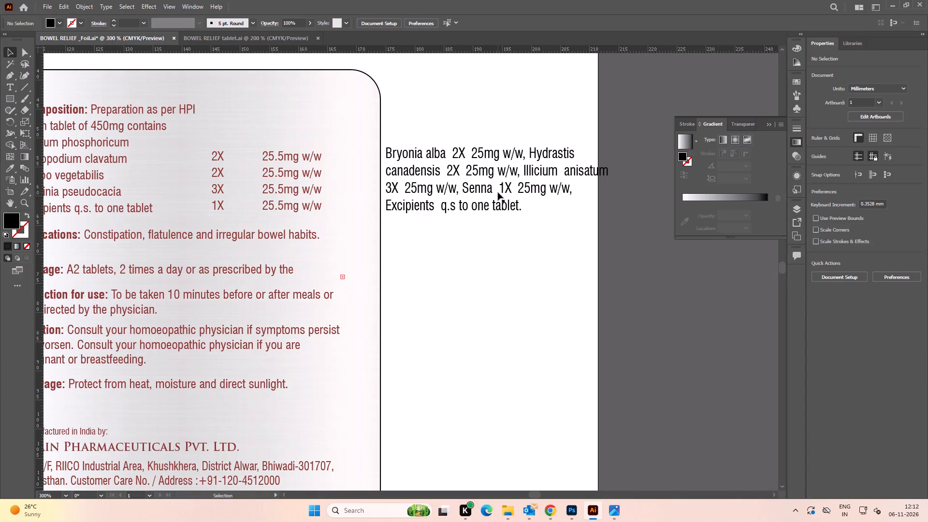
key(space)
drag(479, 201, 537, 205)
alt+scroll(518, 238, down, 1)
key(space)
drag(542, 253, 526, 249)
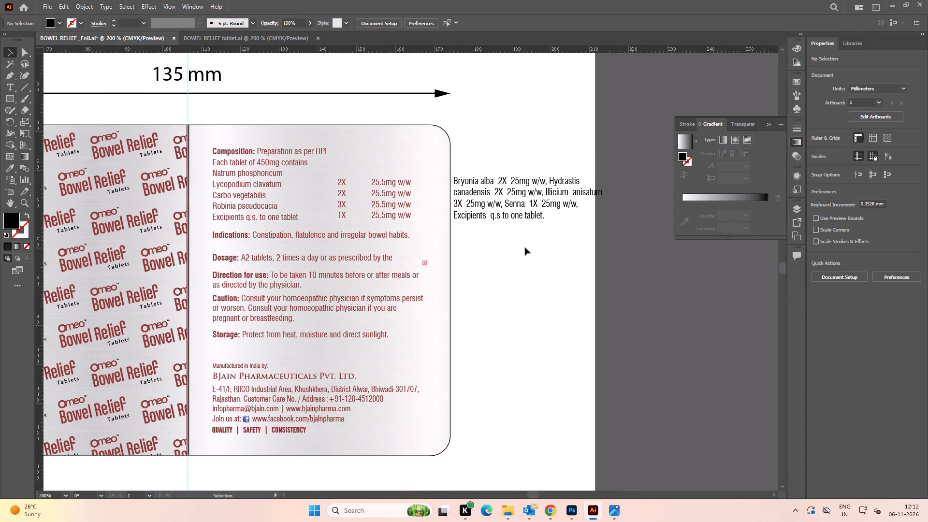
Switch to File Explorer and look in the BOWEL RELIEF Foil folder for its artwork file.
key(alt+Tab)
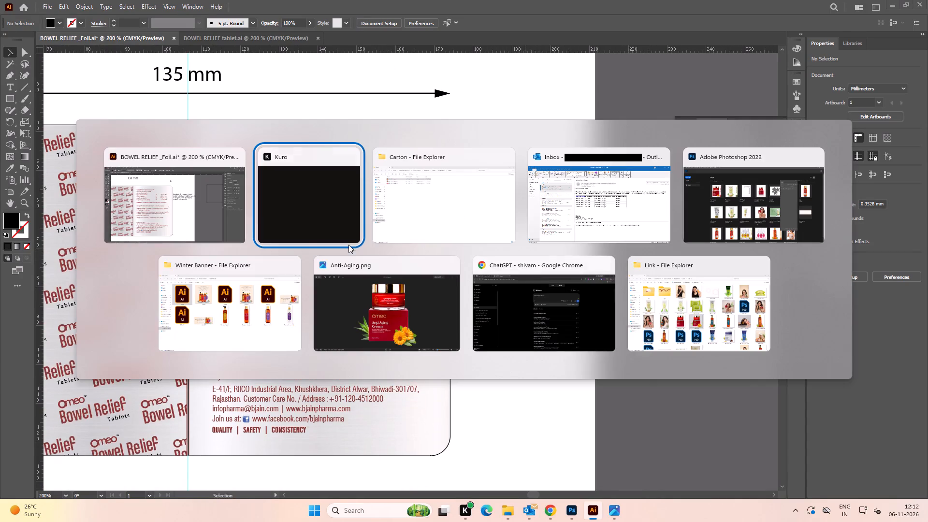
alt+click(441, 213)
click(441, 239)
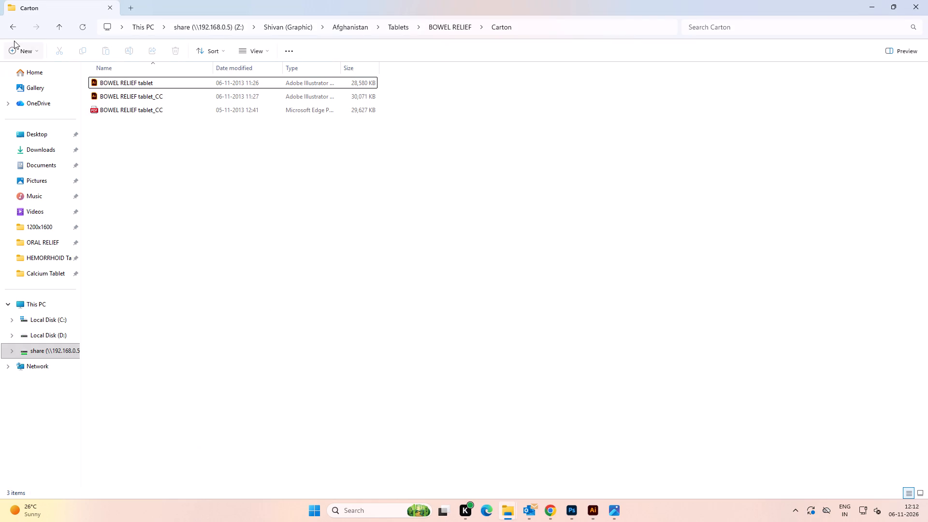
click(14, 25)
double_click(330, 169)
click(132, 82)
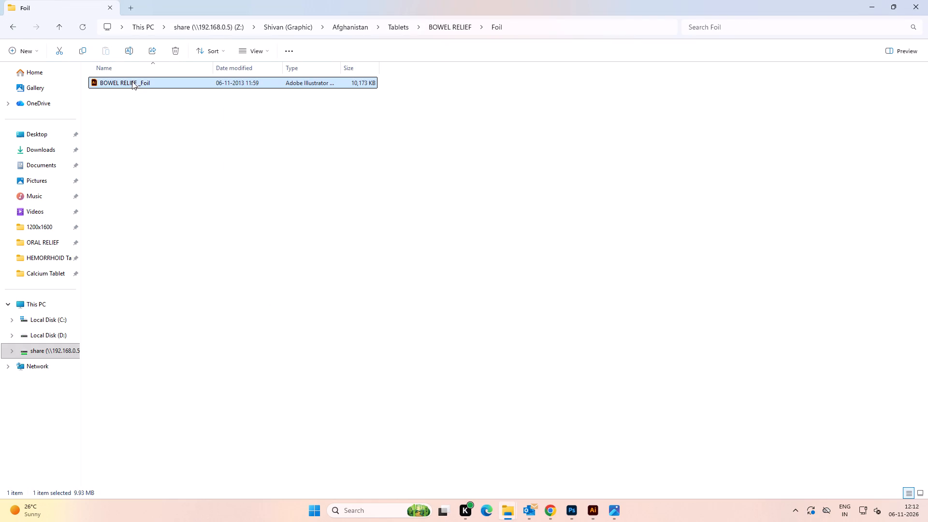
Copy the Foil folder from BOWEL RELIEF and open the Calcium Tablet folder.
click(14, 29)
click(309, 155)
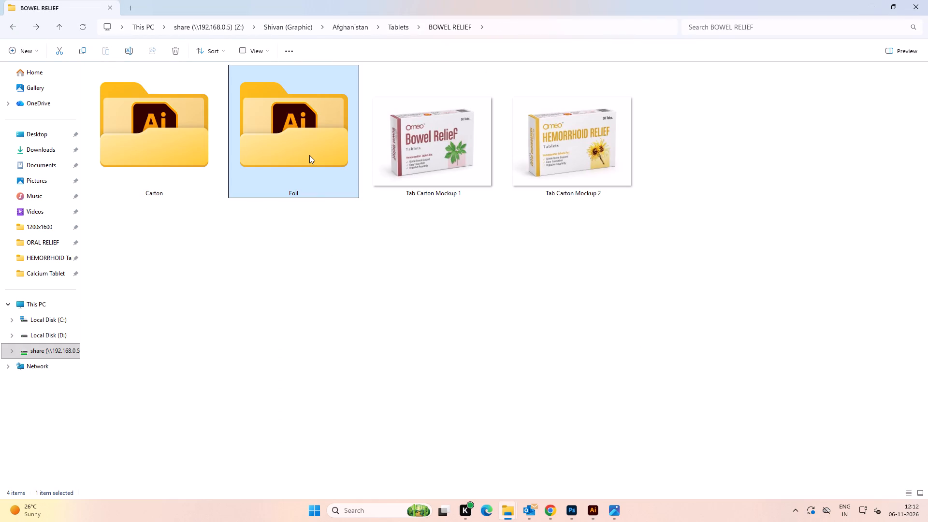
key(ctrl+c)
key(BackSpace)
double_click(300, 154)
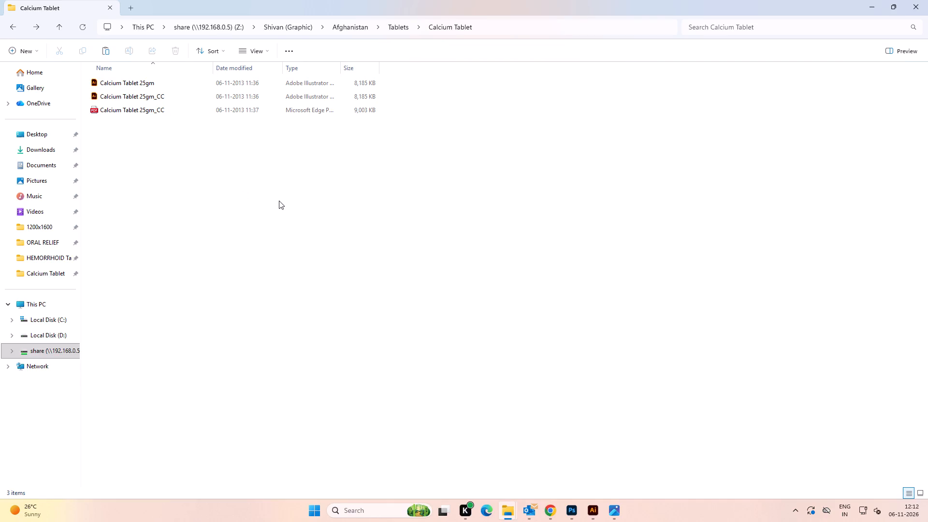
Switch back to Illustrator and put Hydrastis canadensis and Illicium anisatum on separate lines in the black ingredient text.
key(alt+Tab)
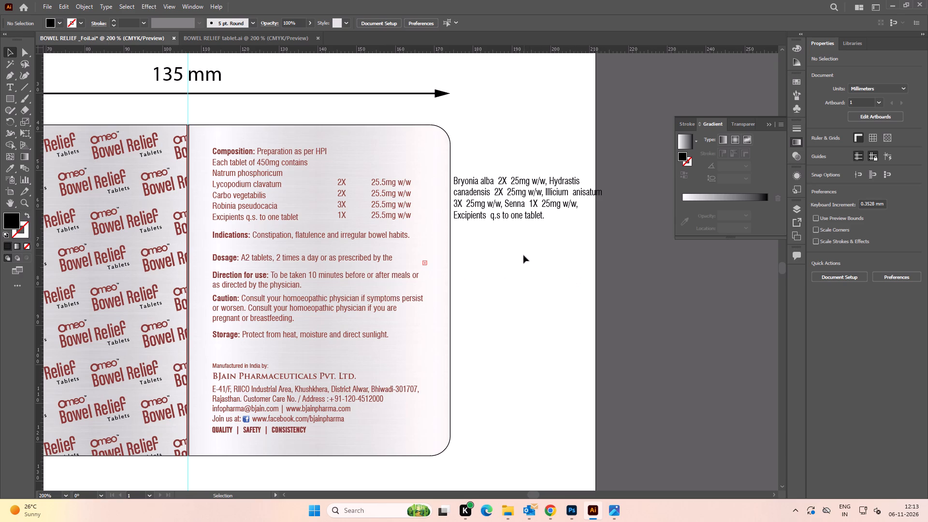
alt+scroll(546, 203, up, 1)
alt+scroll(546, 203, down, 1)
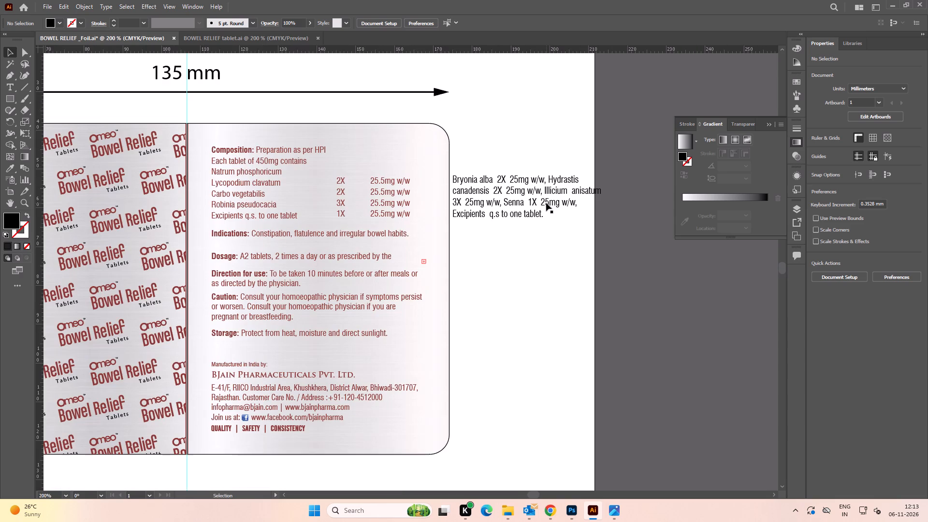
key(space)
drag(546, 203, 551, 203)
key(t)
click(554, 185)
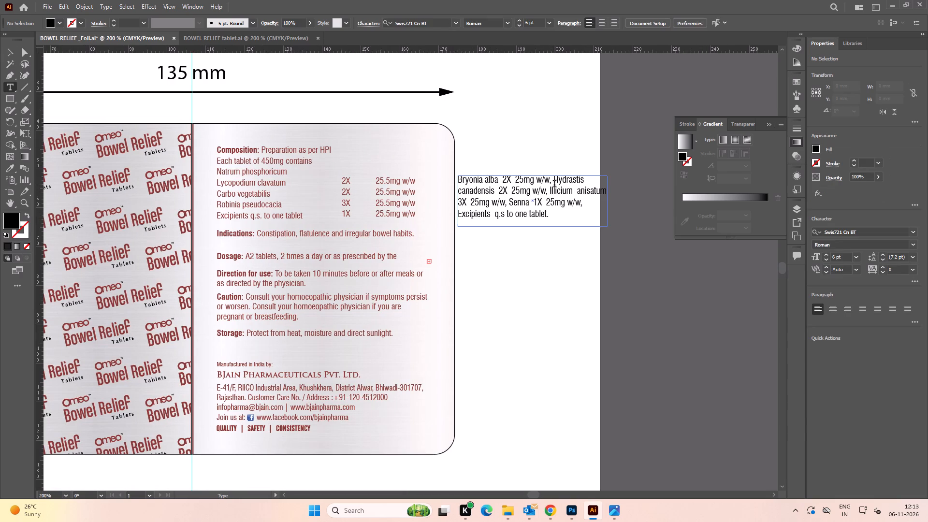
key(BackSpace)
key(Return)
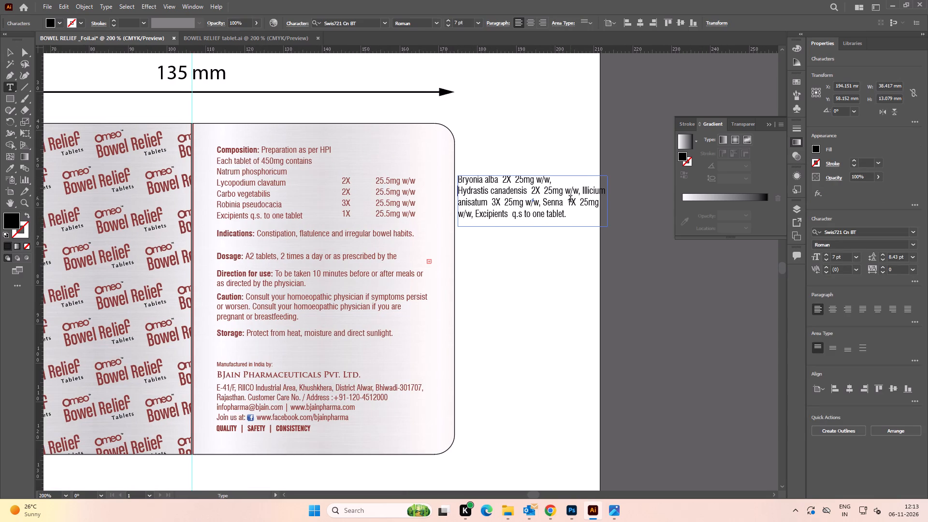
key(ctrl+Right)
key(ctrl+Right)
key(ctrl+Right)
key(ctrl+Right)
key(ctrl+Right)
key(ctrl+Right)
key(BackSpace)
key(Return)
Put the Senna and Excipients entries on separate lines in the black ingredient text.
key(ctrl+Right)
key(ctrl+Right)
key(ctrl+Right)
key(ctrl+Right)
key(ctrl+Right)
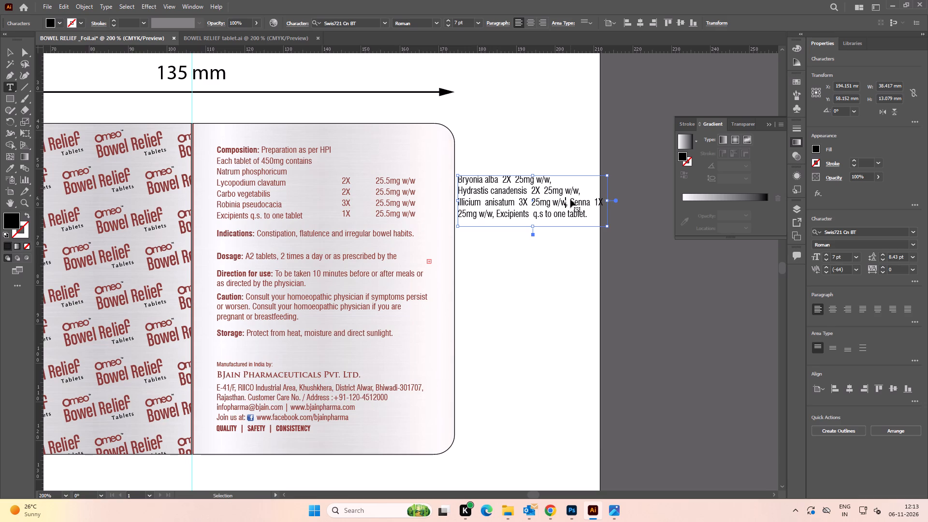
key(ctrl+Right)
key(BackSpace)
key(Return)
key(ctrl+Right)
key(ctrl+Right)
key(ctrl+Right)
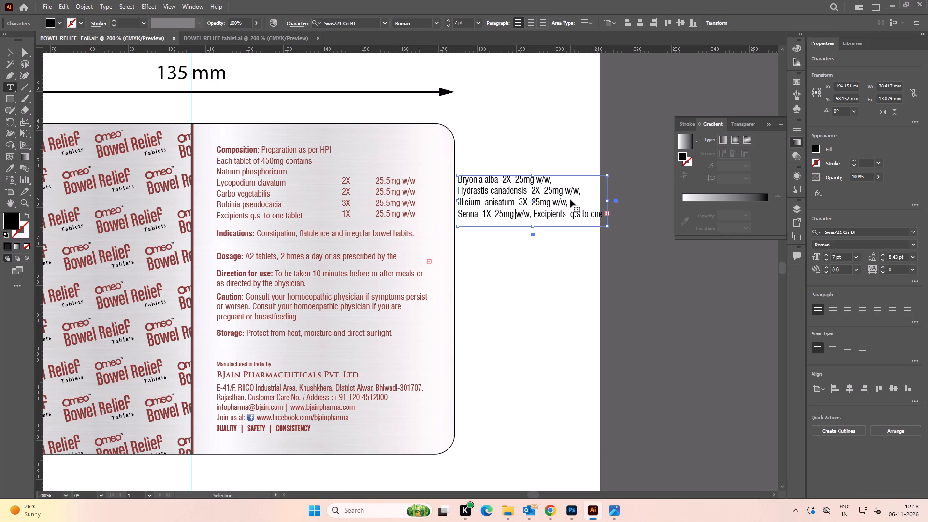
key(ctrl+Right)
key(ctrl+Right)
key(BackSpace)
key(Return)
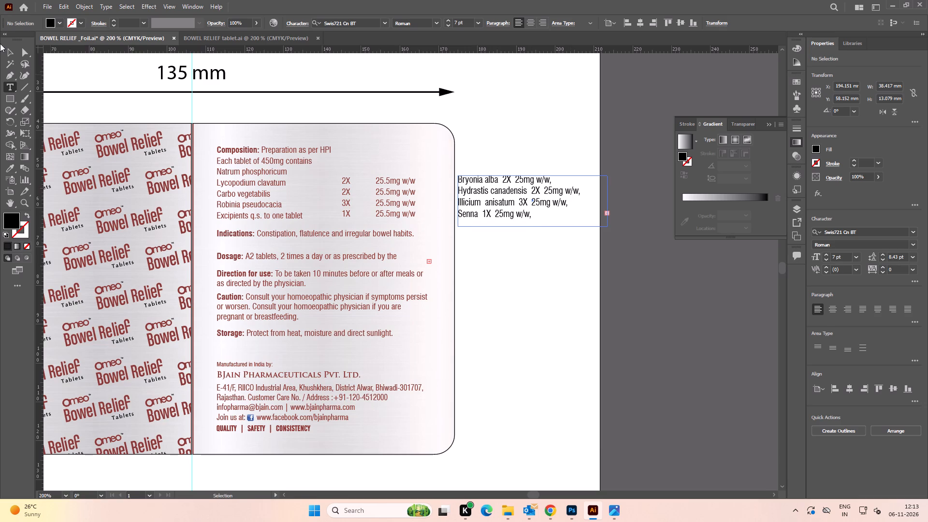
Extend the black ingredient text frame downward to fit the Excipients line.
click(12, 52)
drag(533, 226, 536, 244)
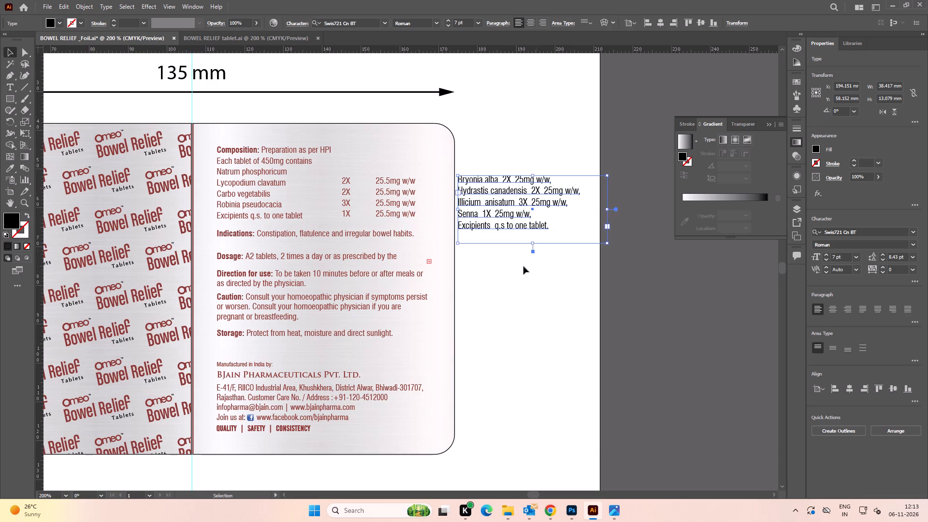
click(523, 271)
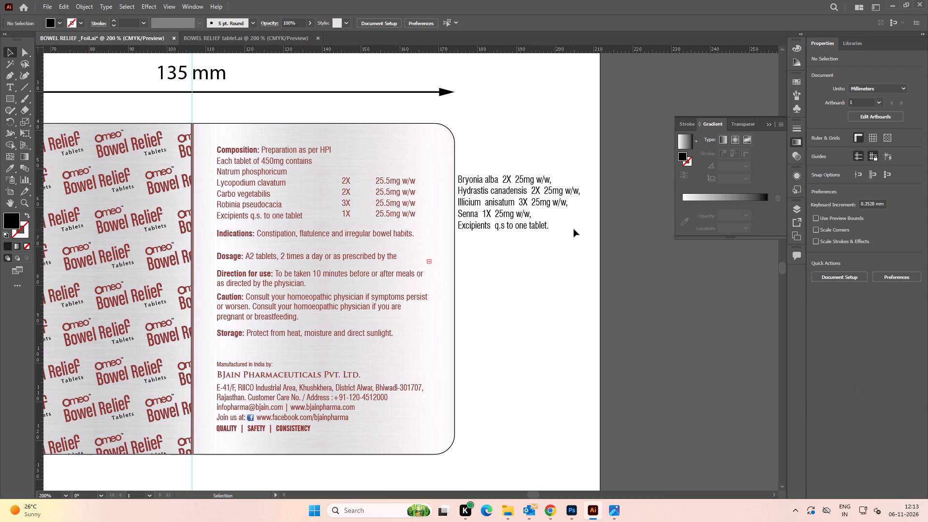
Examine the composition text in the BOWEL RELIEF tablet carton document.
click(229, 37)
key(space)
key(space)
key(space)
key(space)
drag(486, 196, 401, 284)
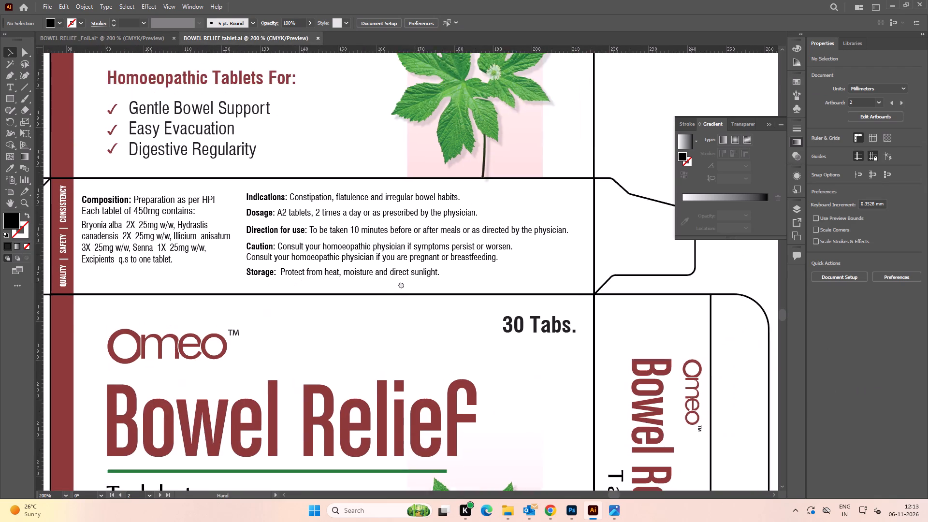
drag(401, 284, 616, 248)
alt+scroll(333, 229, up, 1)
key(space)
click(418, 224)
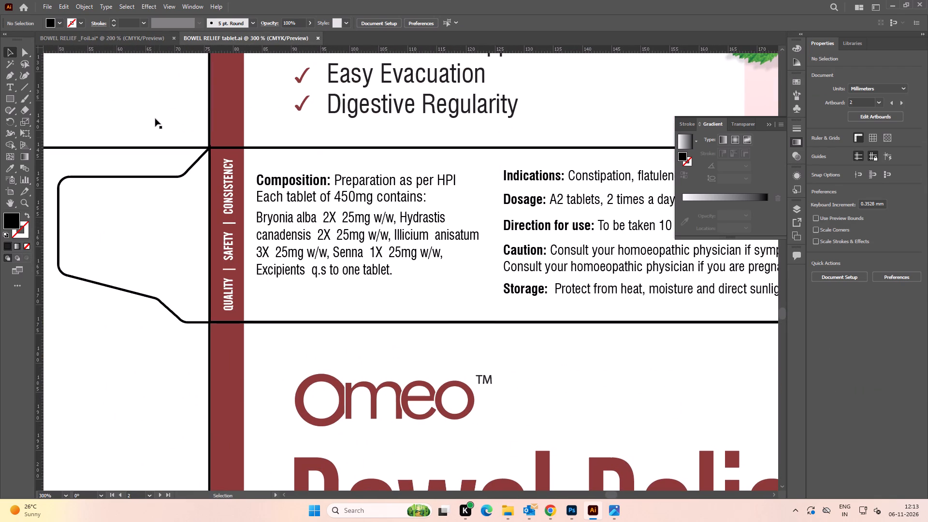
Switch back to the BOWEL RELIEF foil document and bring the red composition and black ingredient text into view together.
click(136, 40)
key(space)
drag(394, 163, 380, 160)
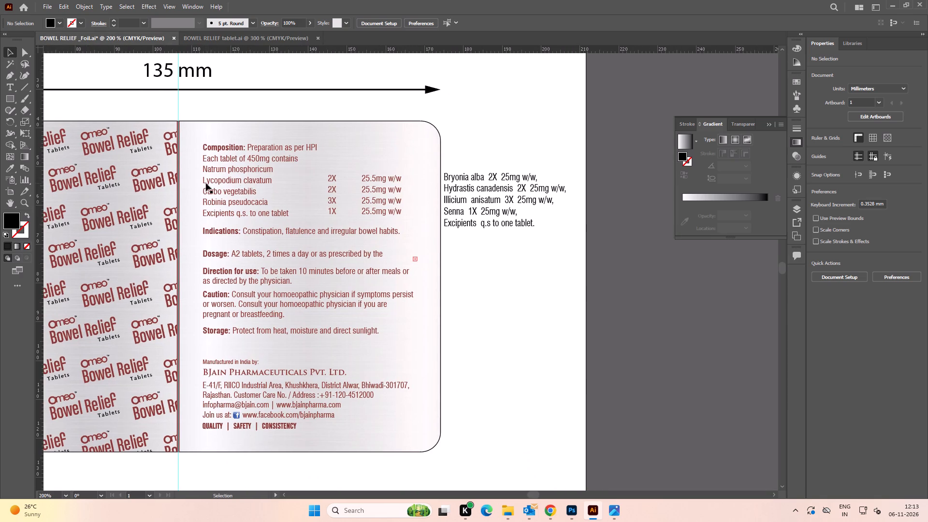
key(space)
drag(416, 200, 408, 200)
alt+scroll(377, 199, up, 1)
key(space)
drag(302, 199, 325, 203)
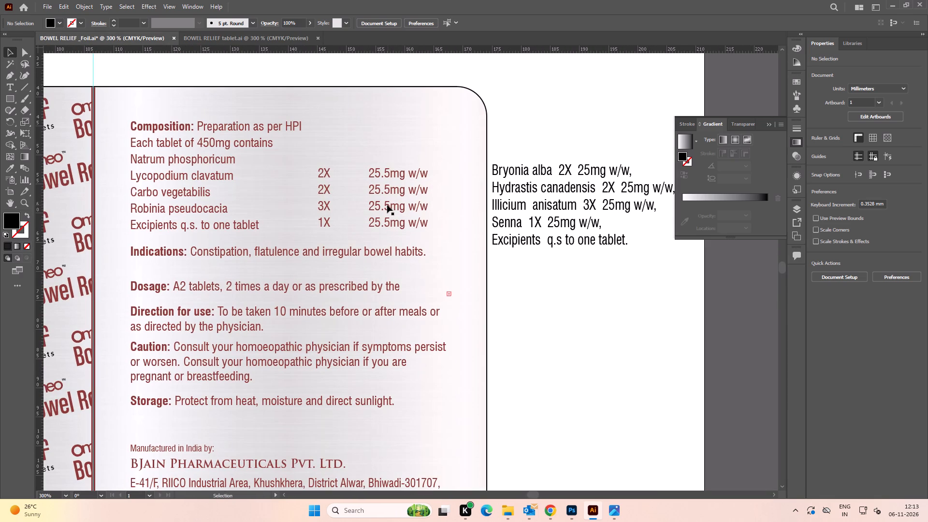
key(space)
drag(479, 221, 435, 218)
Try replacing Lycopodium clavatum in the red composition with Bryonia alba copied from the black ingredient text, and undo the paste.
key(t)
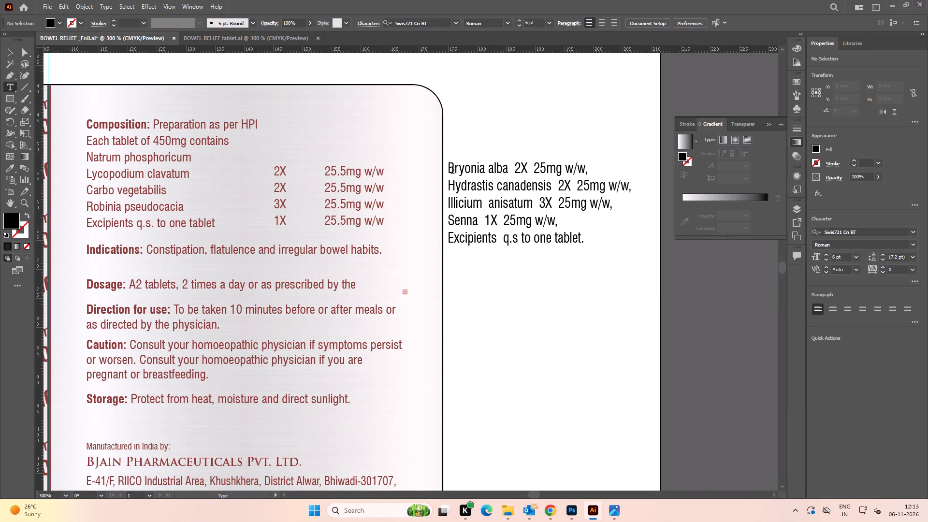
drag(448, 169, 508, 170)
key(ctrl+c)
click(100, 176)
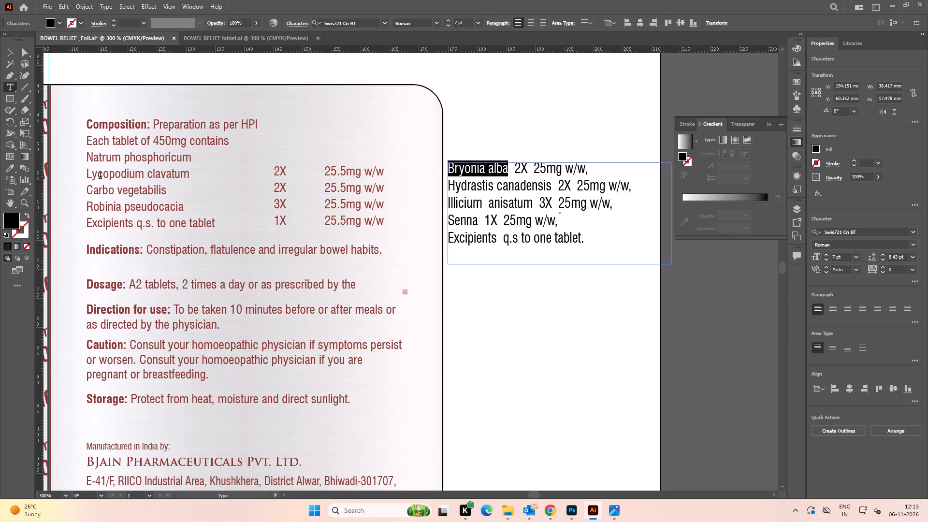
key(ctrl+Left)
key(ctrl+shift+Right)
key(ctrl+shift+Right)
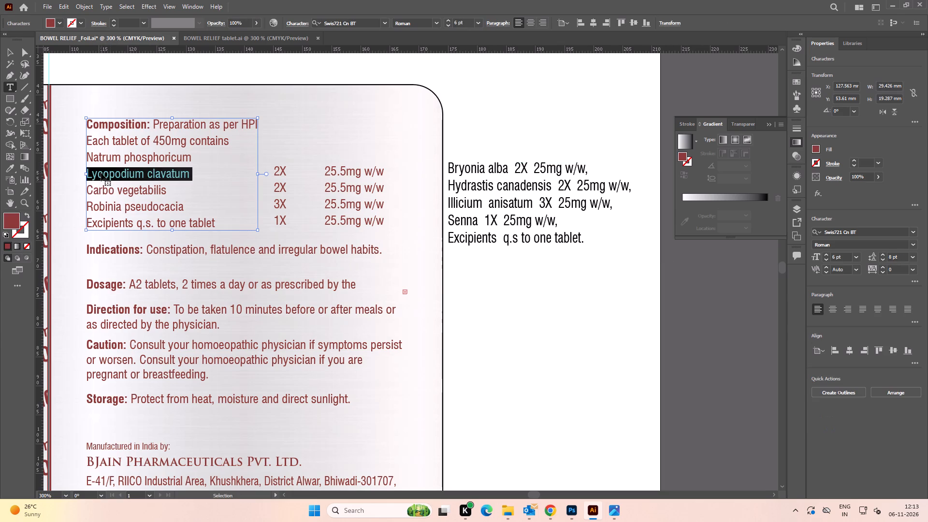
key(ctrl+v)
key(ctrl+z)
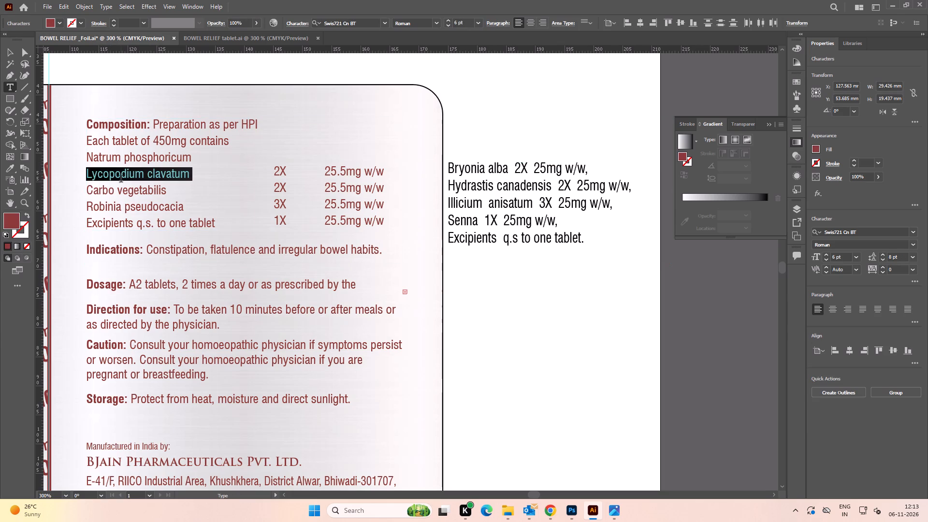
Duplicate the black ingredient text block about 19 mm below the original.
click(7, 52)
key(space)
key(space)
drag(552, 292, 453, 261)
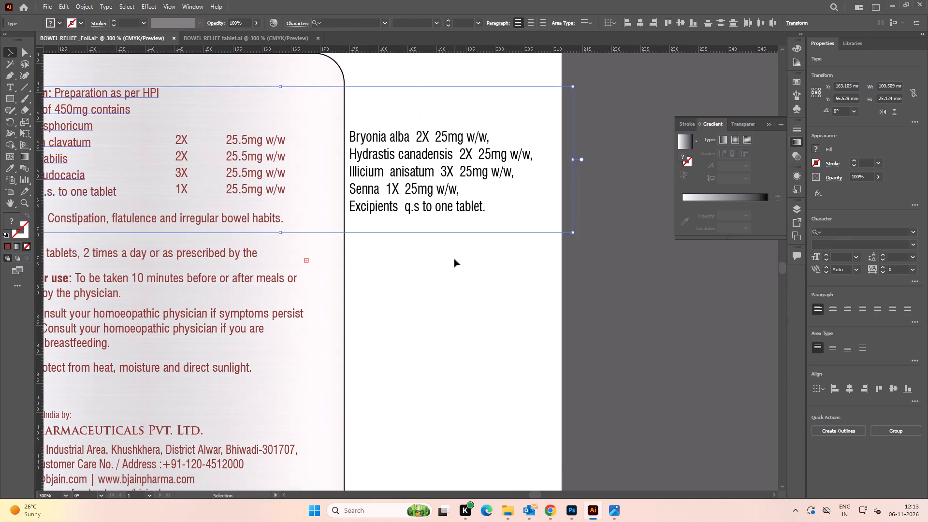
click(454, 259)
alt+drag(436, 211, 451, 320)
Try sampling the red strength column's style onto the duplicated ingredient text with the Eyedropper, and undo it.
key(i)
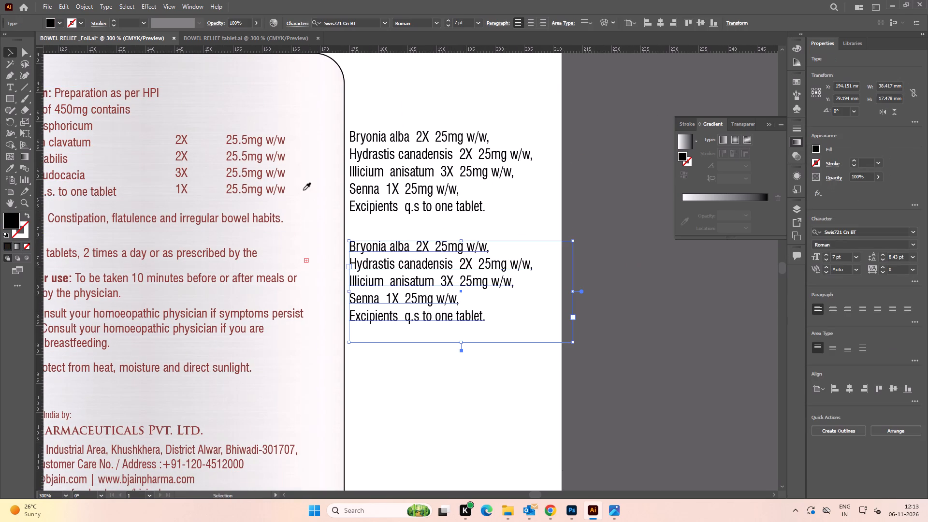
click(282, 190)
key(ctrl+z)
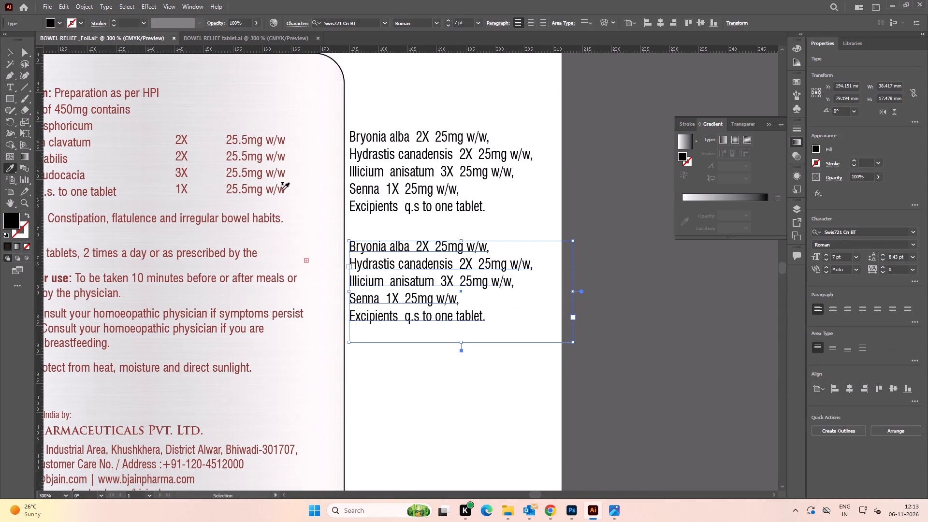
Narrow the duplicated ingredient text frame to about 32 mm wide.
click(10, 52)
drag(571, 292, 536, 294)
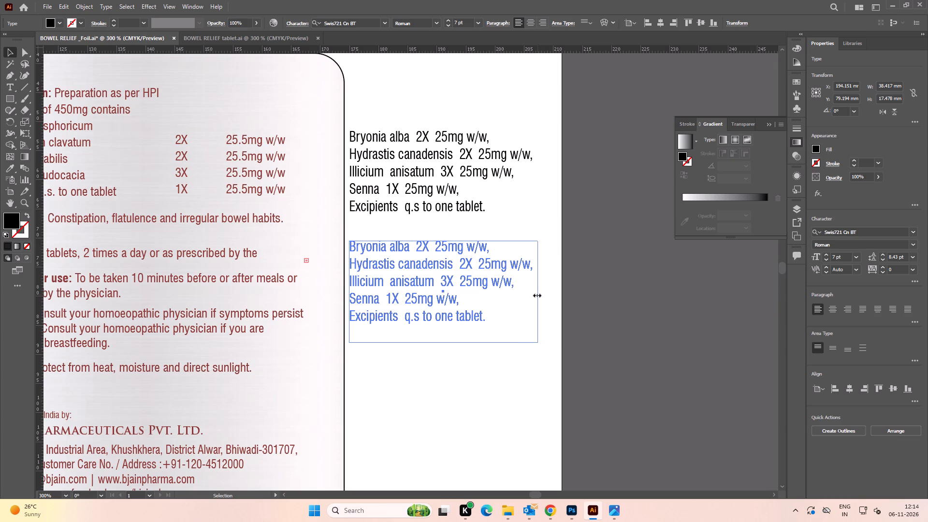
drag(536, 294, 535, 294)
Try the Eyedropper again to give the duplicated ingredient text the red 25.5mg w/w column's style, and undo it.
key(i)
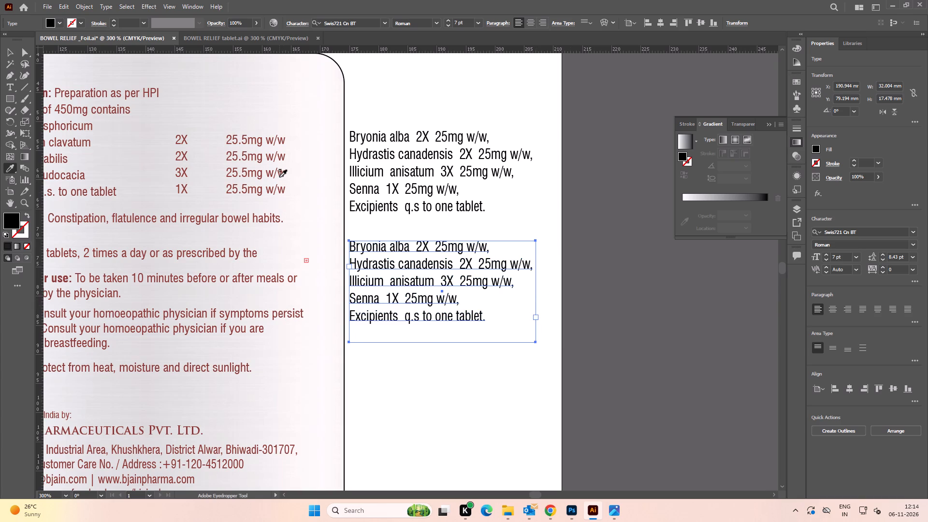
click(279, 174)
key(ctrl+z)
Shorten the duplicated ingredient text frame to about 14.6 mm high.
click(8, 52)
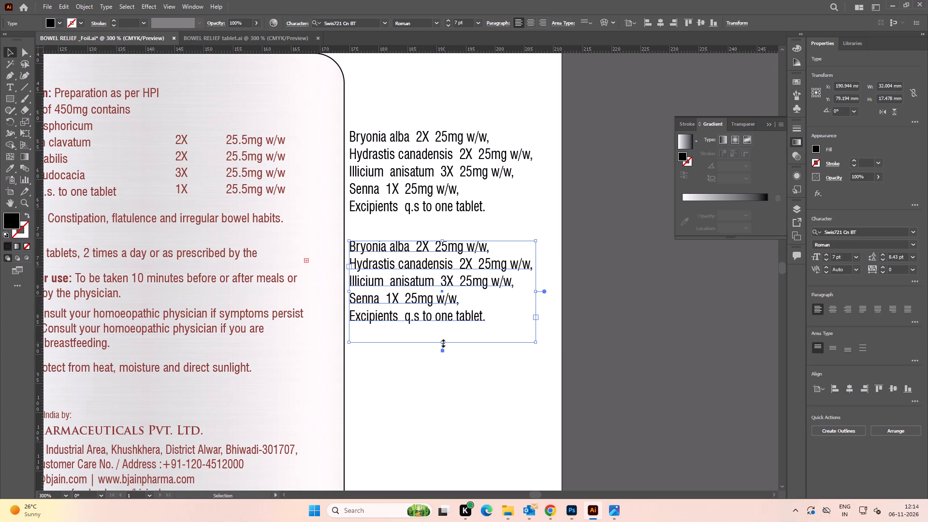
drag(441, 342, 438, 325)
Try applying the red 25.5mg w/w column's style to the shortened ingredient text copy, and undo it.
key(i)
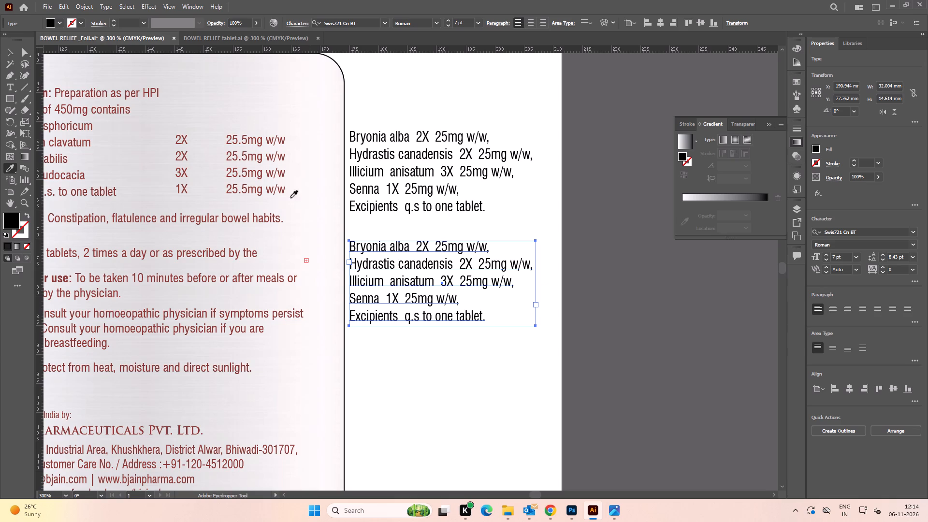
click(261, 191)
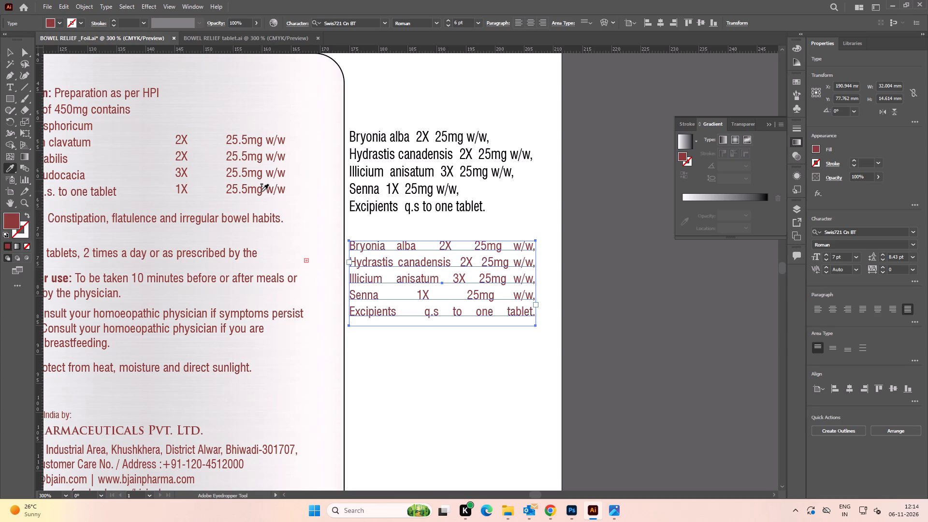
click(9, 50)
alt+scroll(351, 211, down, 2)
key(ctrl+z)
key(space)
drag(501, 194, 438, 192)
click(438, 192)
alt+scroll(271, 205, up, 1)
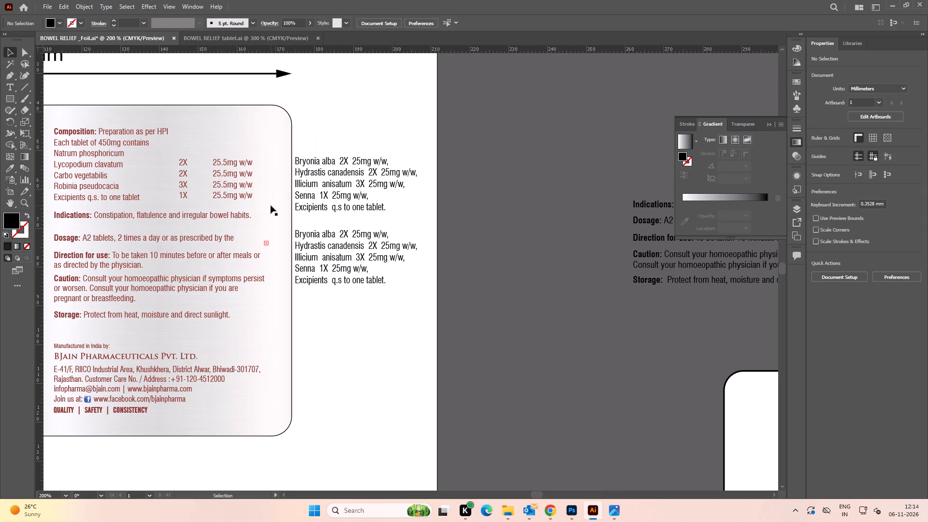
Check the character settings of the red 25.5mg w/w column.
key(t)
click(226, 195)
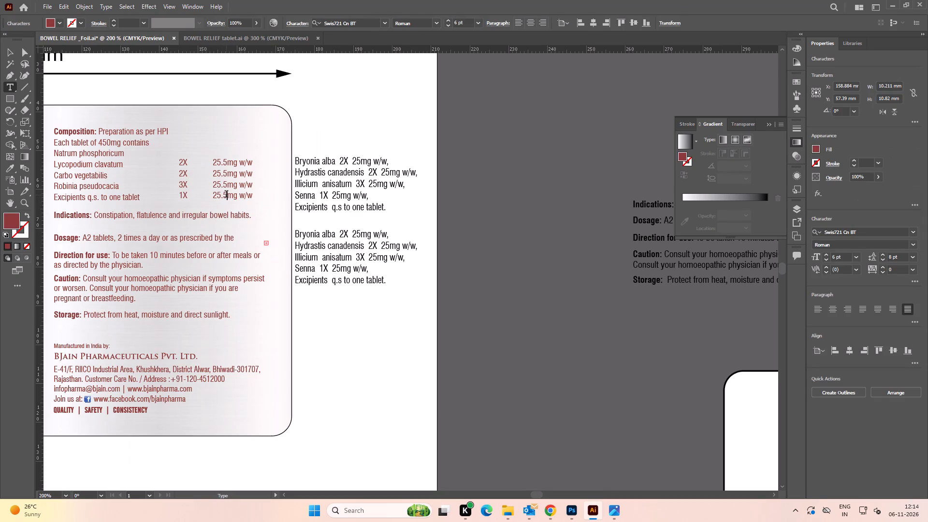
click(127, 199)
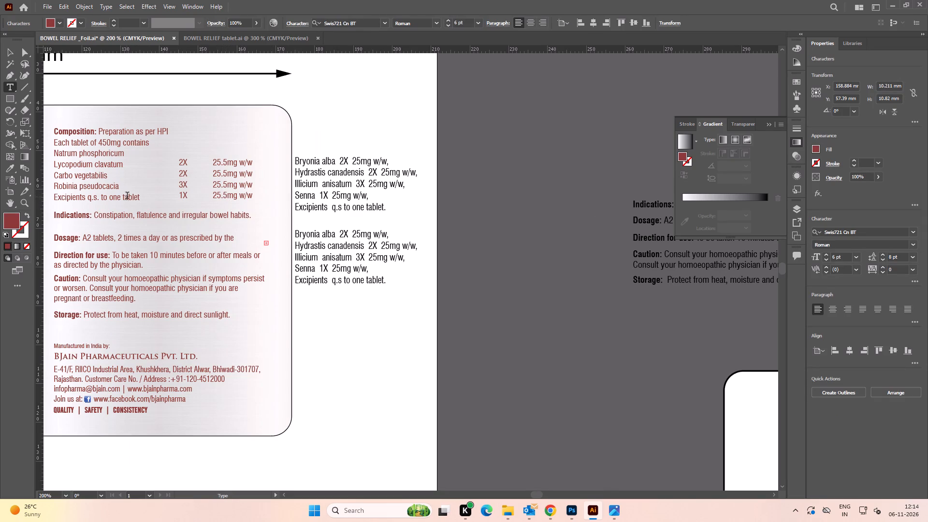
click(14, 50)
Set the duplicated ingredient text's font size to 6 pt.
click(362, 249)
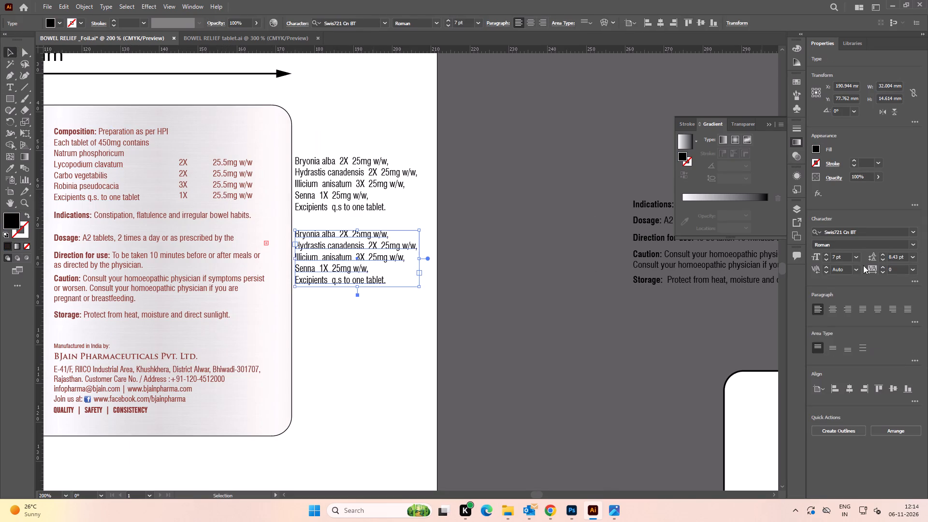
click(845, 256)
key(ctrl+a)
key(6)
key(Return)
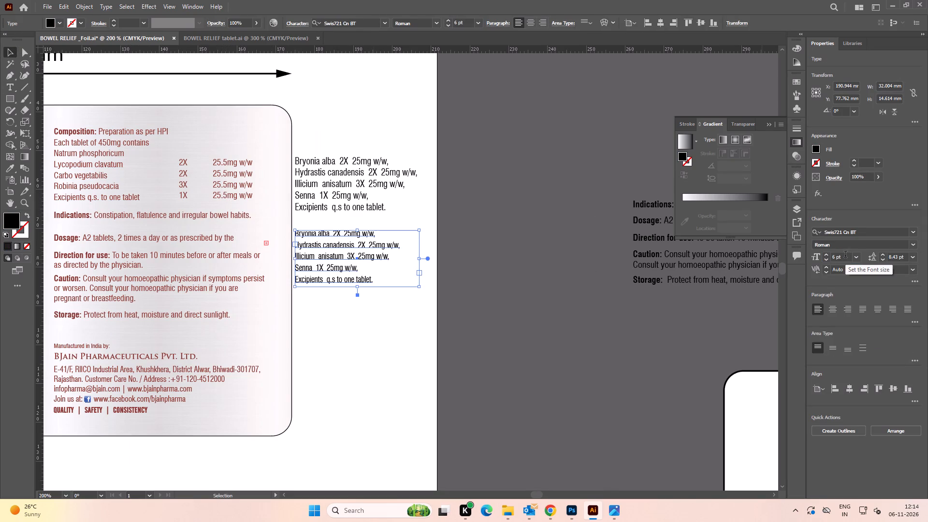
click(399, 346)
Narrow the 6 pt ingredient text frame to about 28 mm wide, keeping each ingredient on one line.
alt+scroll(334, 242, up, 3)
click(334, 277)
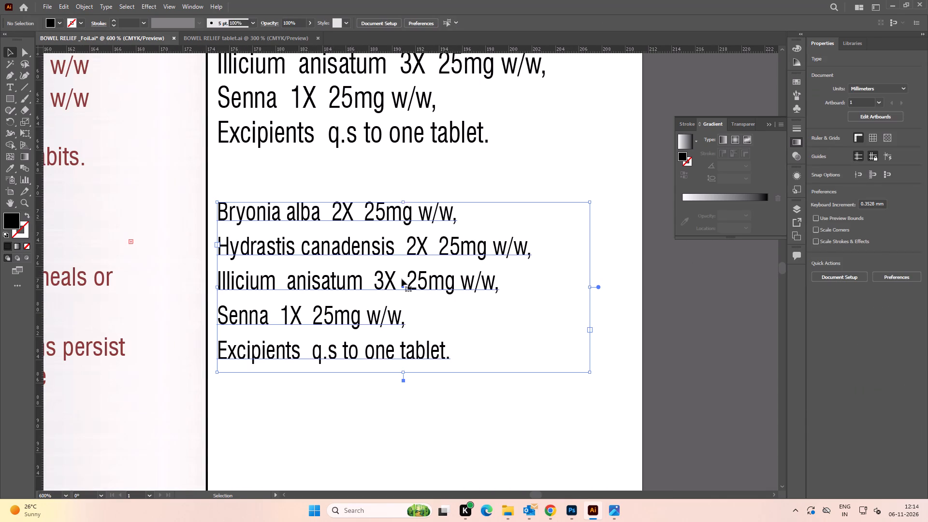
drag(591, 286, 583, 286)
drag(583, 286, 530, 284)
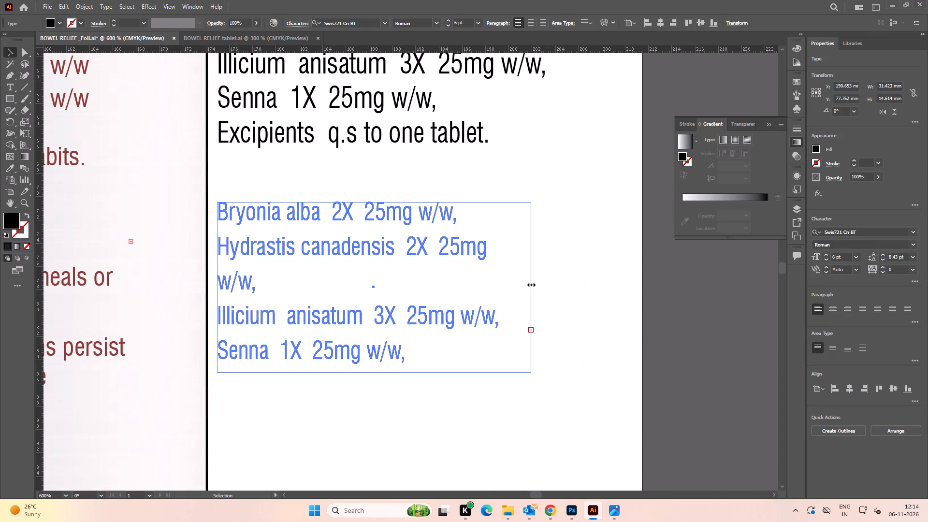
drag(530, 284, 544, 283)
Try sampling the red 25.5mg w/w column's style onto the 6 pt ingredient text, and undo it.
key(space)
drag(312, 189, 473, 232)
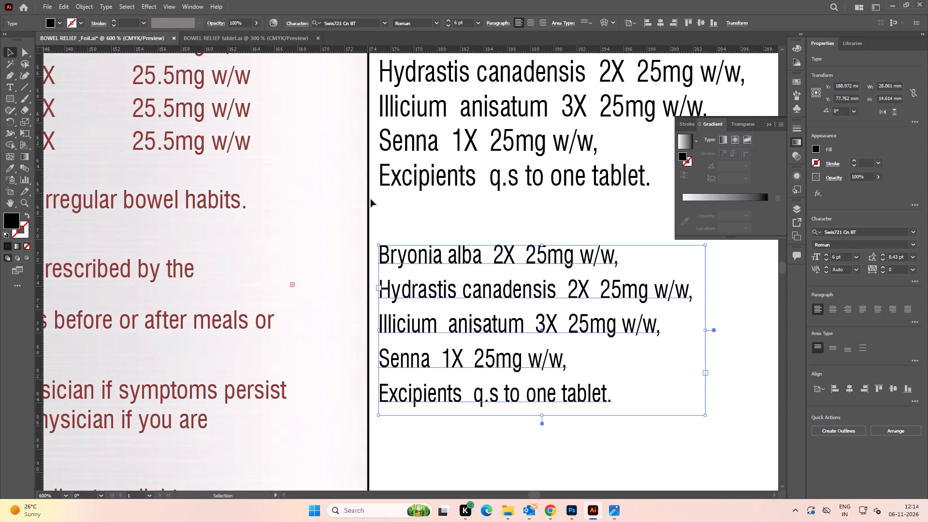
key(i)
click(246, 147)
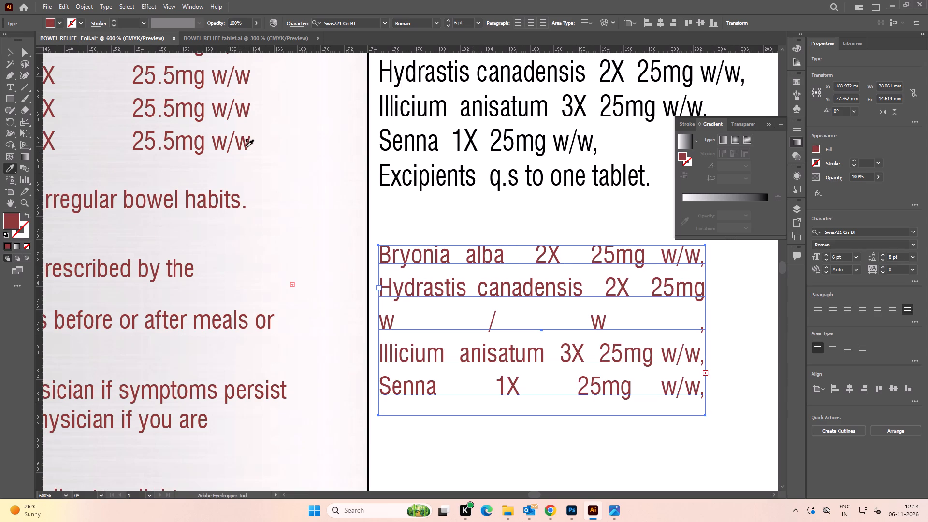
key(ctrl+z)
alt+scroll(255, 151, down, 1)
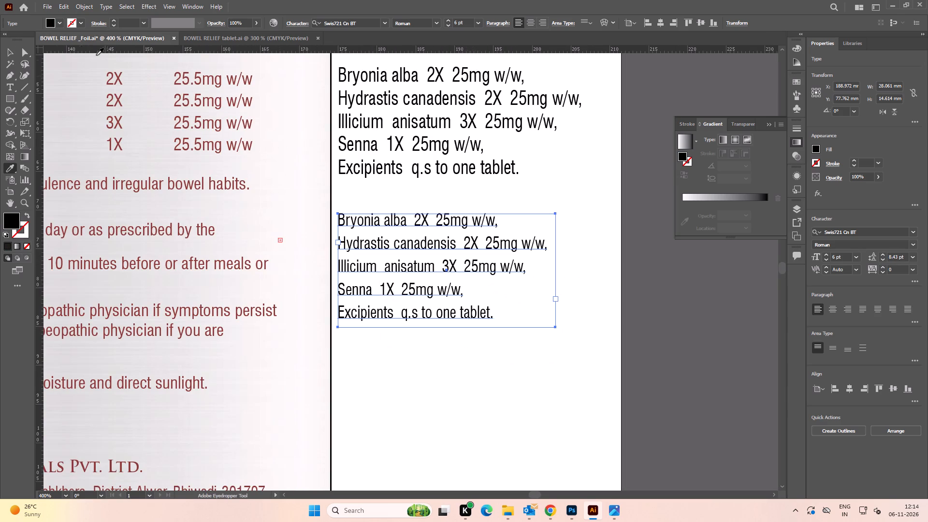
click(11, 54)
Ungroup the red potency and 25.5mg w/w columns in the foil composition.
click(230, 141)
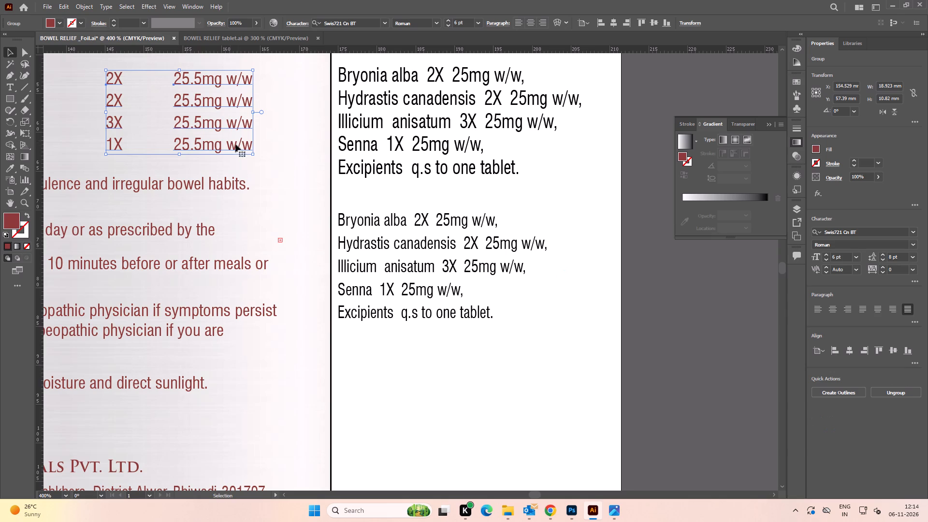
click(621, 194)
click(216, 146)
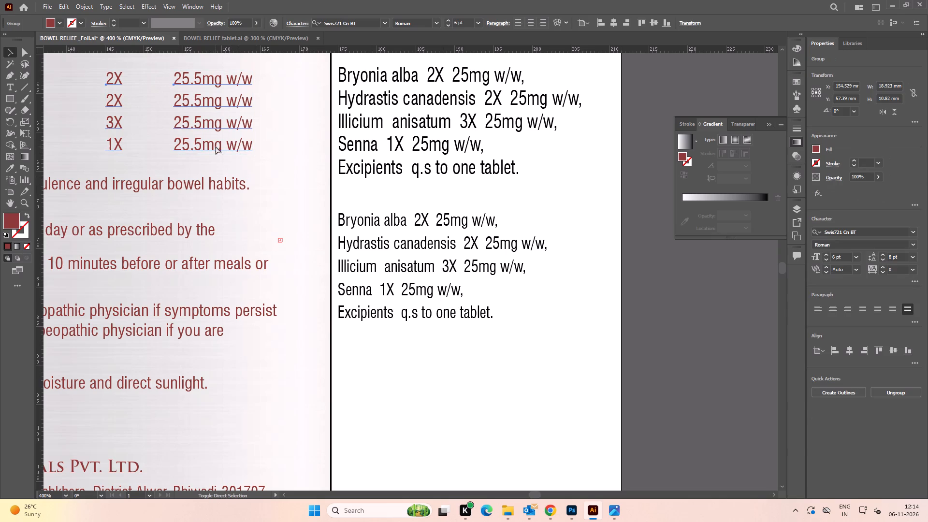
key(ctrl+shift+g)
click(590, 189)
click(211, 145)
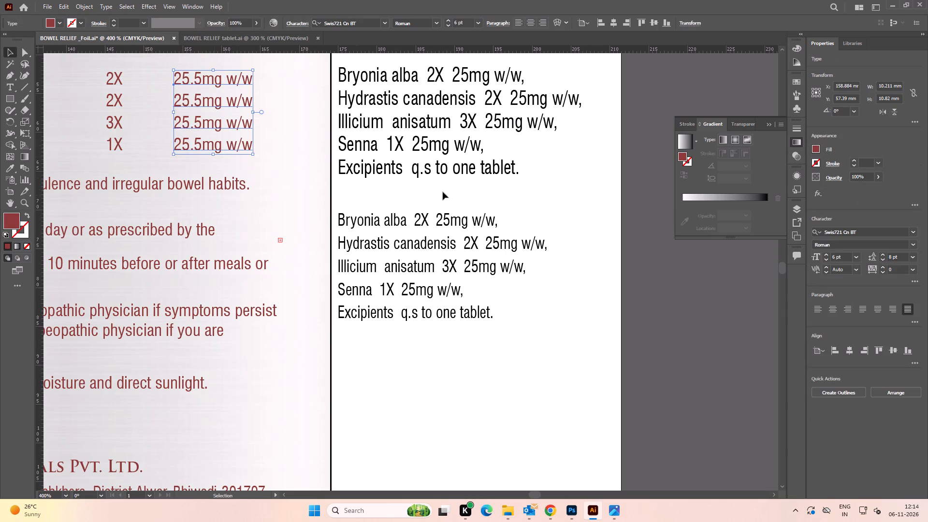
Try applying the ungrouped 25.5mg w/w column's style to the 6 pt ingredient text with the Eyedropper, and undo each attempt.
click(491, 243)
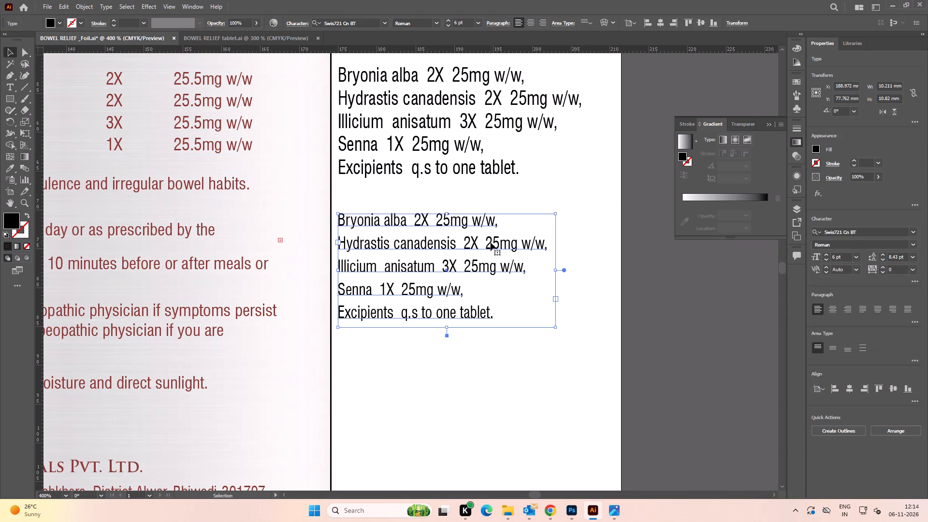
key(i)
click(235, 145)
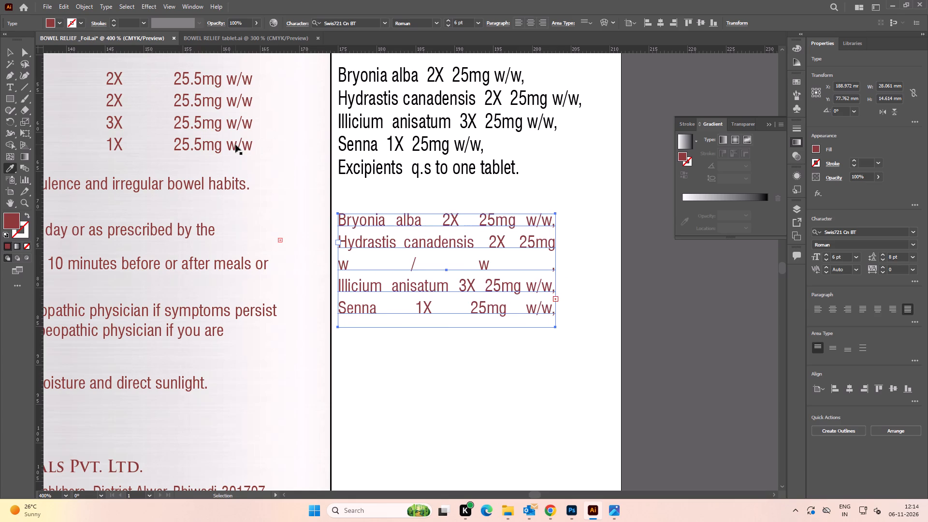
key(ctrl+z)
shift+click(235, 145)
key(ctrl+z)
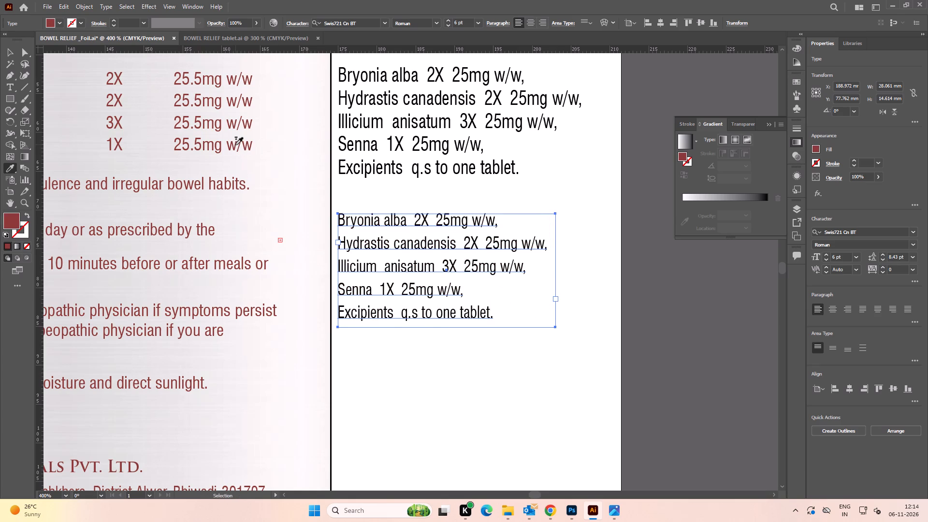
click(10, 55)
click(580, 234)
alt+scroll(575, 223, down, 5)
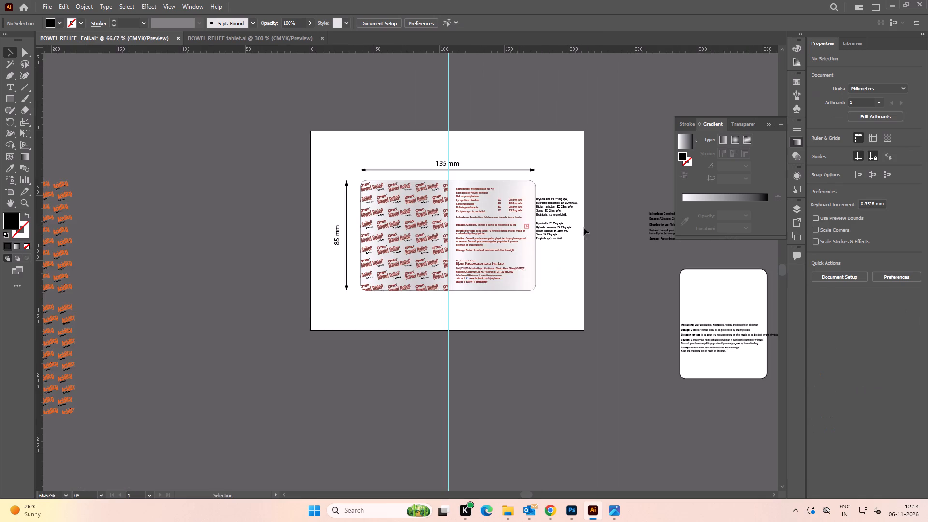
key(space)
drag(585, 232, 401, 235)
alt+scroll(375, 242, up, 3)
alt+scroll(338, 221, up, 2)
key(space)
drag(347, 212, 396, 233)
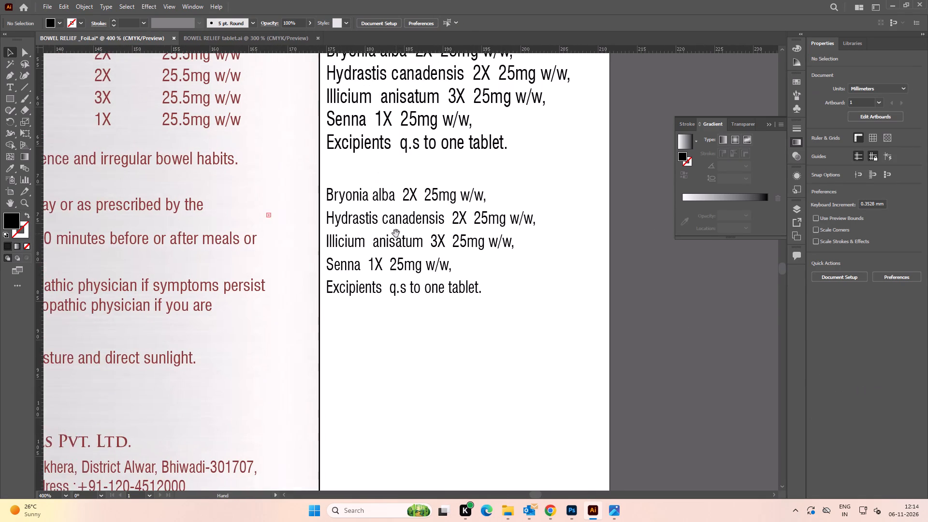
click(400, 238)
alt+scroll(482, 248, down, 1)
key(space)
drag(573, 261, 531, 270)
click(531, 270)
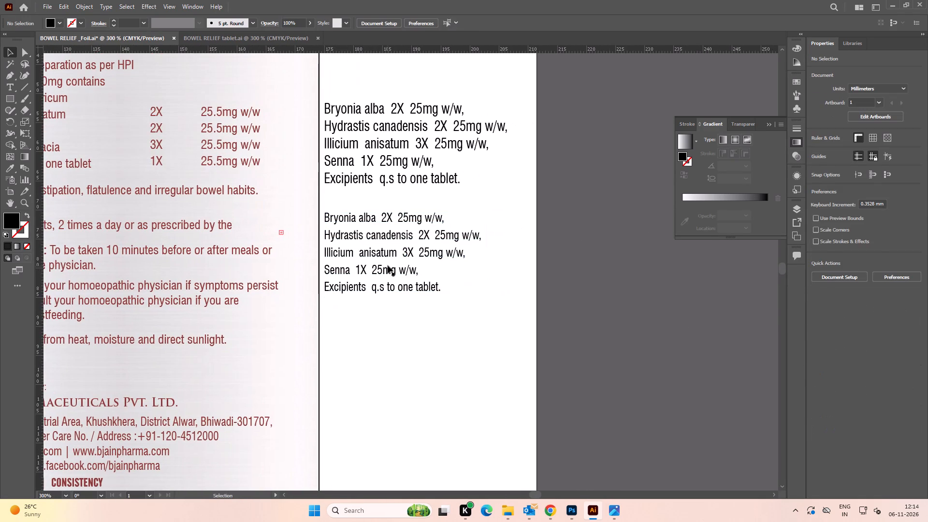
Compare the 6 pt ingredient text with the red 25.5mg w/w column and set the ingredient text's leading to 8 pt.
click(388, 265)
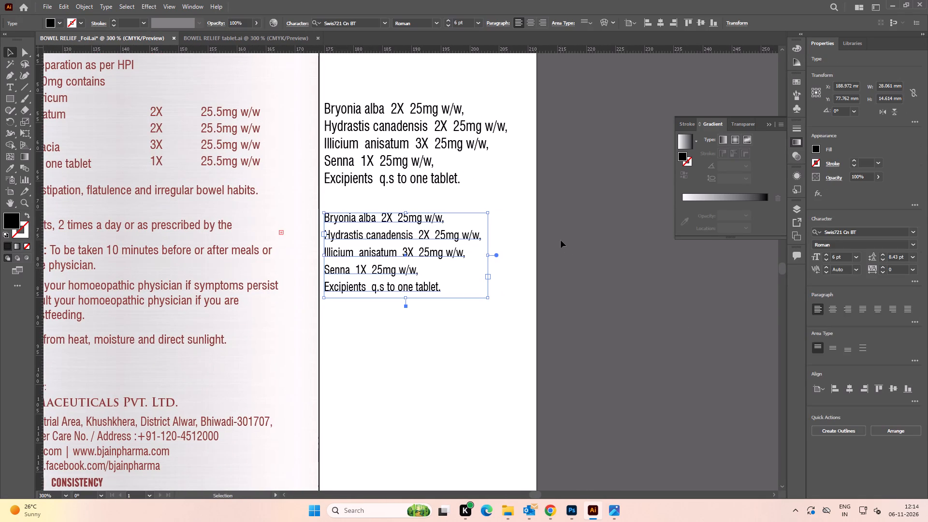
click(227, 165)
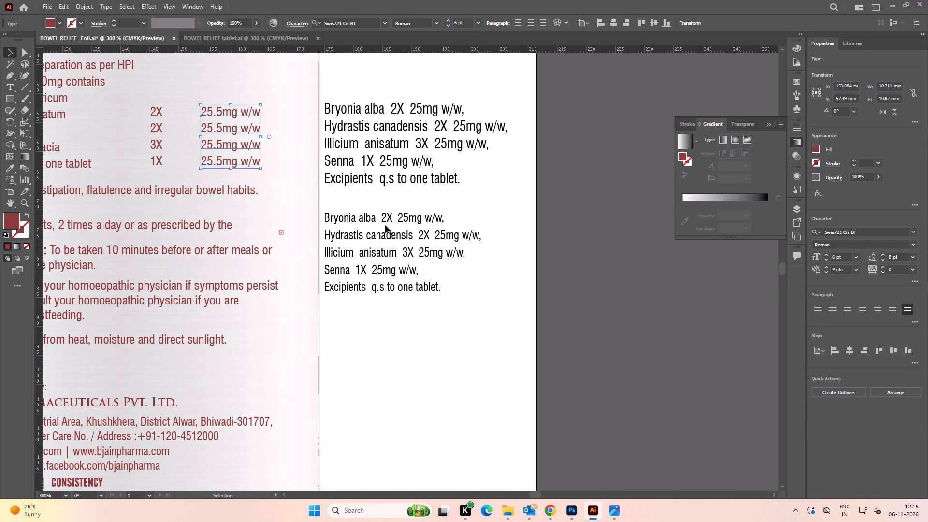
click(415, 237)
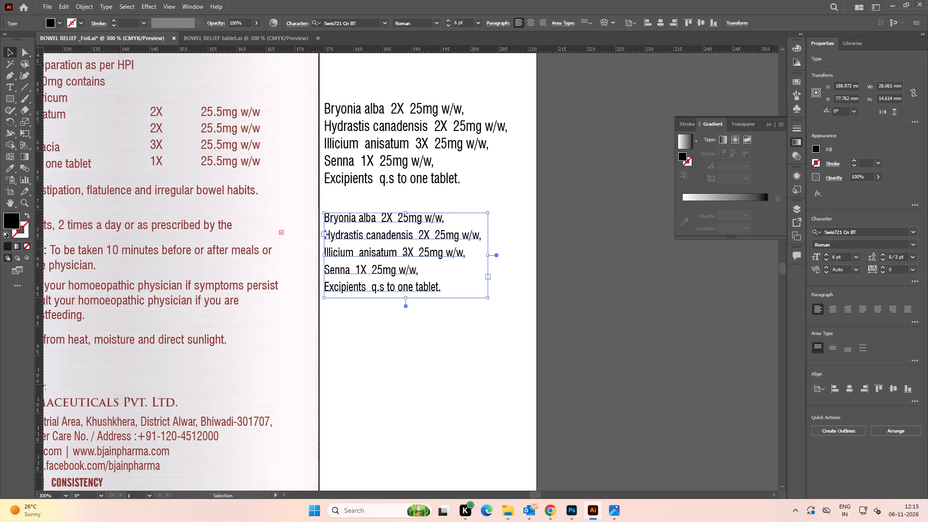
click(894, 257)
key(ctrl+a)
key(8)
key(Return)
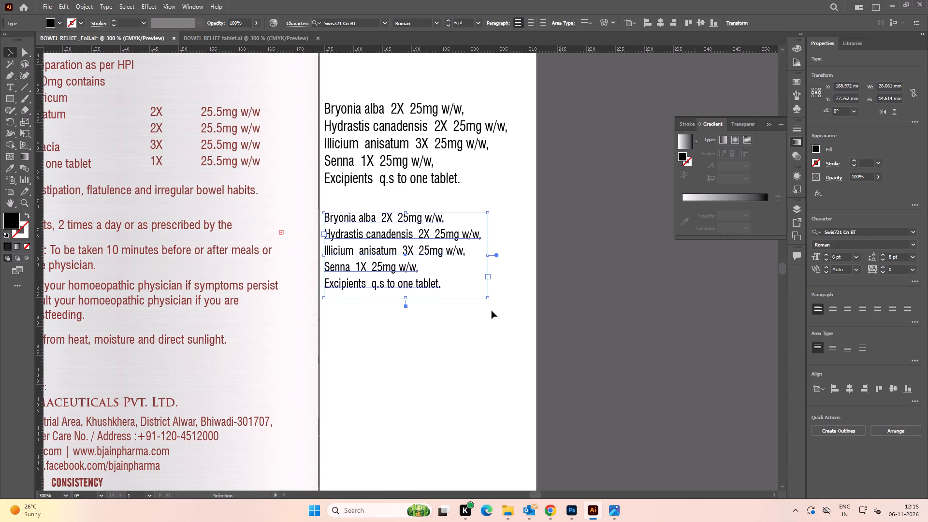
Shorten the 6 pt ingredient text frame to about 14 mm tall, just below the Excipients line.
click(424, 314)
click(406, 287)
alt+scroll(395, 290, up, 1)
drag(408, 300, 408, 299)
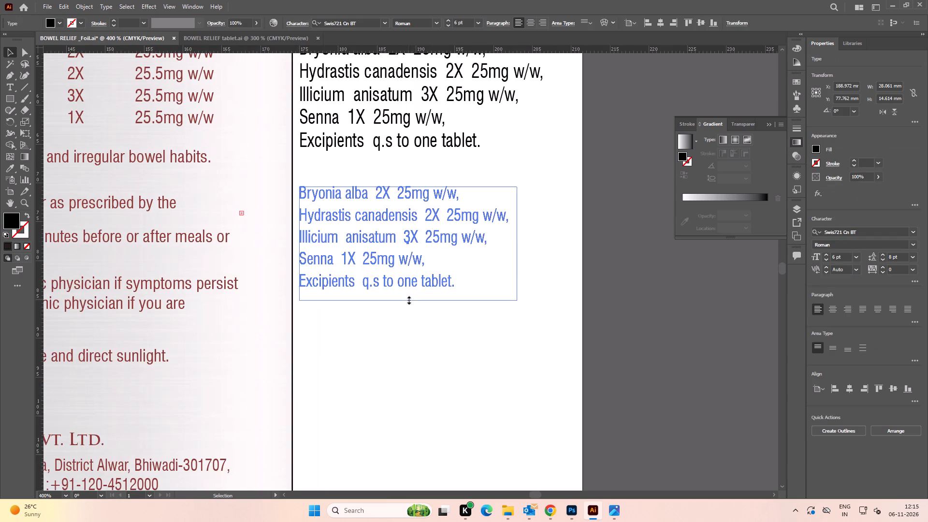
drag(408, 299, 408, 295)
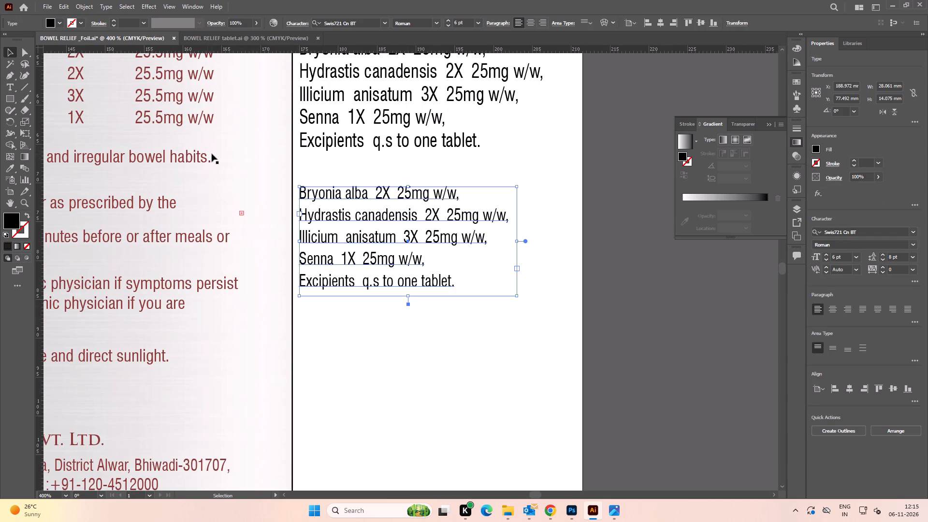
Apply the red potency column's style to the lower 6 pt ingredient text with the Eyedropper.
key(o)
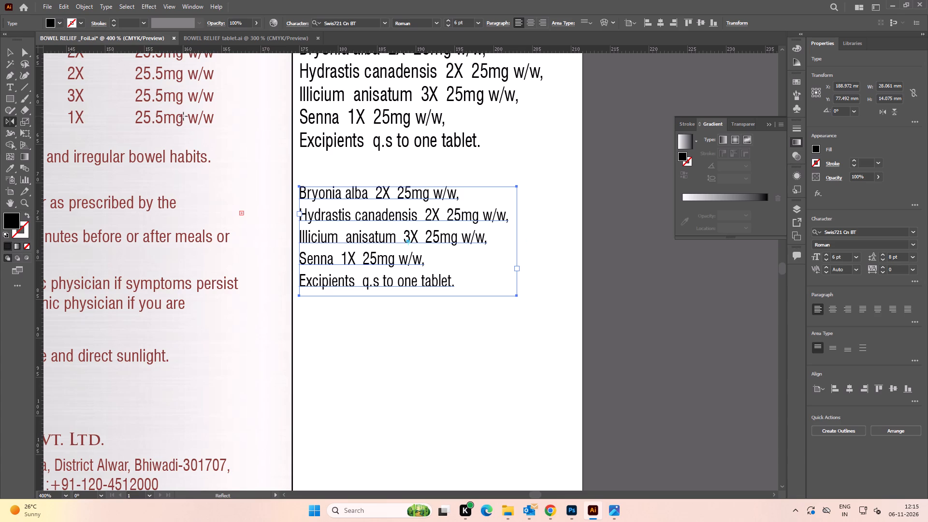
key(i)
click(79, 117)
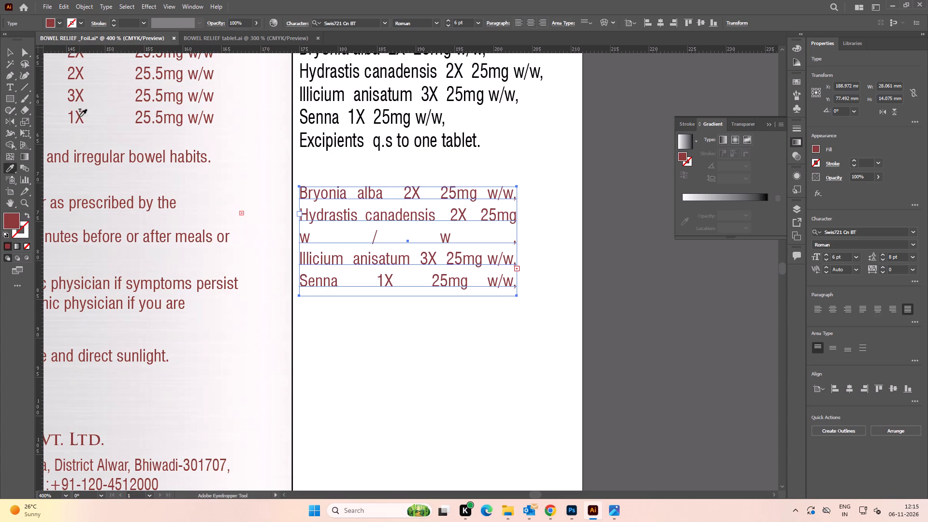
Resize the red justified ingredient text frame to about 27 mm wide and 17.6 mm tall.
click(11, 57)
drag(515, 242, 580, 242)
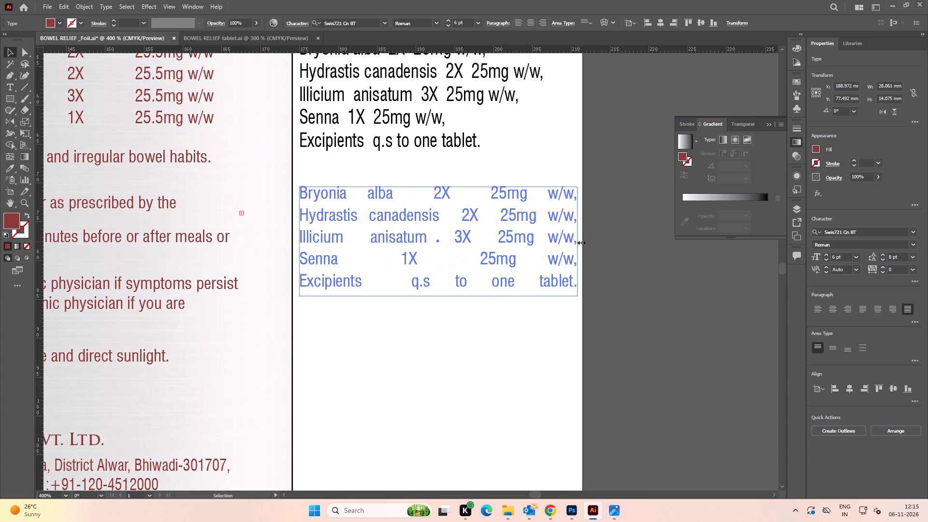
drag(580, 242, 516, 251)
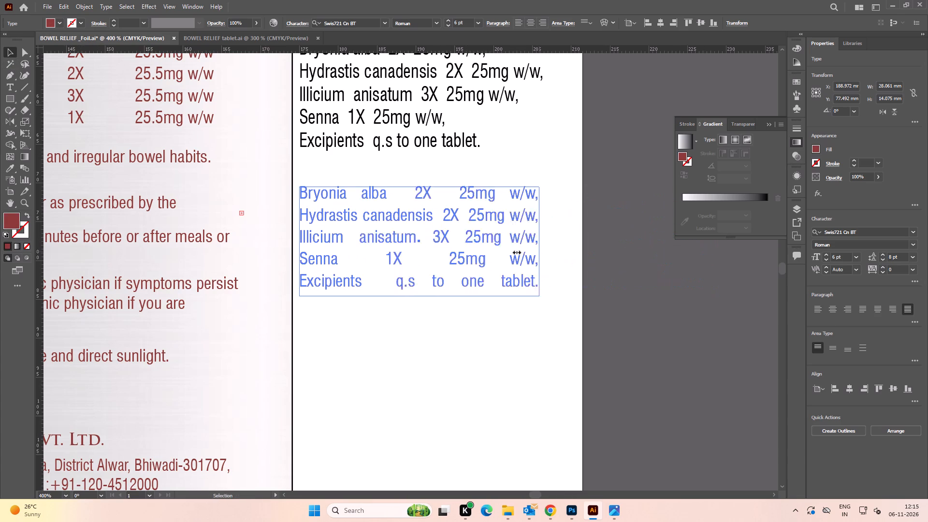
drag(516, 251, 509, 252)
drag(403, 294, 410, 325)
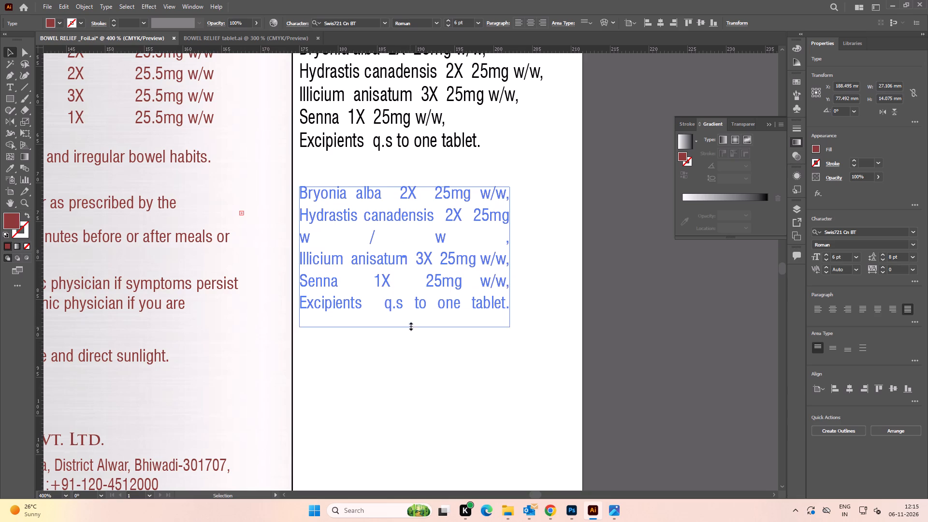
drag(410, 325, 412, 323)
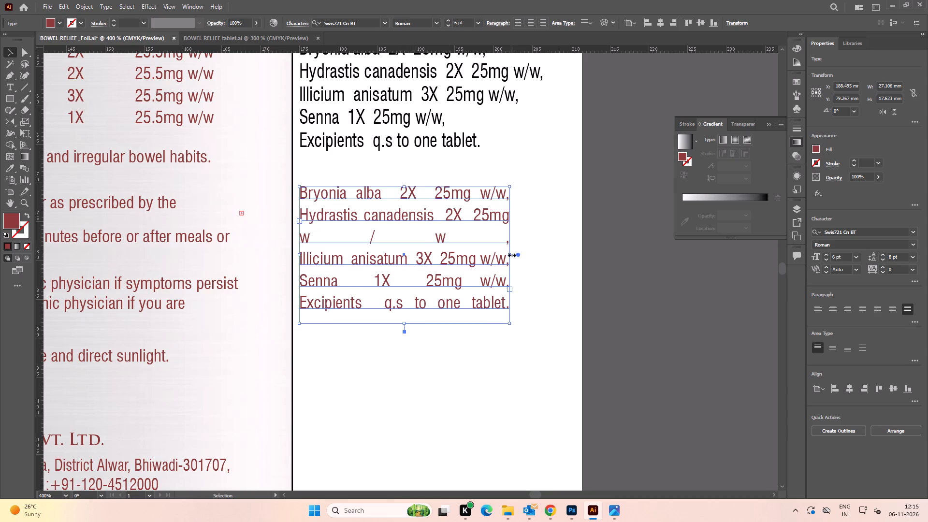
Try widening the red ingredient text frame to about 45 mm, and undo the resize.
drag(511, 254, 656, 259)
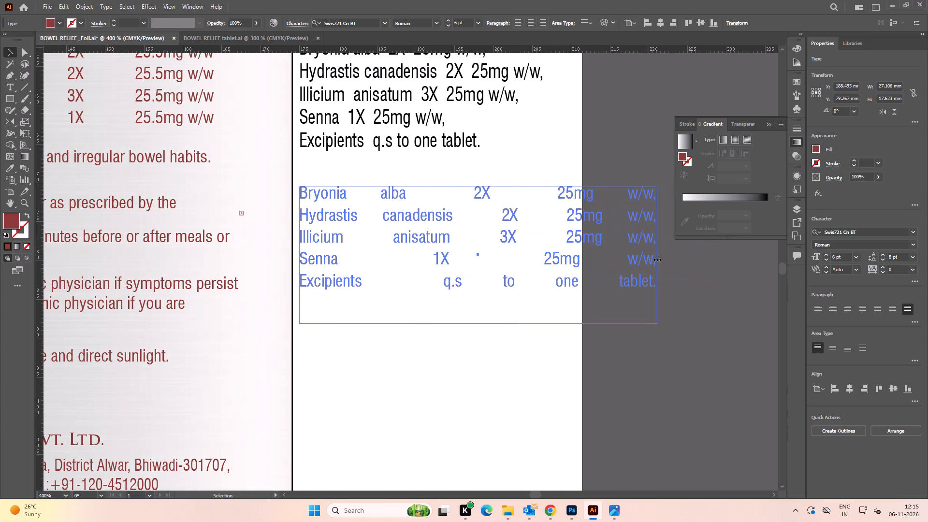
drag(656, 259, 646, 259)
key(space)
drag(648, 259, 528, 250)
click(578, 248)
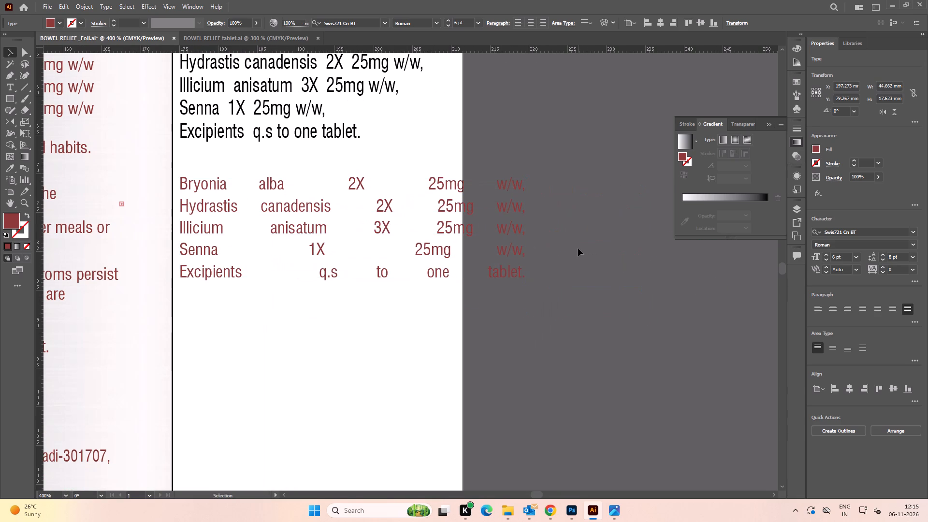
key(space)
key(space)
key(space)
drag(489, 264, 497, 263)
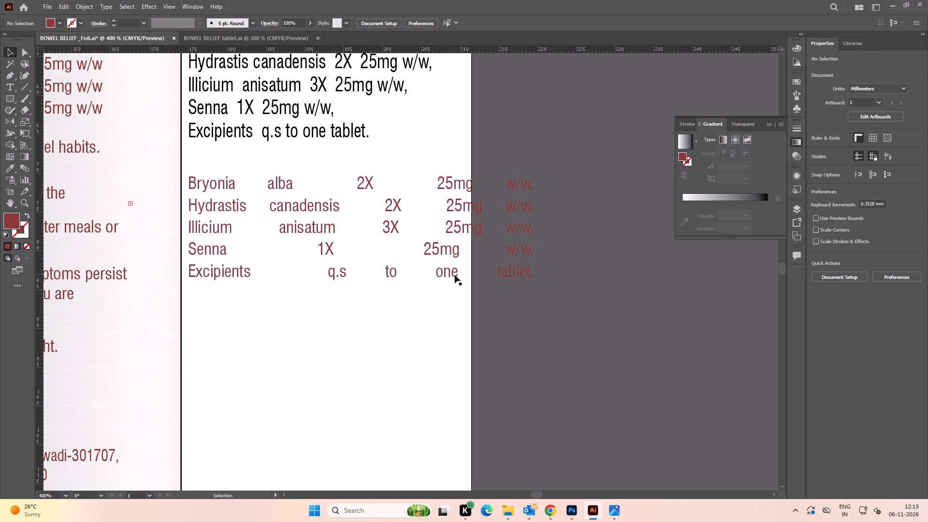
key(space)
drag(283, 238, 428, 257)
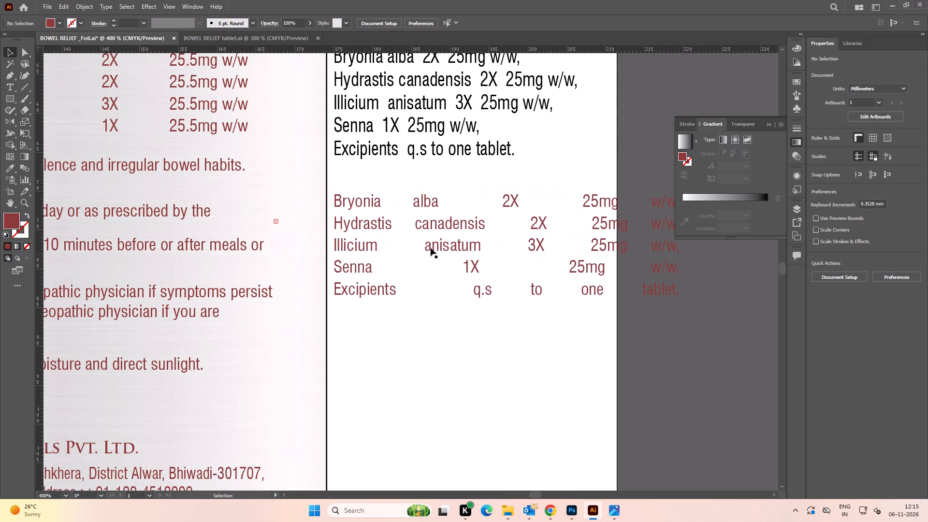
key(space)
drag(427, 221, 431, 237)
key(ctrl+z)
Compare the character and paragraph settings of the existing composition text, the black ingredient text and its red copy.
click(605, 233)
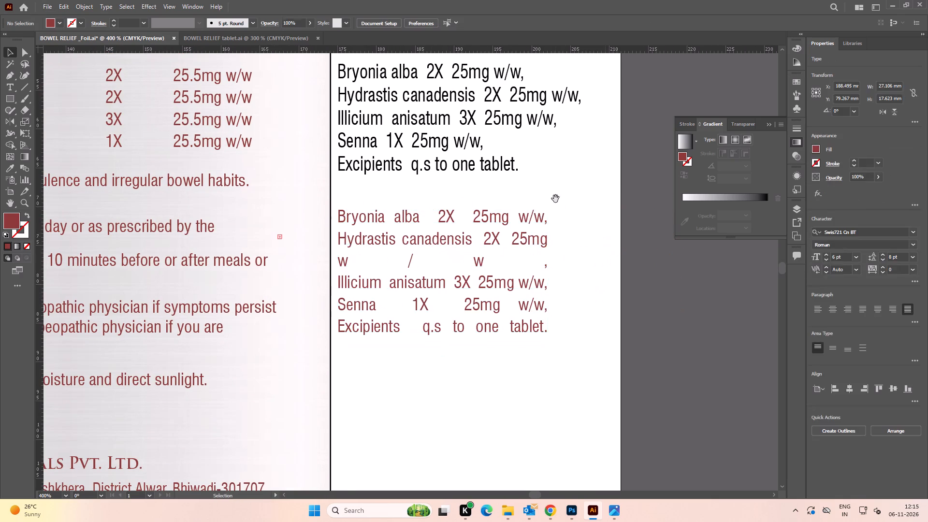
key(space)
drag(555, 200, 573, 320)
key(space)
drag(418, 254, 562, 253)
alt+scroll(560, 251, down, 1)
key(space)
click(571, 251)
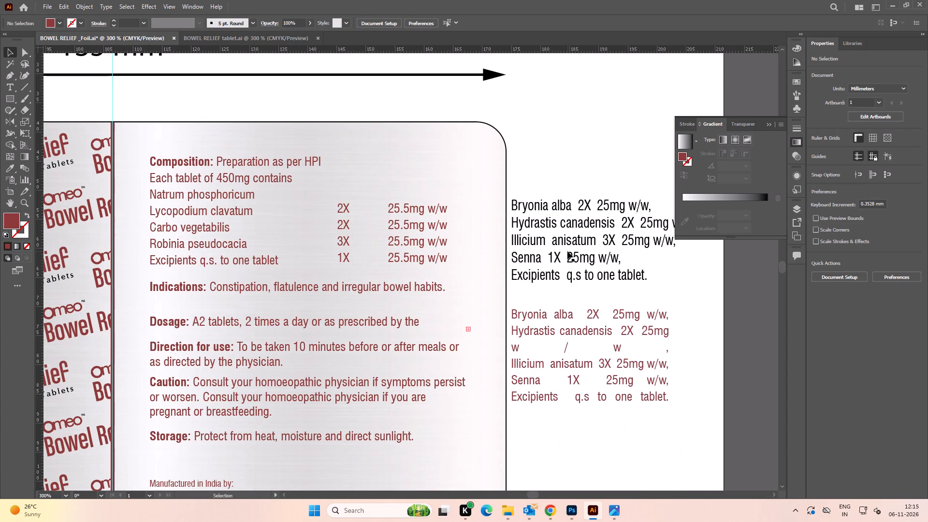
click(211, 226)
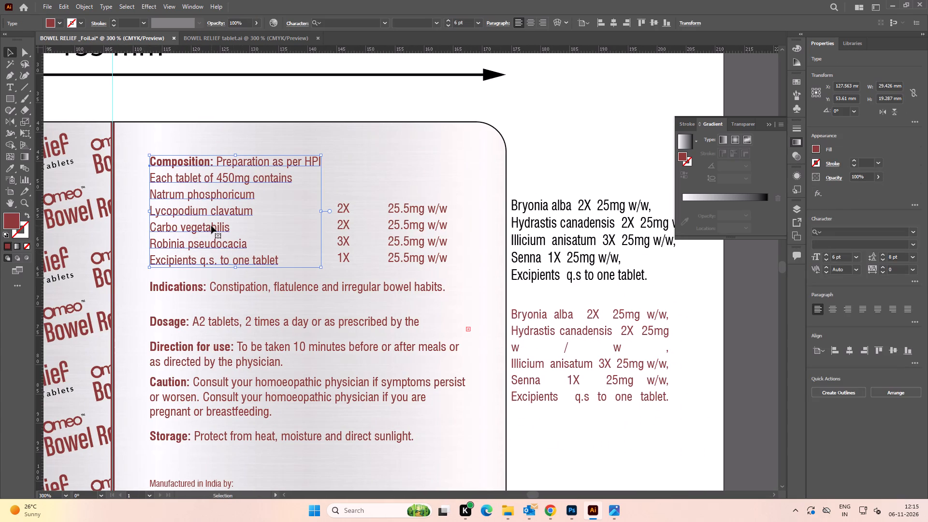
click(423, 228)
click(186, 234)
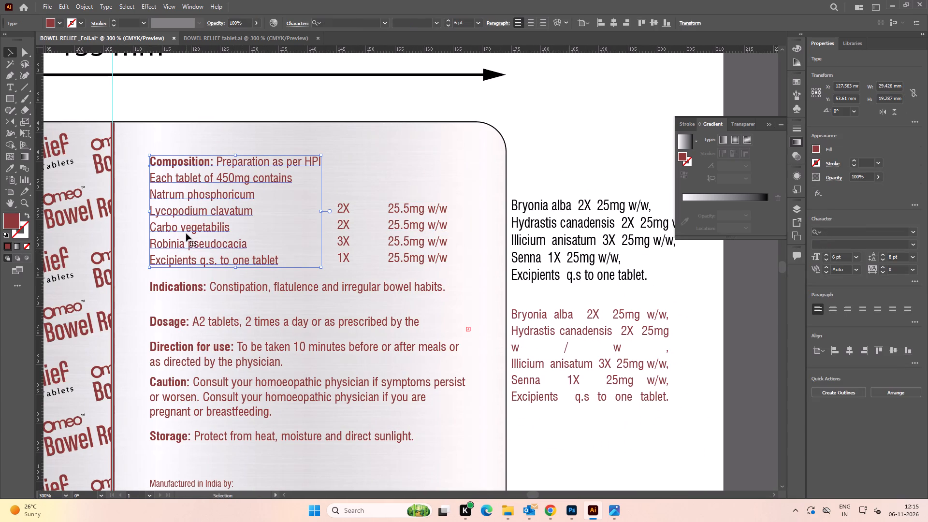
key(t)
click(188, 233)
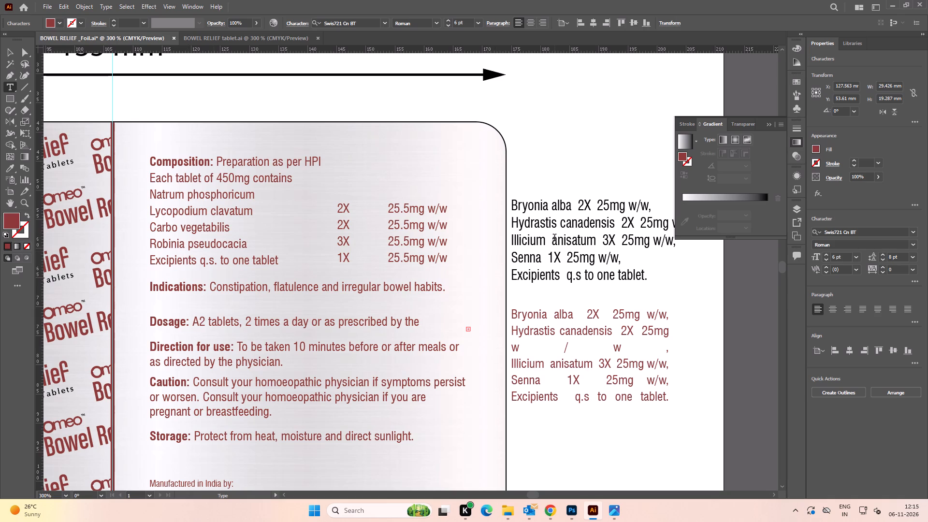
click(536, 207)
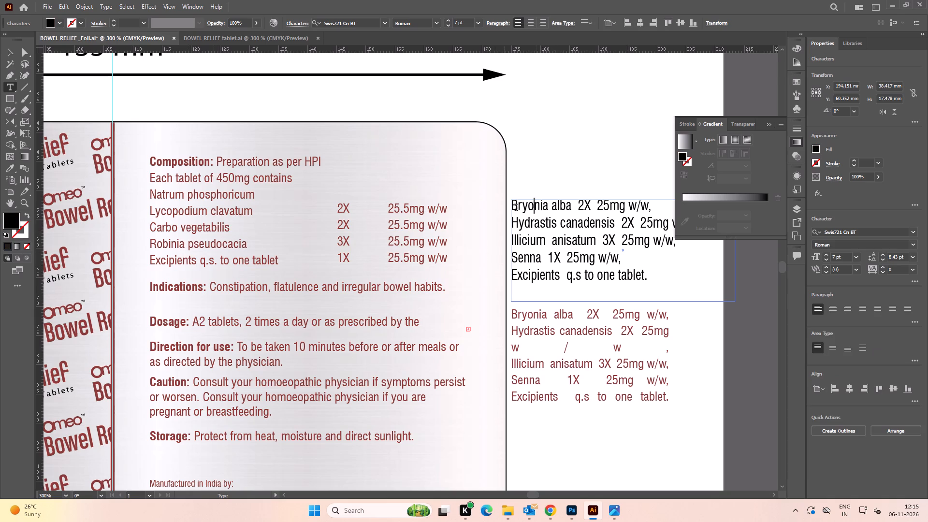
click(196, 217)
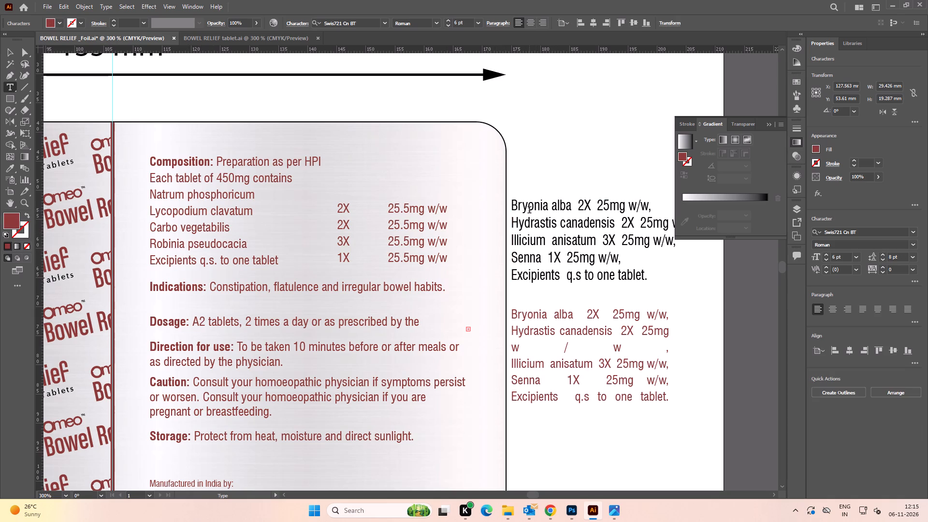
click(529, 211)
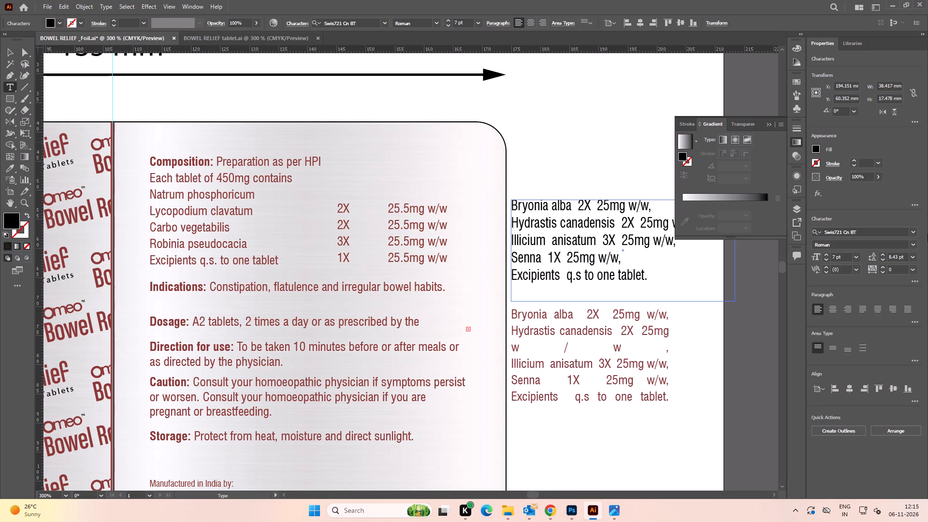
drag(843, 258, 803, 261)
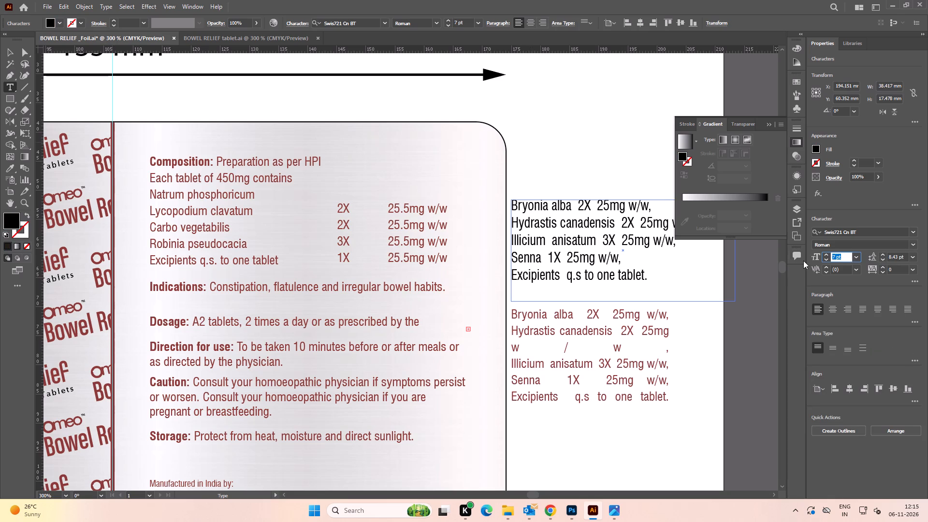
click(534, 319)
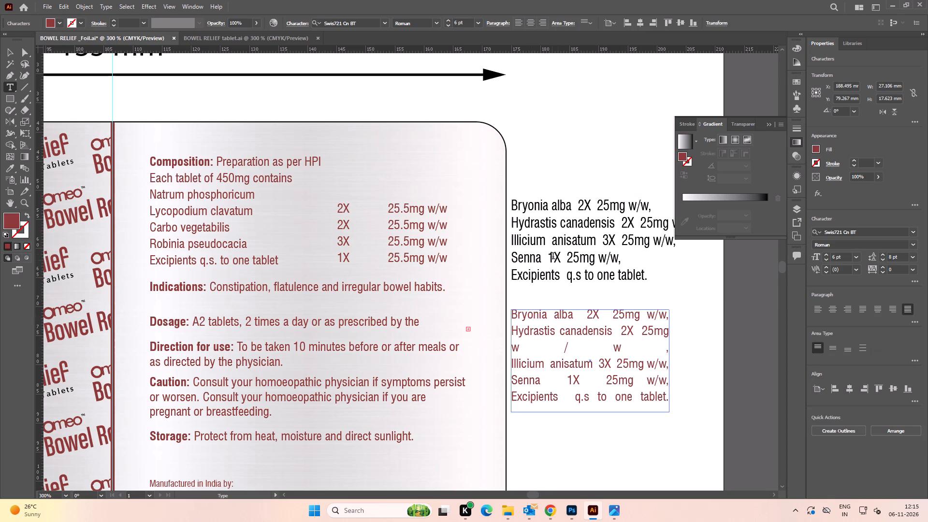
Set all of the upper black ingredient text to 6 pt size with 8 pt leading.
click(555, 216)
key(ctrl+a)
click(844, 256)
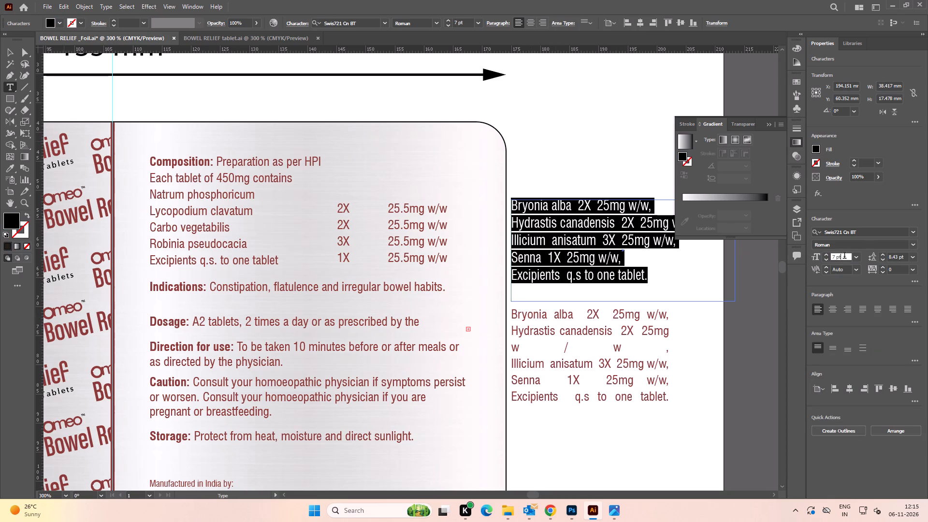
key(ctrl+Tab)
key(6)
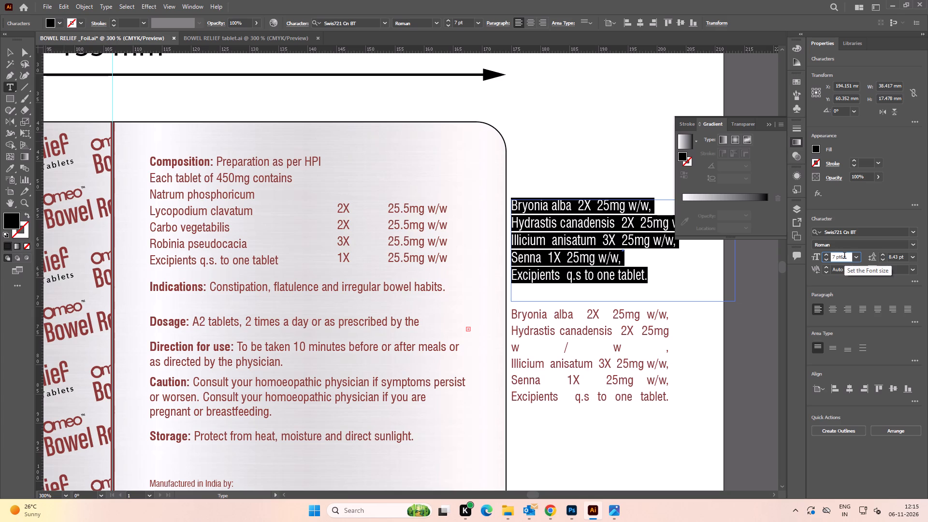
key(ctrl+a)
key(6)
key(Tab)
key(8)
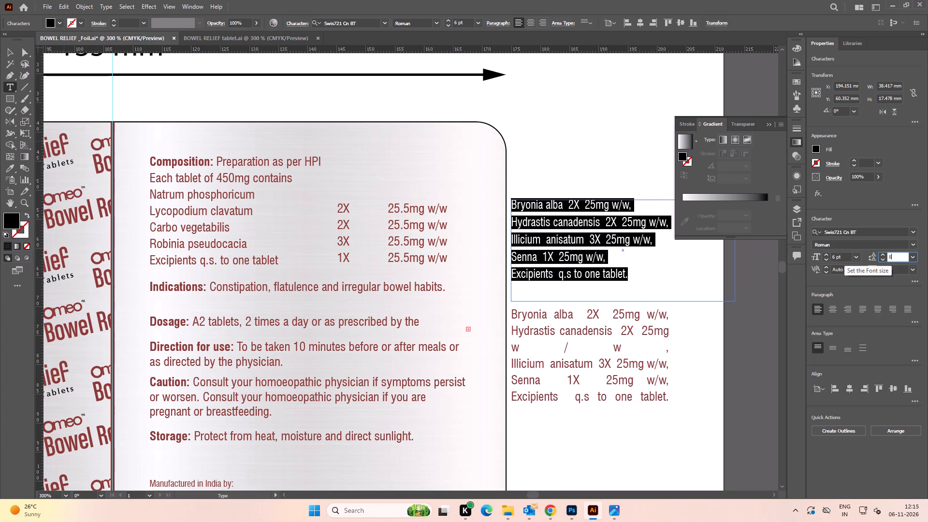
key(Return)
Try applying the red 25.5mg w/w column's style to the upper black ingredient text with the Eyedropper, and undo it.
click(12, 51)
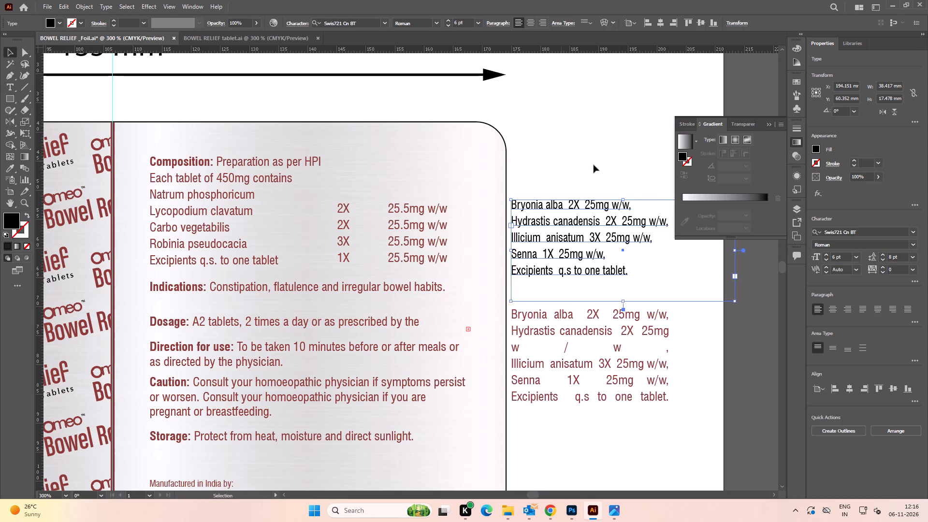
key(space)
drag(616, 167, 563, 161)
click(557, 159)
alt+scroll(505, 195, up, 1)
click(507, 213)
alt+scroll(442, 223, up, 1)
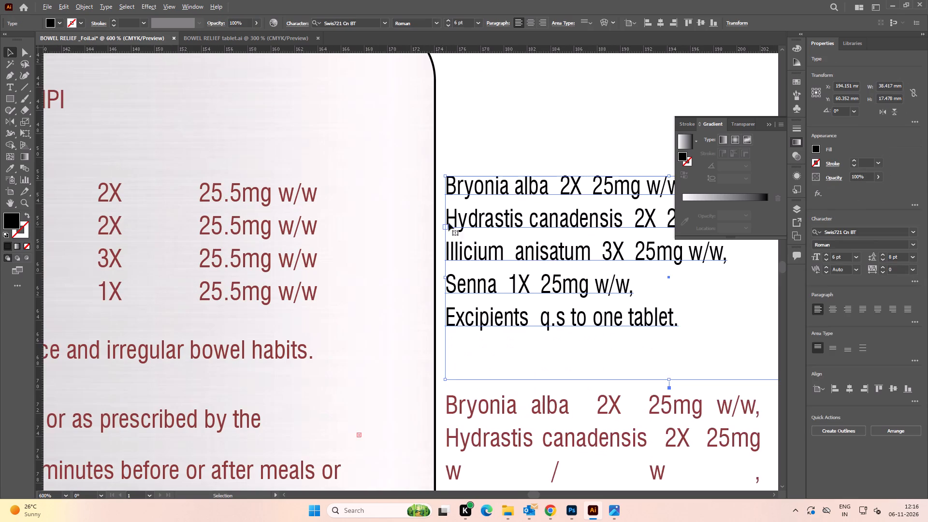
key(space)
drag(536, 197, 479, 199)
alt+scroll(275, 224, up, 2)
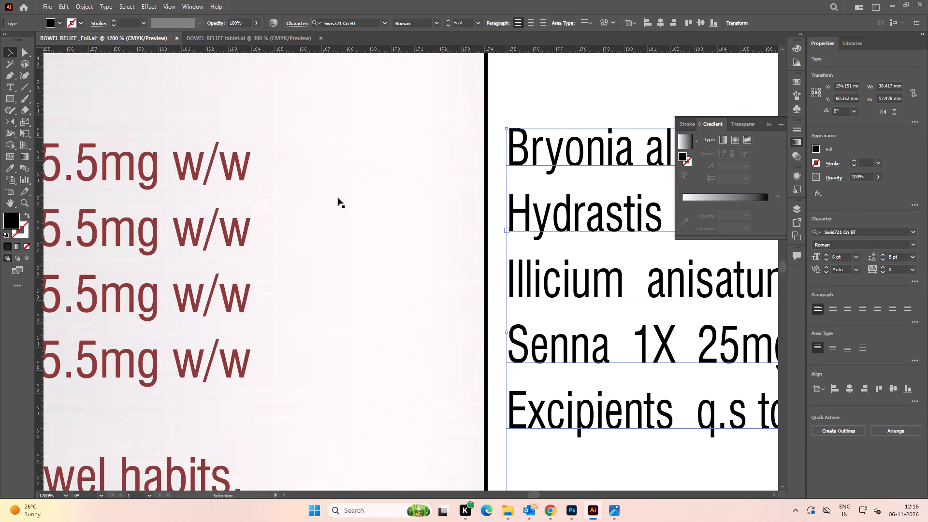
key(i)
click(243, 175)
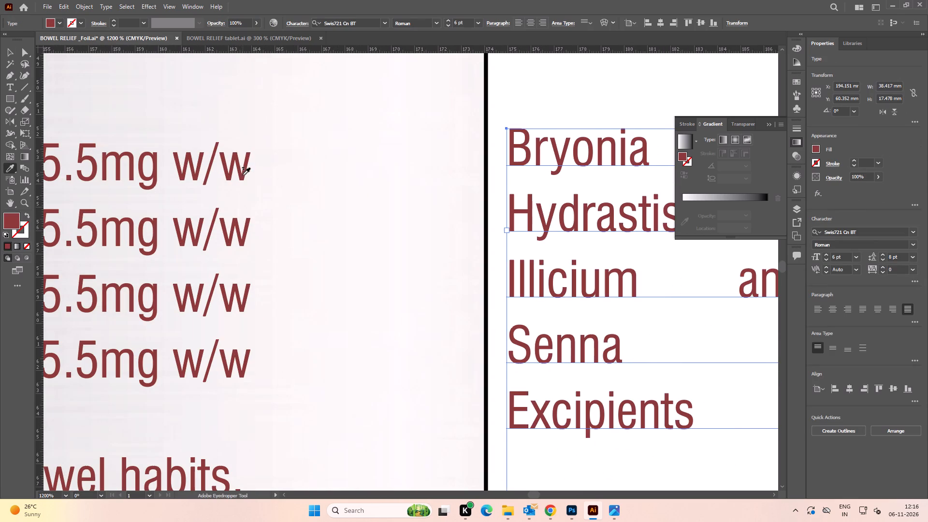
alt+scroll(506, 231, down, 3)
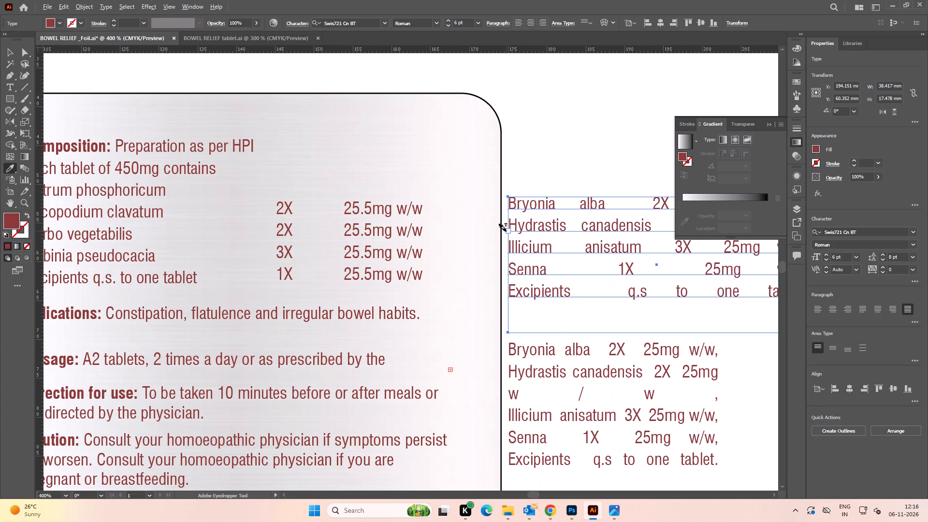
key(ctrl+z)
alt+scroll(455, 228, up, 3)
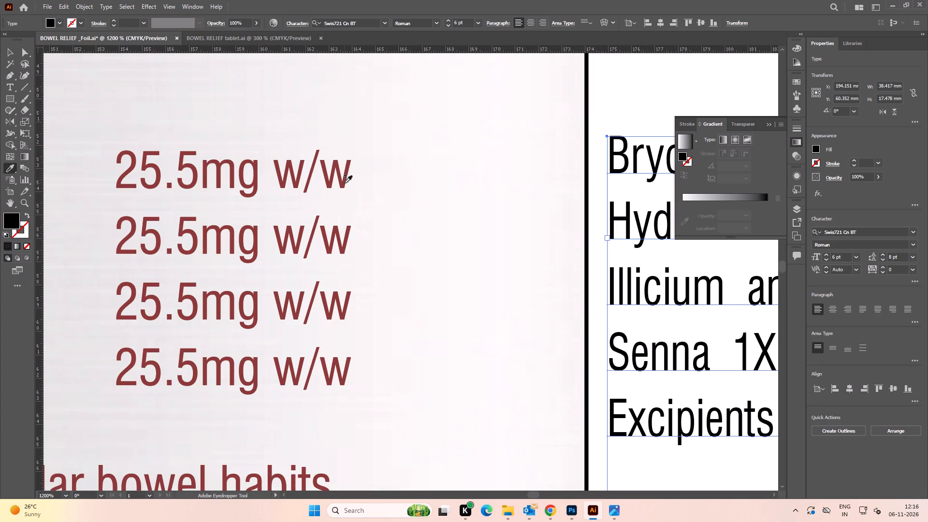
Apply the red 25.5mg w/w column's style to the upper black ingredient text with the Eyedropper.
shift+click(343, 183)
alt+scroll(404, 197, down, 5)
key(space)
drag(521, 205, 494, 206)
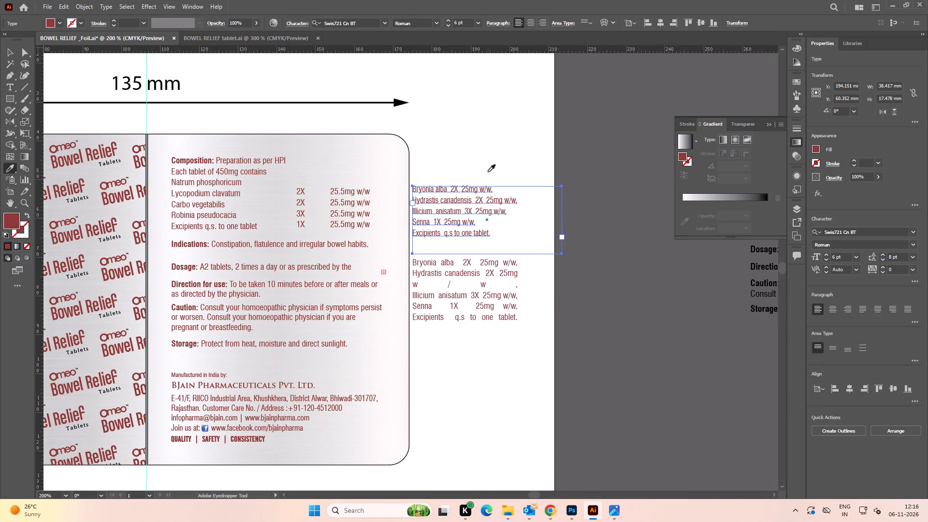
key(v)
click(461, 157)
Shrink the upper ingredient text's frame to about 30 mm wide and 13.3 mm high.
alt+scroll(459, 210, up, 2)
click(455, 205)
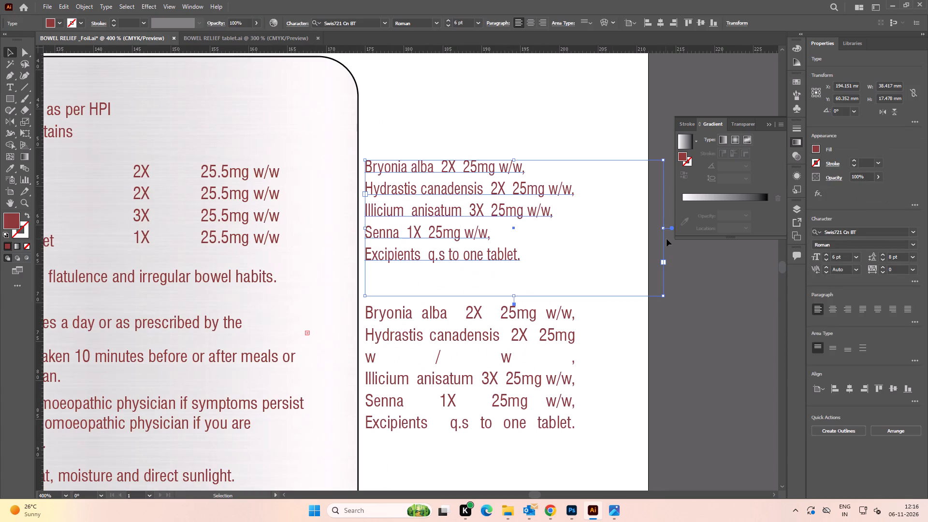
drag(662, 229, 597, 226)
drag(481, 294, 484, 269)
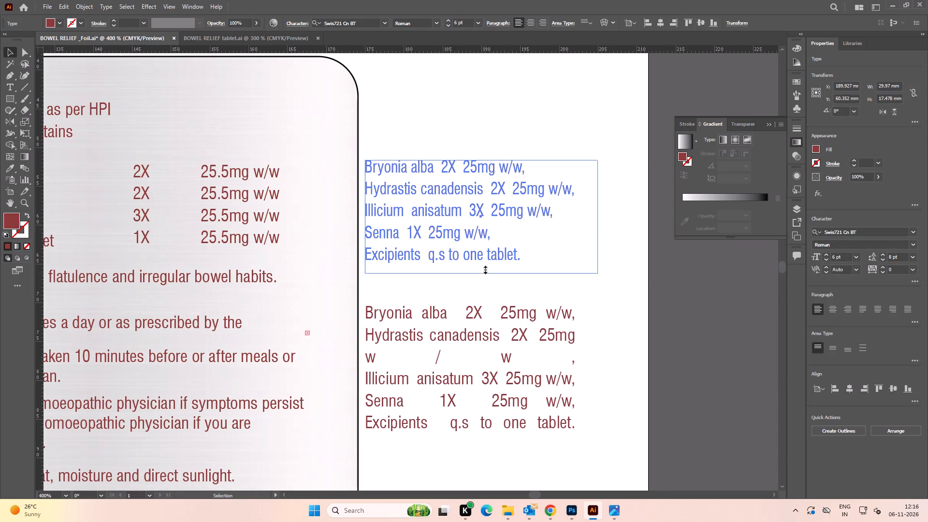
drag(484, 269, 484, 263)
Delete the lower, justified red copy of the ingredient text.
click(485, 318)
key(Delete)
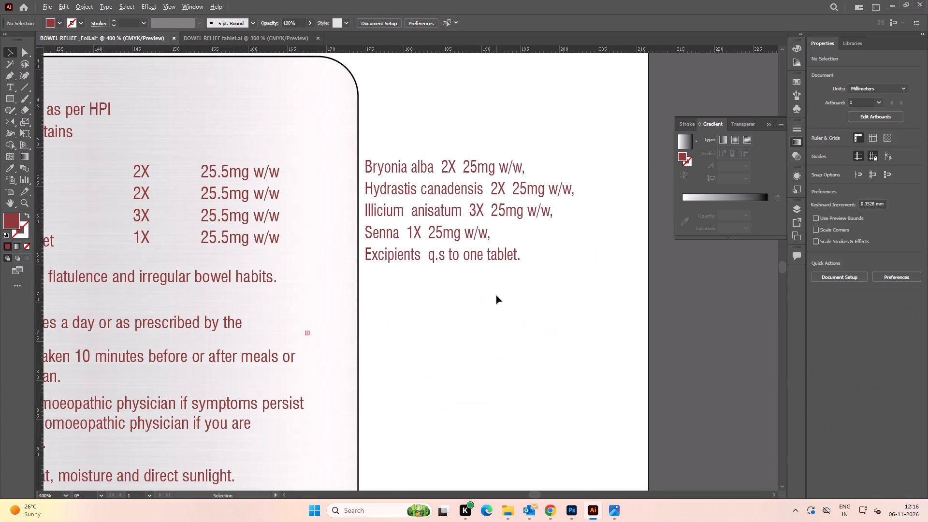
Duplicate the label's composition text with its potency and 25.5mg w/w columns to the area just below the new ingredient text.
alt+scroll(496, 296, down, 2)
key(space)
drag(492, 312, 506, 315)
click(506, 315)
alt+scroll(499, 312, up, 1)
key(space)
drag(520, 318, 514, 316)
click(313, 248)
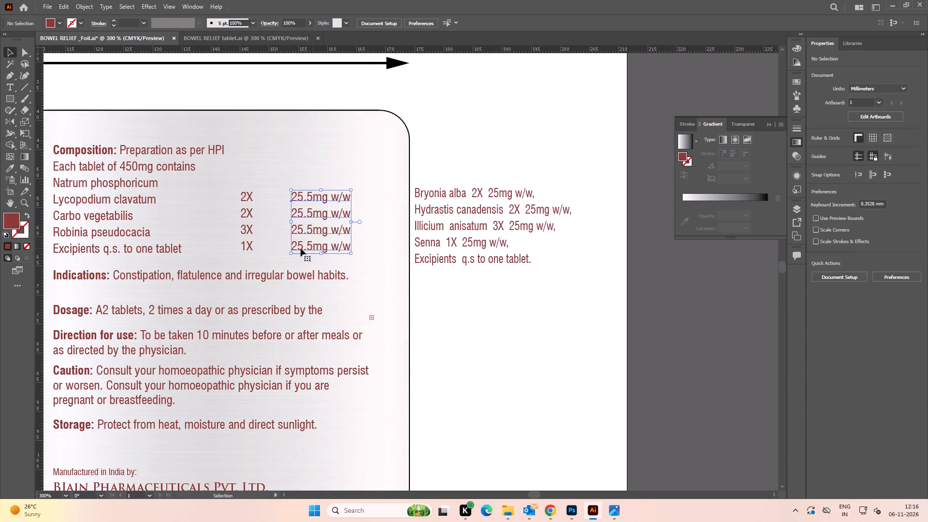
shift+click(248, 247)
shift+click(159, 249)
alt+scroll(225, 246, down, 1)
key(space)
drag(296, 235, 285, 235)
alt+drag(172, 247, 442, 353)
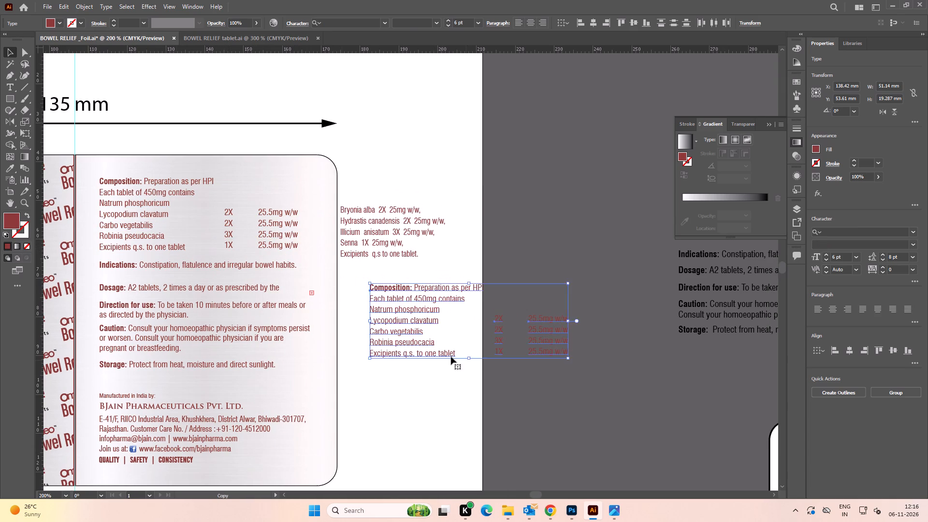
Delete the loose black Indications-to-Storage text on the pasteboard above the blank rounded label shape.
key(space)
key(space)
key(space)
key(space)
key(space)
key(space)
key(space)
key(space)
key(space)
key(space)
key(space)
key(space)
key(space)
key(space)
key(space)
drag(515, 355, 322, 349)
drag(479, 378, 403, 277)
alt+scroll(504, 280, down, 2)
drag(456, 186, 492, 279)
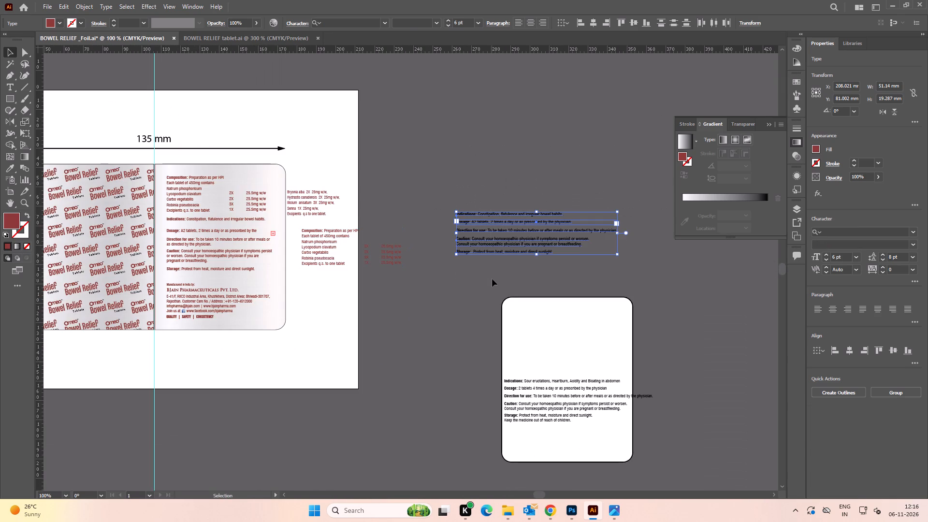
key(Delete)
Duplicate the white rounded label shape to the artboard's edge beside the foil label, and lock the duplicate.
alt+drag(553, 340, 415, 202)
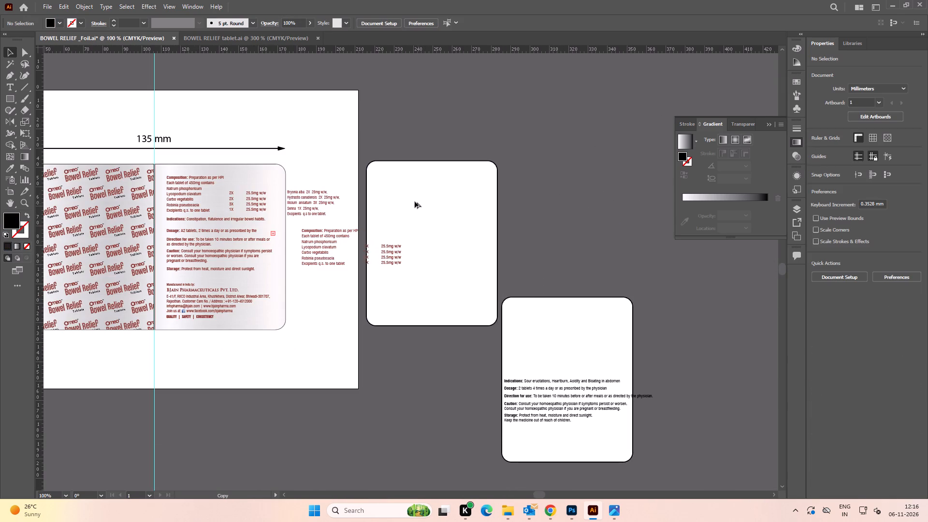
alt+drag(415, 202, 409, 199)
click(591, 213)
alt+scroll(336, 251, up, 2)
click(487, 205)
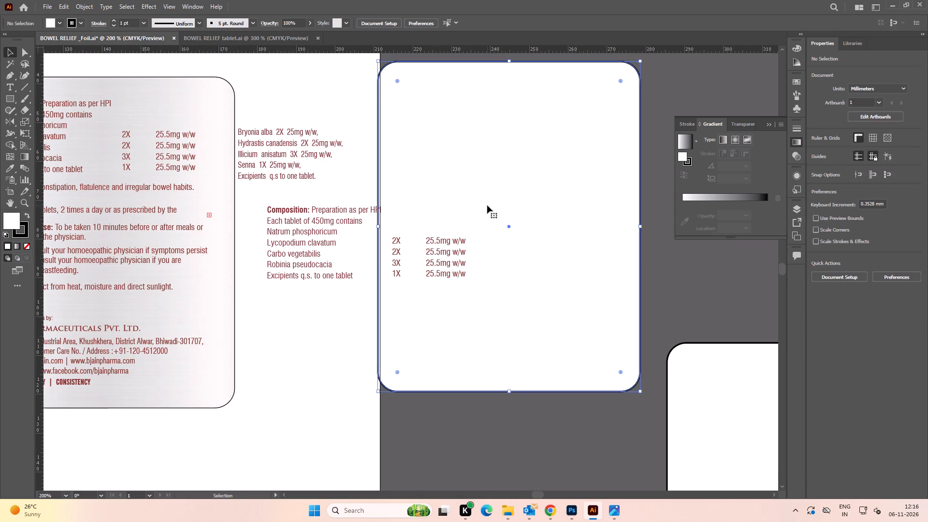
key(ctrl+2)
Move the copied composition text and its two value columns onto the locked blank label shape.
drag(259, 203, 481, 311)
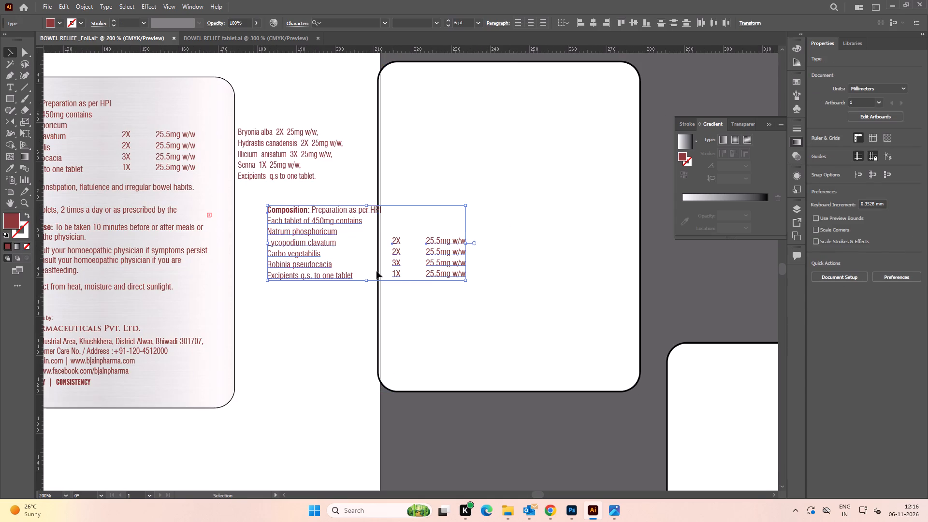
drag(336, 274, 465, 192)
key(space)
drag(480, 258, 444, 296)
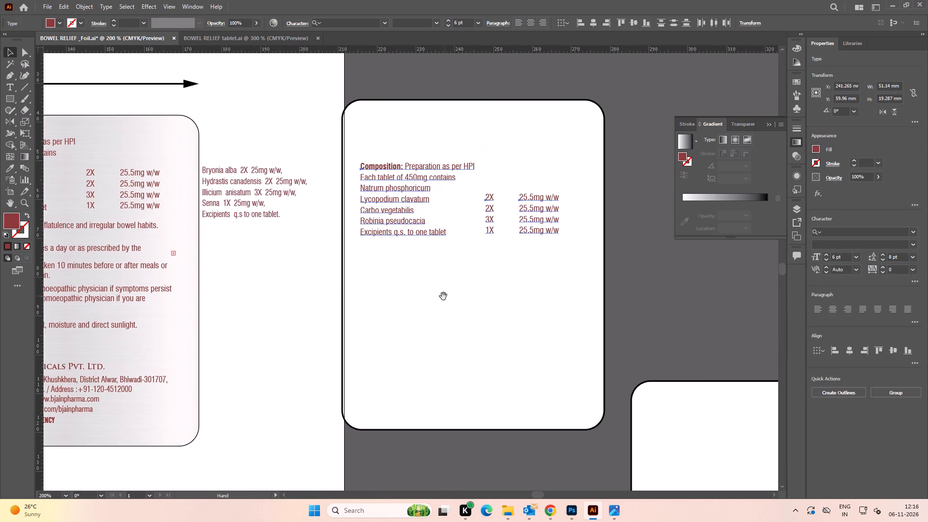
click(442, 294)
Move the new red ingredient text closer to the blank label shape, alongside the copied composition.
alt+scroll(298, 199, up, 1)
key(space)
drag(315, 195, 319, 220)
drag(168, 153, 240, 245)
drag(231, 218, 233, 218)
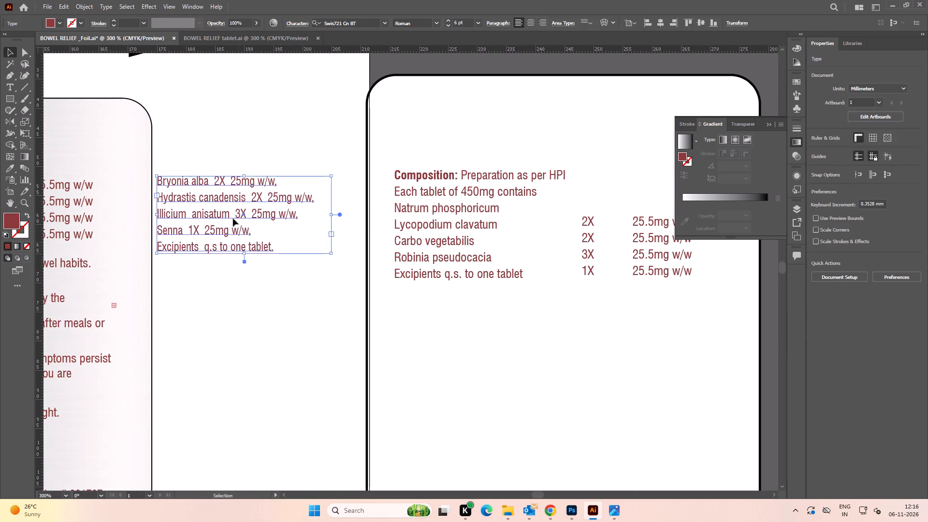
drag(233, 218, 291, 220)
click(288, 284)
key(space)
drag(383, 289, 312, 290)
drag(255, 242, 236, 253)
click(393, 332)
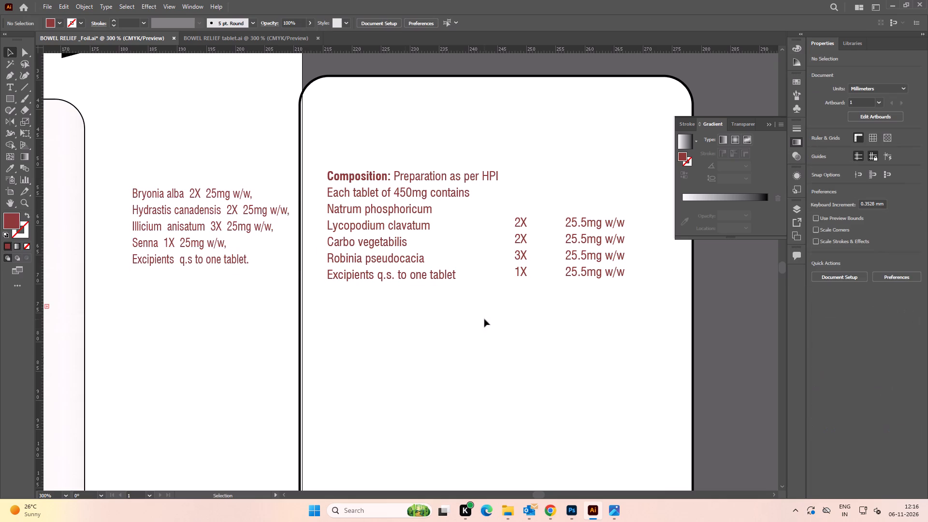
Delete the "Composition: Preparation as per HPI" and "Each tablet of 450mg contains" lines from the copied composition text.
key(space)
drag(472, 319, 438, 319)
key(y)
key(t)
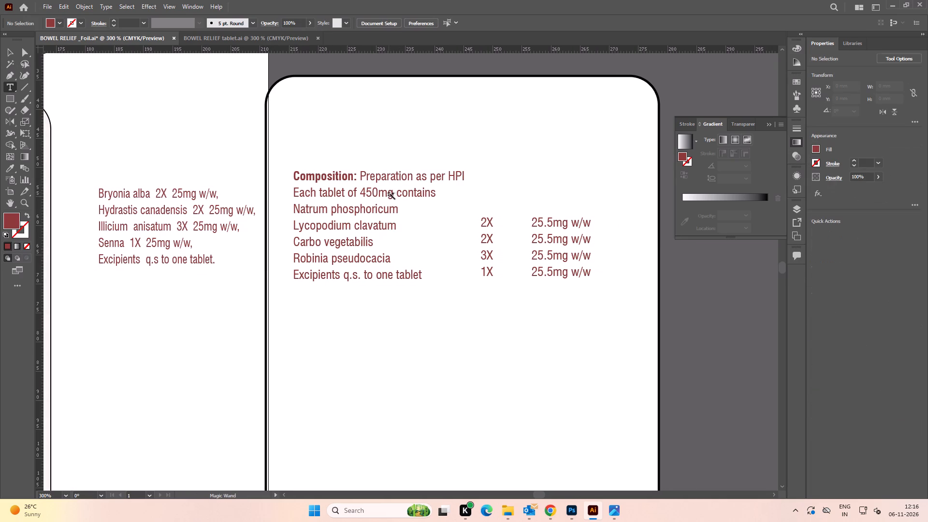
click(389, 192)
key(shift+Right)
key(shift+Right)
key(shift+Right)
key(ctrl+Right)
key(ctrl+Right)
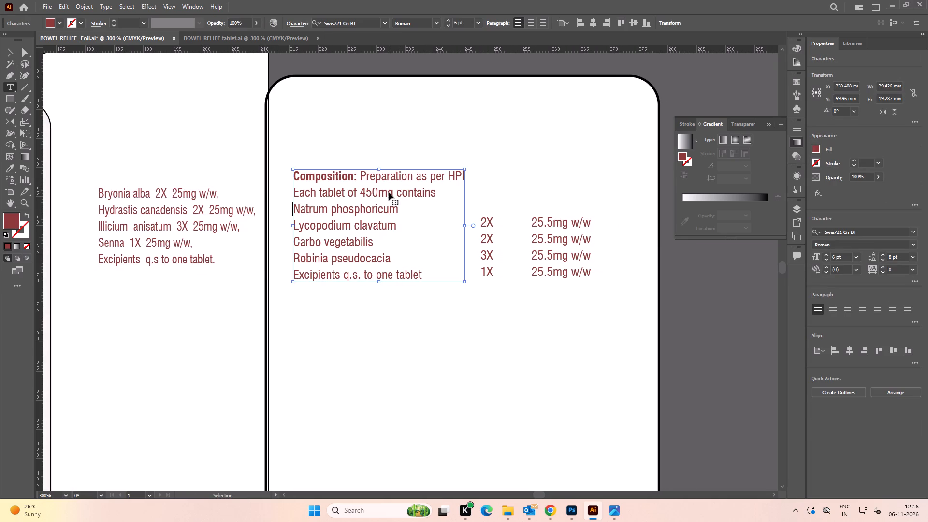
key(shift+Up)
key(shift+Up)
key(shift+Up)
key(equal)
key(BackSpace)
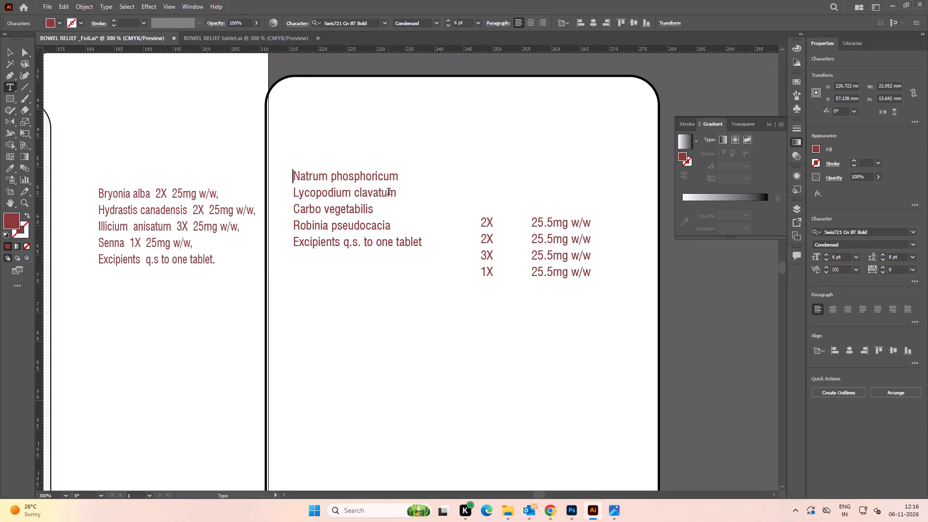
key(ctrl+z)
key(ctrl+z)
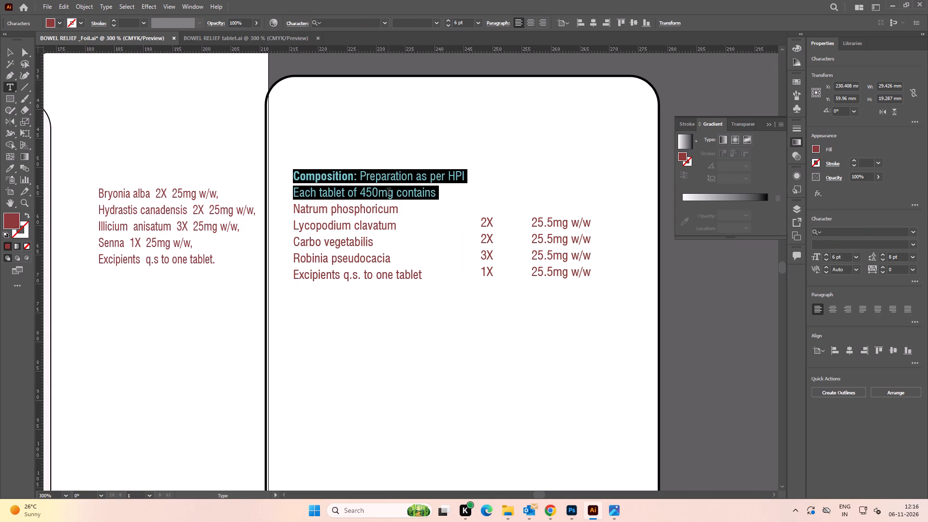
key(BackSpace)
key(ctrl+z)
key(shift+Left)
key(BackSpace)
click(6, 52)
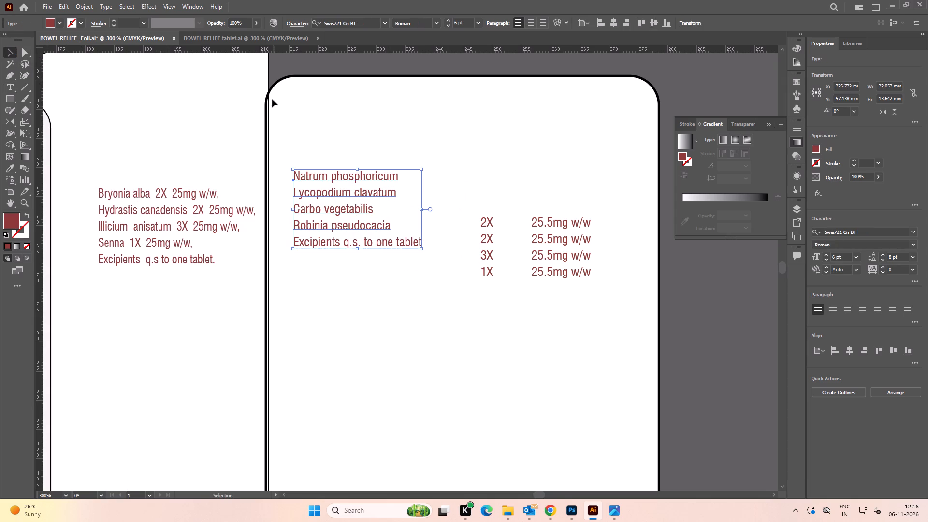
Align the top of the copied ingredient names with the top of the 2X/3X/1X potency column.
shift+click(486, 226)
click(486, 224)
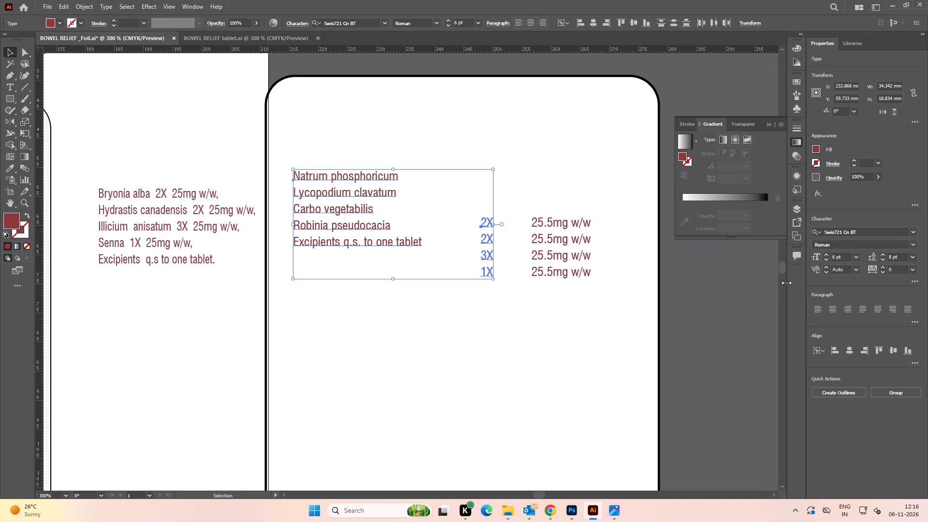
click(875, 350)
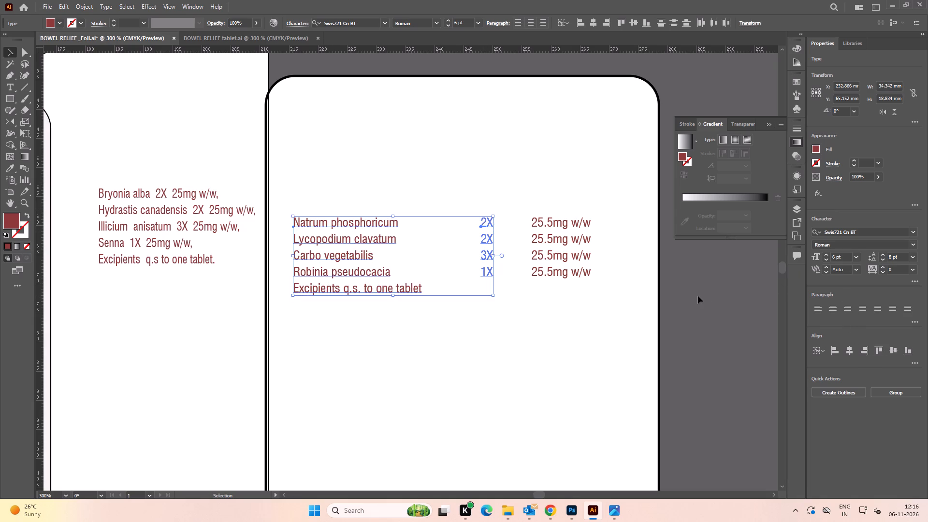
click(698, 296)
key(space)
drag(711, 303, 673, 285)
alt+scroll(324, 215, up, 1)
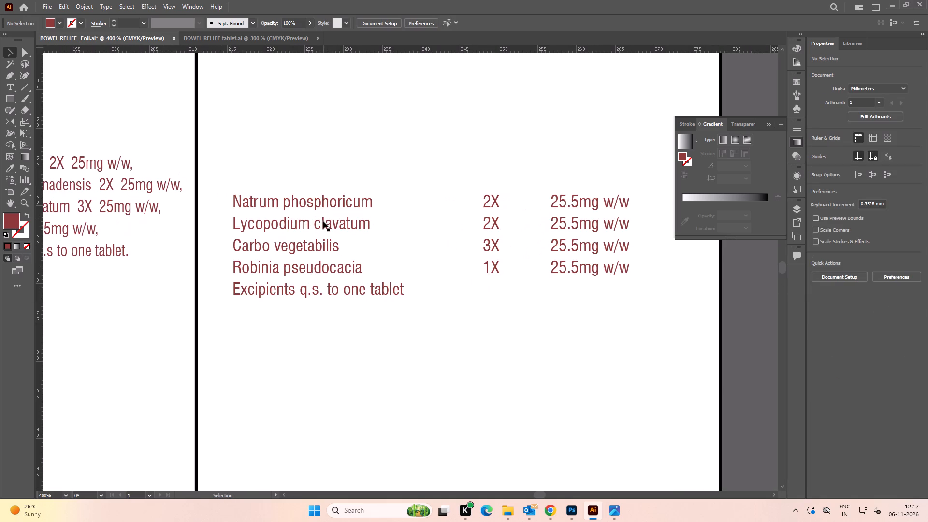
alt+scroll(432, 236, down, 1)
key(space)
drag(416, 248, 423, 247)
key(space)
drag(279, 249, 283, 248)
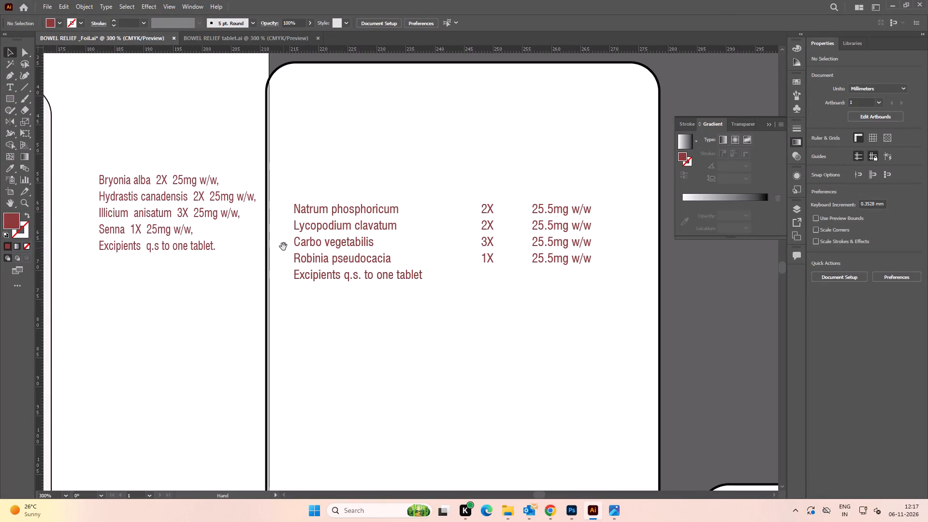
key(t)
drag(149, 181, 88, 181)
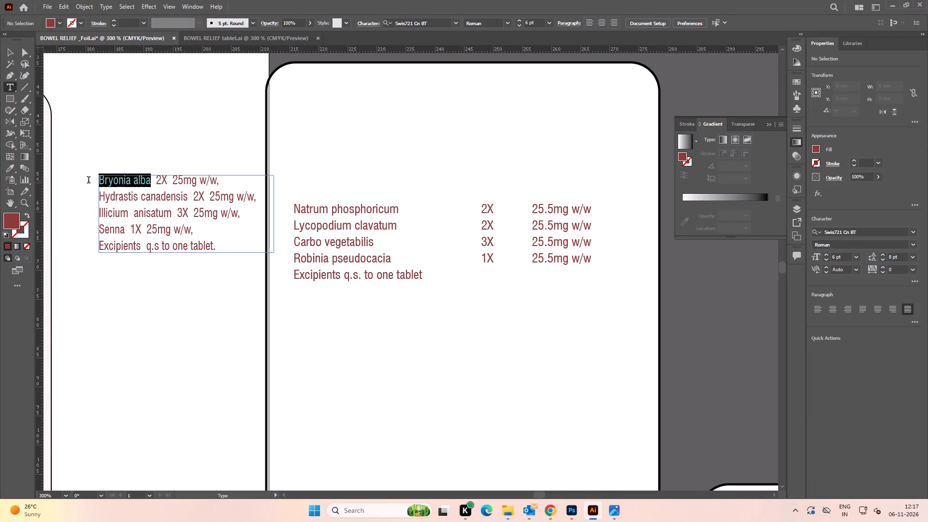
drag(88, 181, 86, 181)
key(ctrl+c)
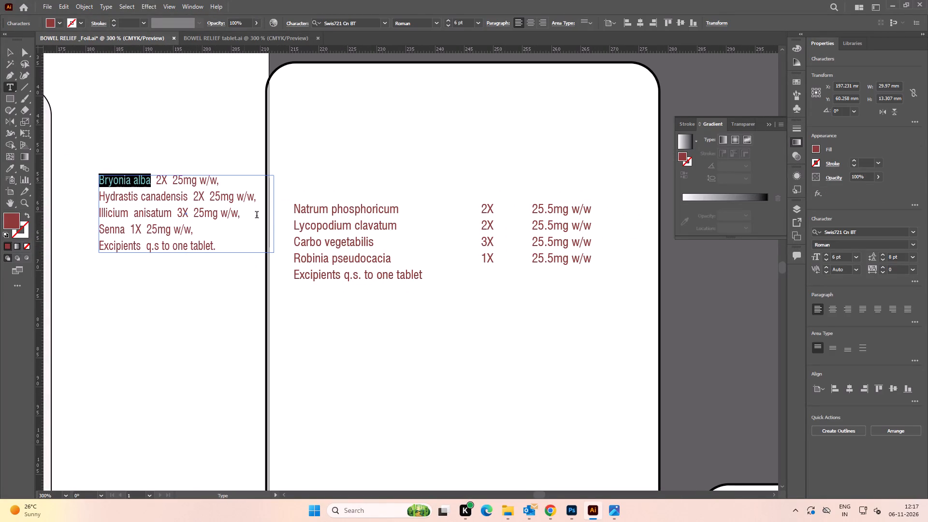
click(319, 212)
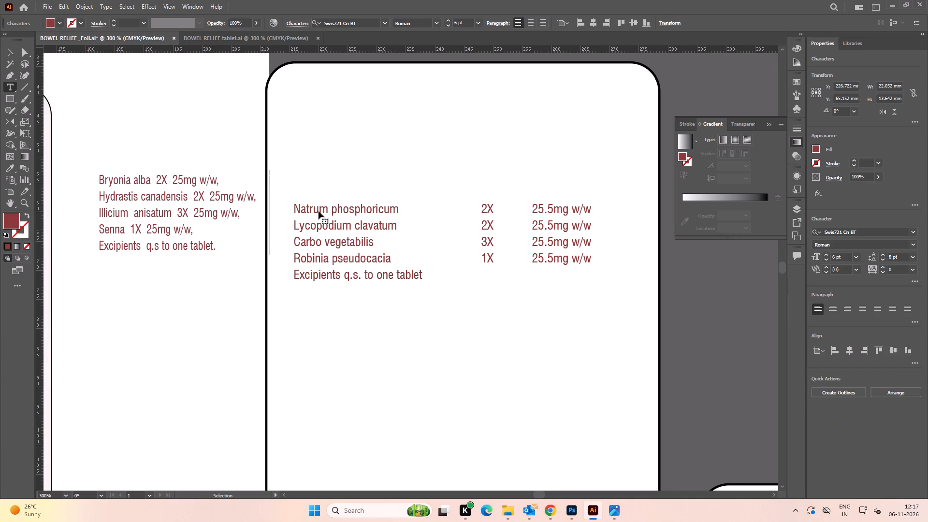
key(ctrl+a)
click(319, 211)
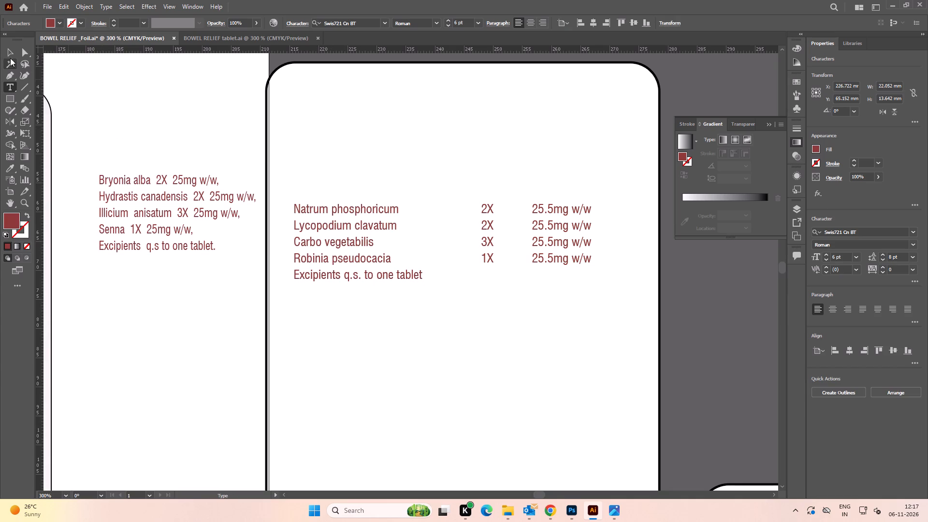
Duplicate the new red ingredient text onto the blank label shape, above the copied composition table.
click(9, 50)
alt+drag(124, 182, 336, 100)
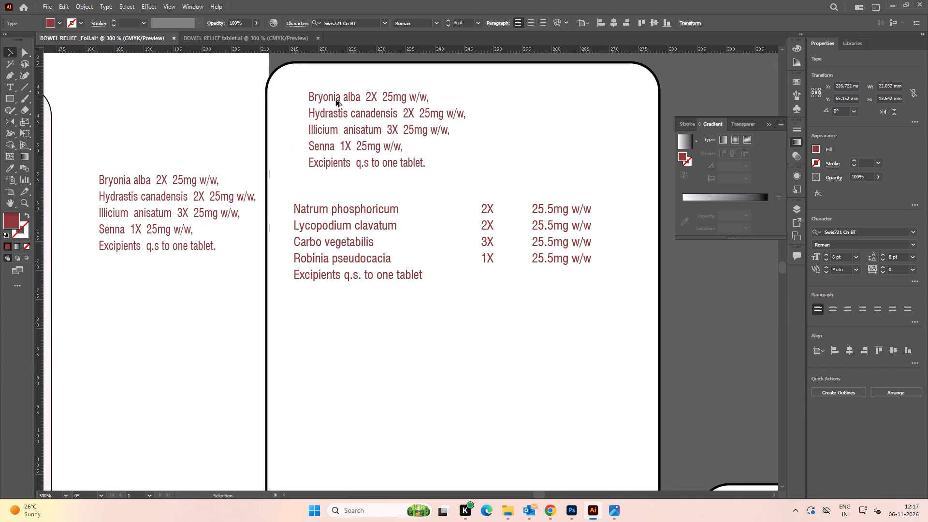
alt+drag(336, 100, 336, 101)
Remove the potencies and 25mg w/w amounts from the Senna, Illicium anisatum, Hydrastis canadensis and Bryonia alba lines in the duplicate.
key(t)
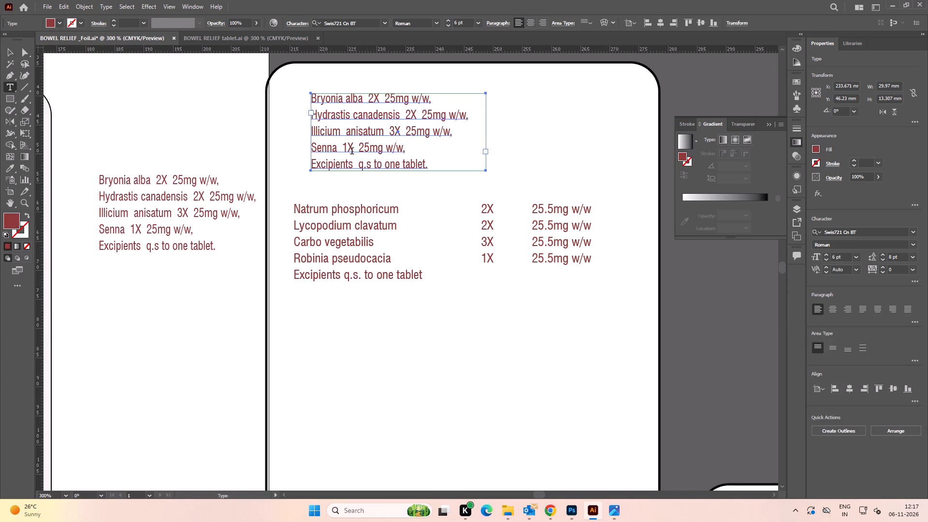
drag(341, 146, 424, 149)
key(BackSpace)
key(BackSpace)
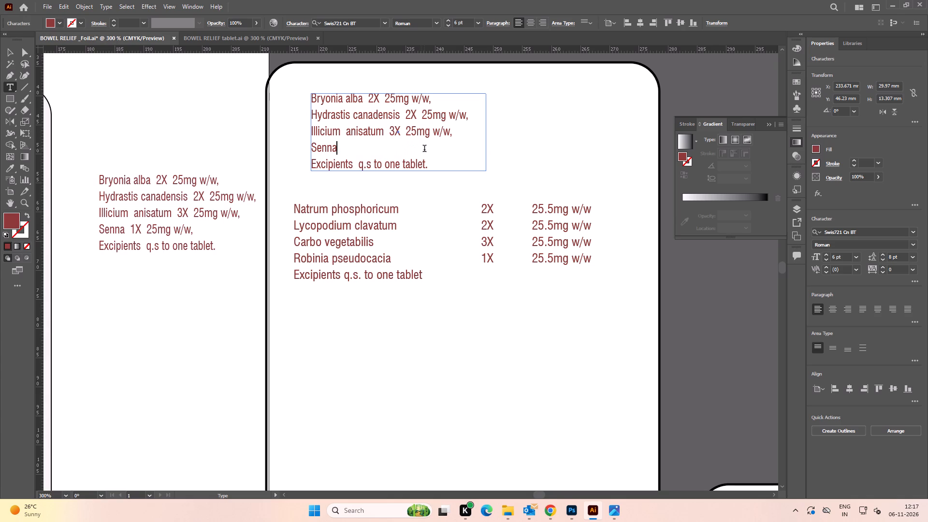
drag(384, 131, 475, 135)
key(BackSpace)
drag(399, 115, 482, 119)
key(BackSpace)
drag(363, 98, 467, 101)
key(BackSpace)
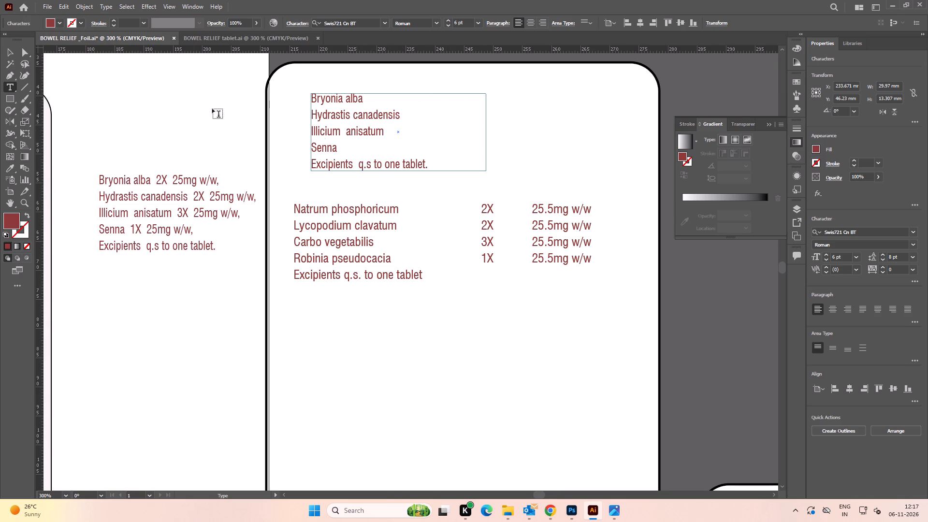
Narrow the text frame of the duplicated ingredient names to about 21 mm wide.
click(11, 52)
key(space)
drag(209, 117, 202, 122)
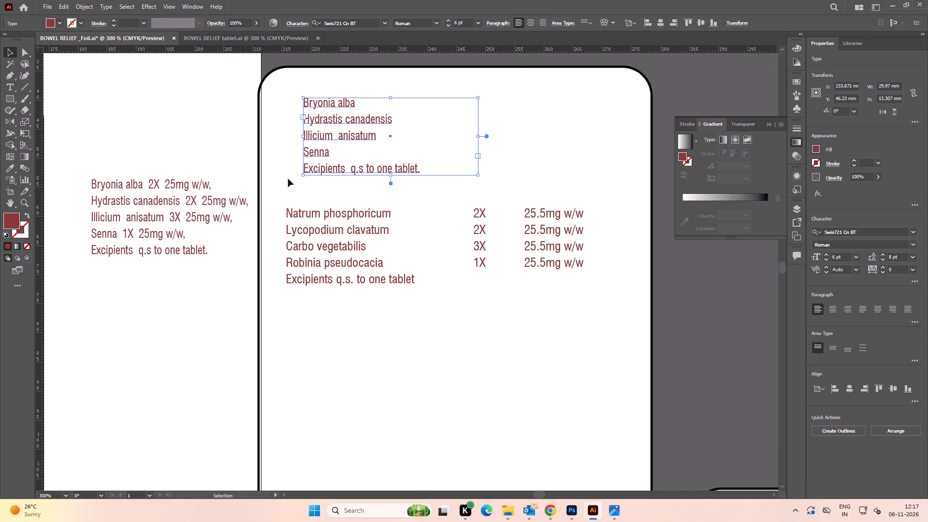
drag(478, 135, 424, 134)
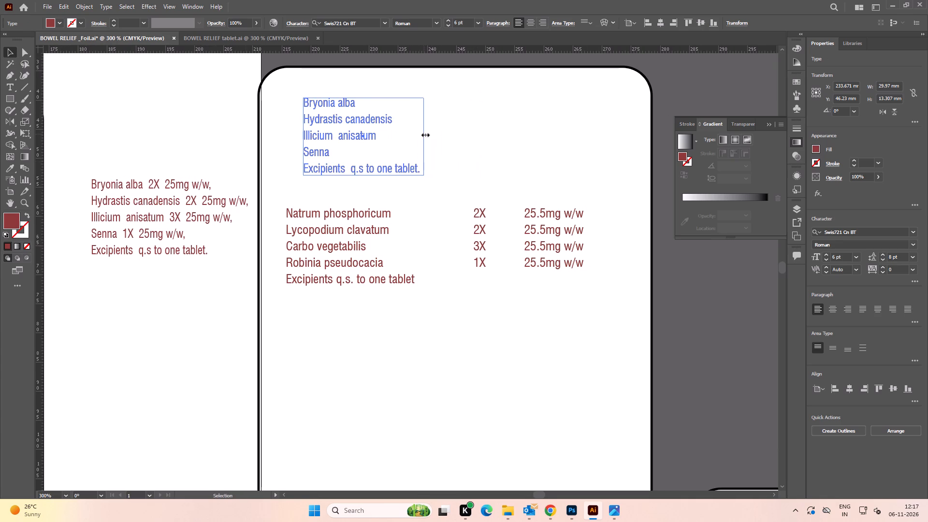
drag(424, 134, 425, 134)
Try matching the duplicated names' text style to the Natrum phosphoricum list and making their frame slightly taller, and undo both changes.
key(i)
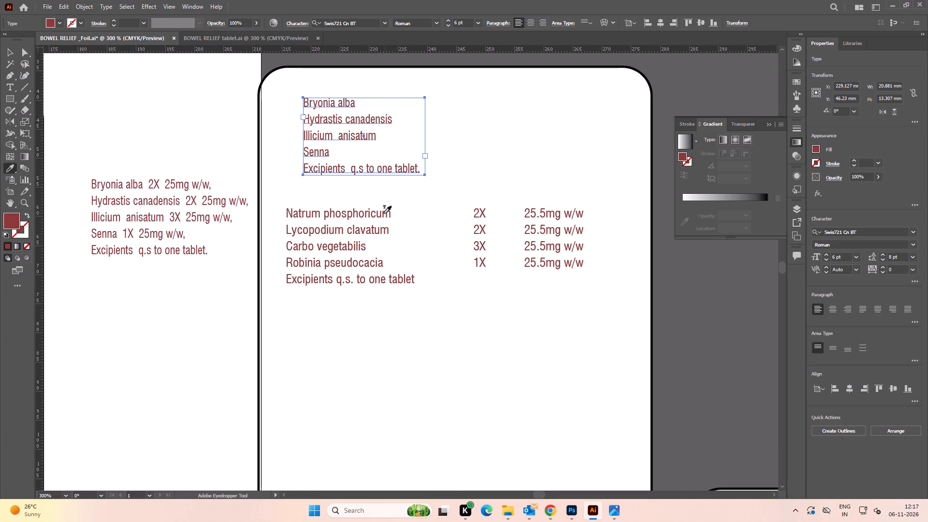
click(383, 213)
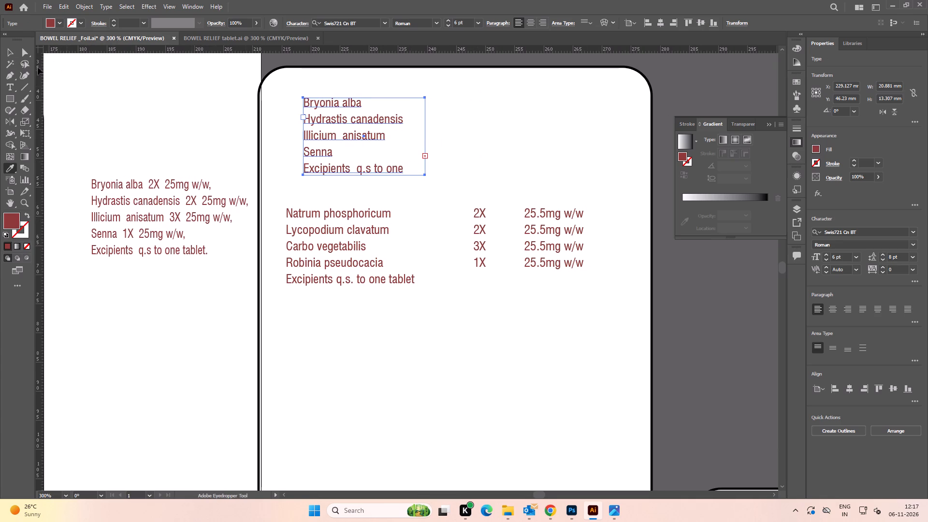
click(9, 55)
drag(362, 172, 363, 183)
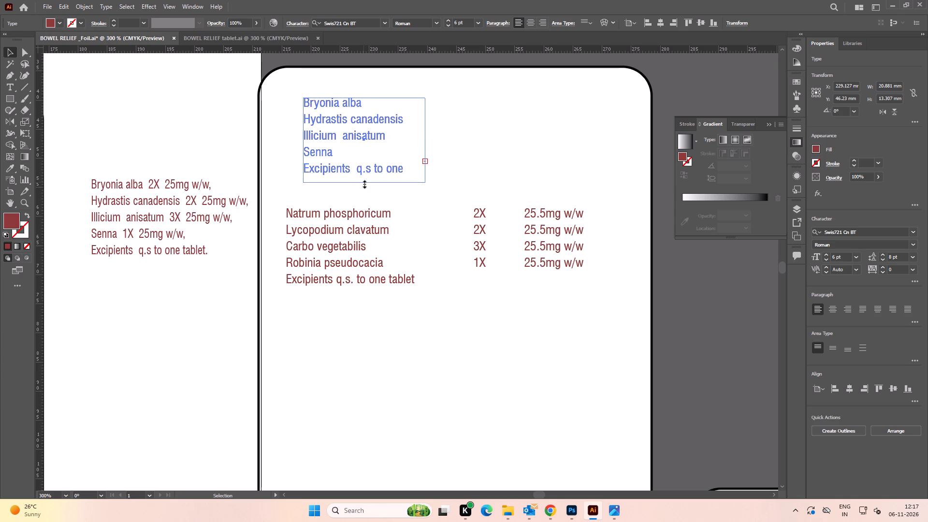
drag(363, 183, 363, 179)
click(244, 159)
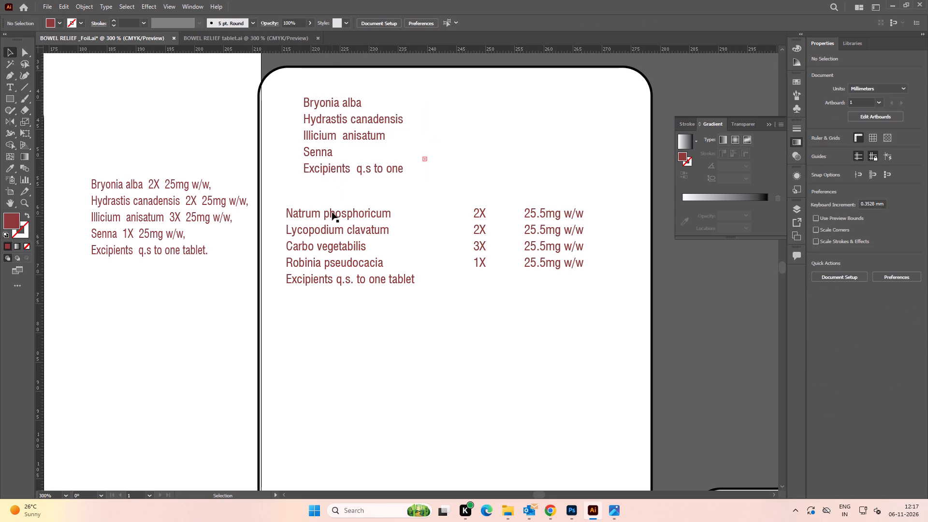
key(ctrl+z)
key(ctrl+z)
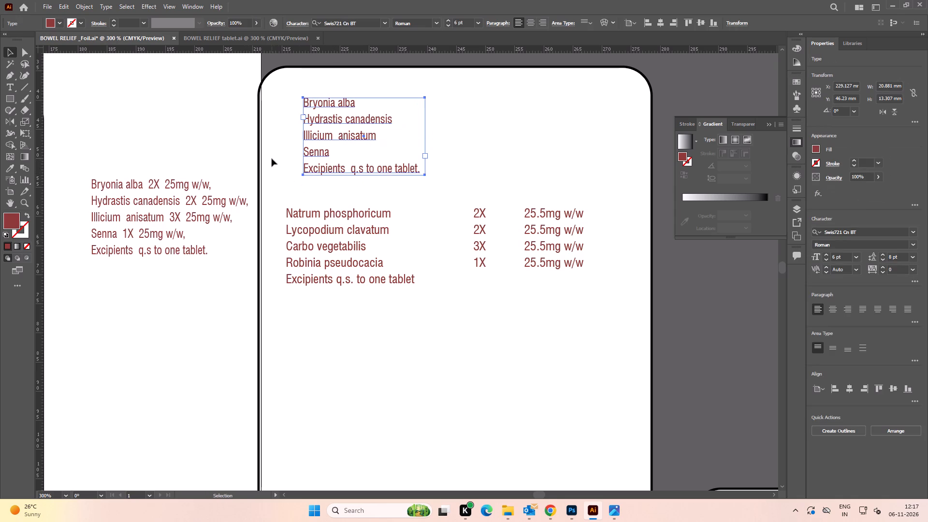
Apply the text formatting of the Natrum phosphoricum list to the duplicated ingredient names with the Eyedropper.
key(i)
click(364, 213)
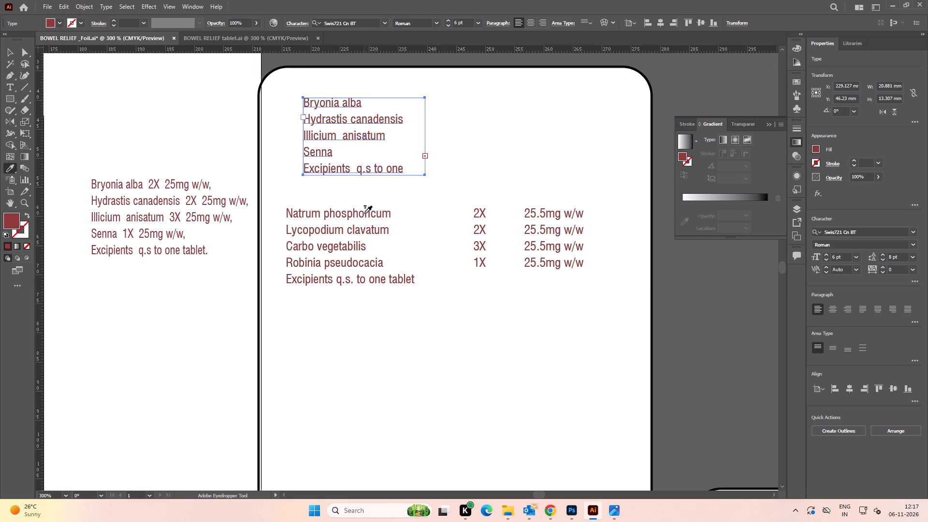
key(ctrl+z)
click(364, 213)
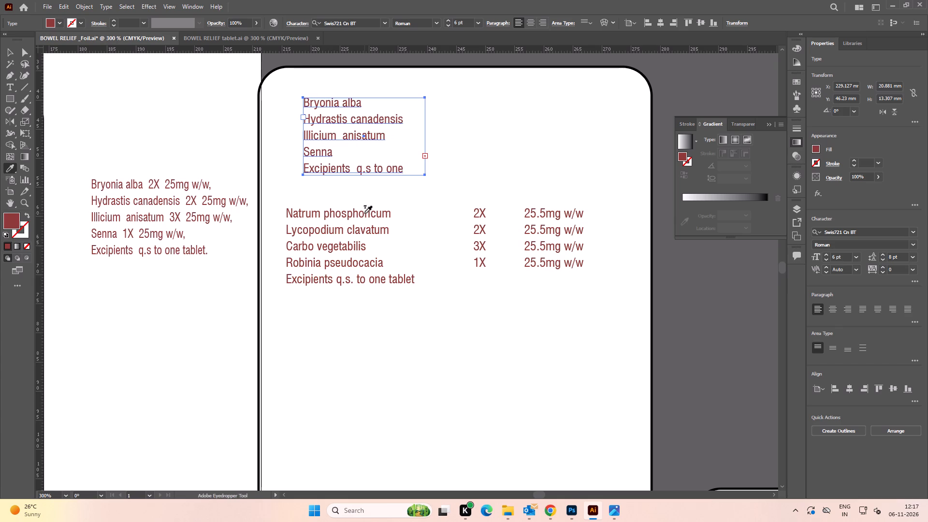
key(ctrl+z)
click(364, 213)
click(5, 52)
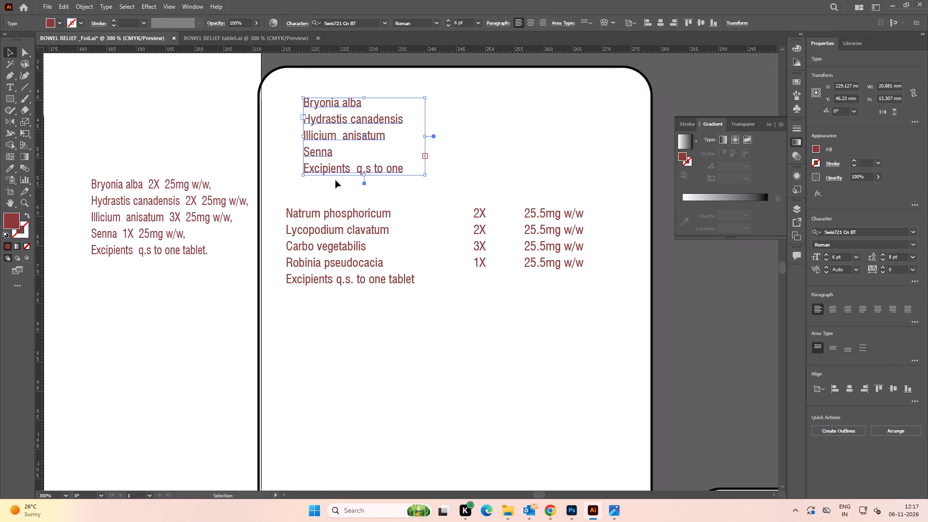
Replace the old names column of the copied composition table with the new Bryonia alba to Excipients text.
key(t)
click(351, 167)
key(ctrl+a)
key(ctrl+c)
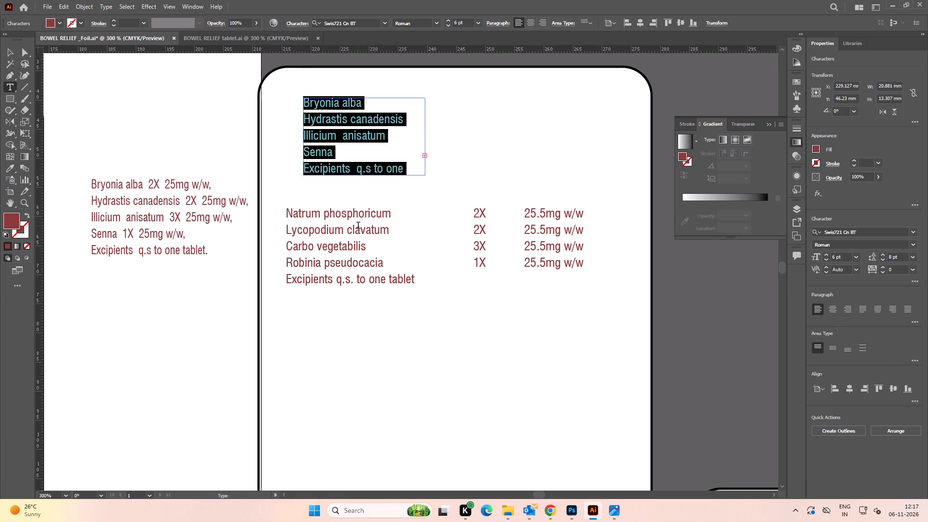
click(355, 217)
key(ctrl+a)
key(ctrl+v)
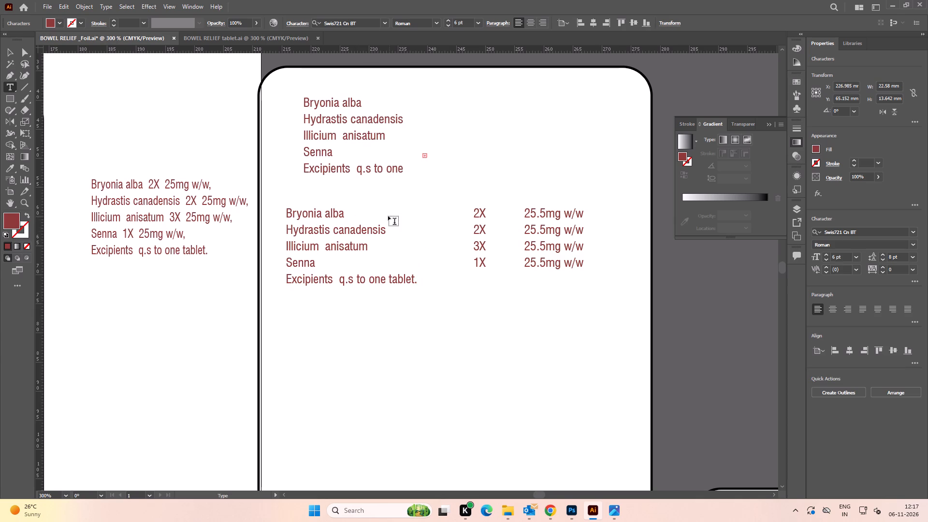
click(9, 47)
click(201, 104)
Align the tops of the new ingredient names, the potency column and the 25.5mg w/w amounts column.
alt+scroll(268, 143, down, 2)
key(space)
drag(216, 136, 387, 141)
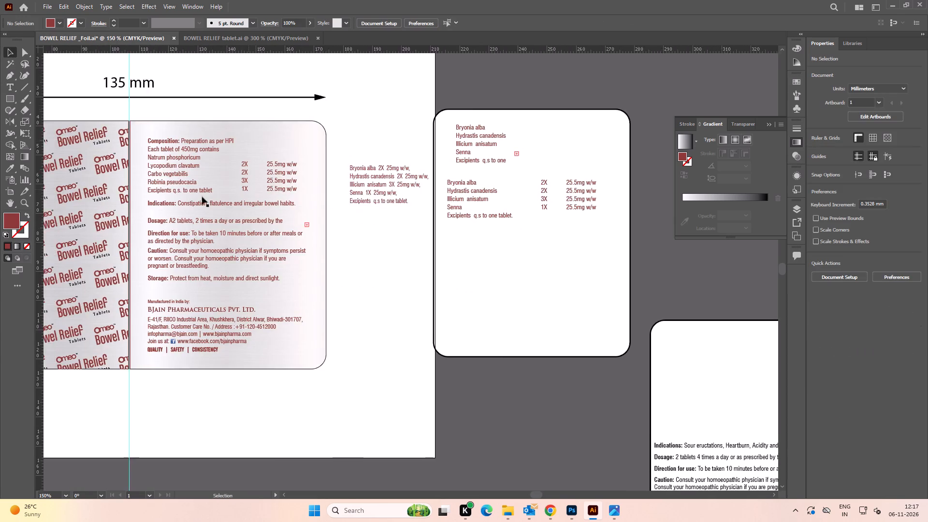
alt+scroll(179, 197, up, 2)
key(space)
drag(500, 186, 141, 198)
key(space)
drag(475, 252, 417, 261)
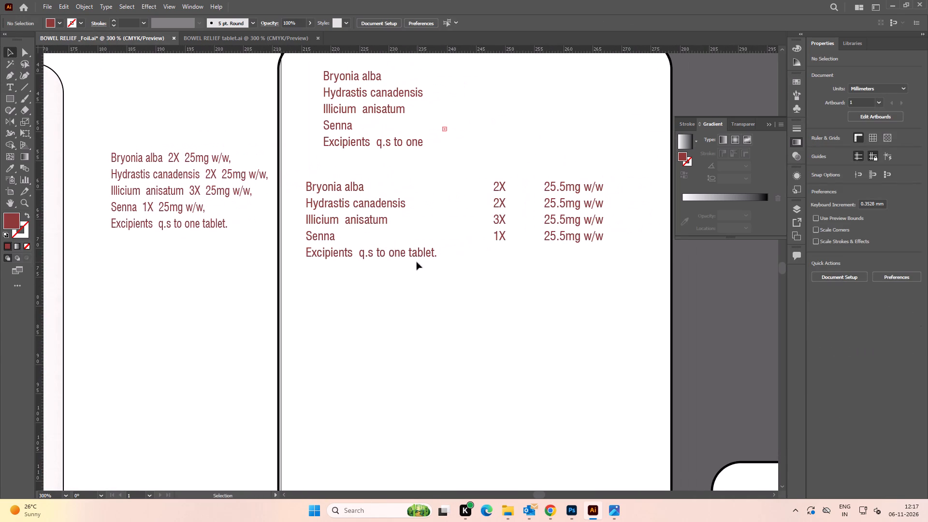
key(space)
drag(476, 189, 413, 192)
click(301, 194)
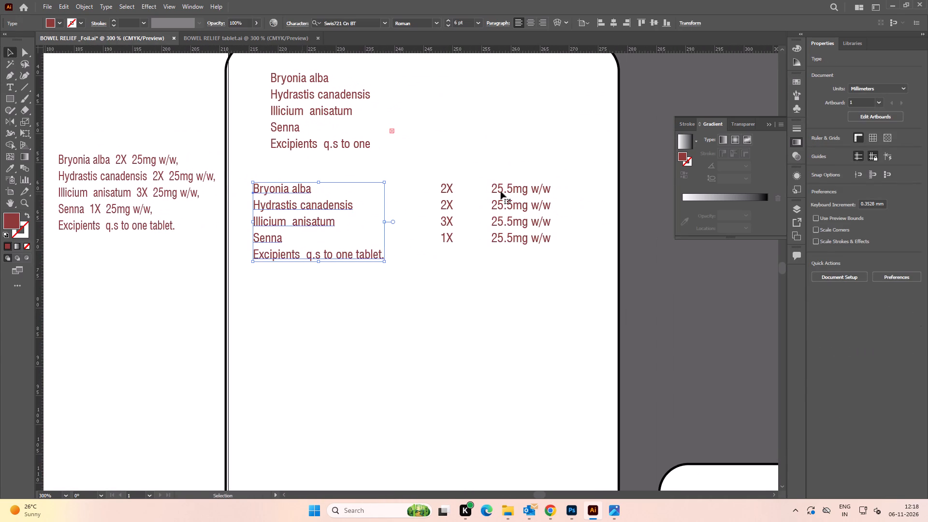
shift+click(503, 192)
shift+click(447, 191)
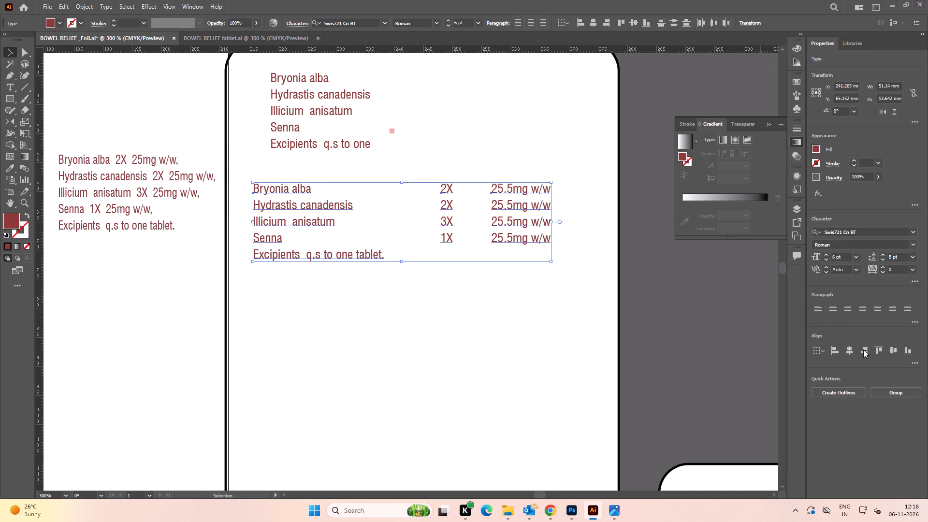
click(880, 351)
click(610, 323)
Delete the spare duplicate of the ingredient names above the rebuilt composition table.
key(space)
drag(617, 310, 573, 324)
click(237, 118)
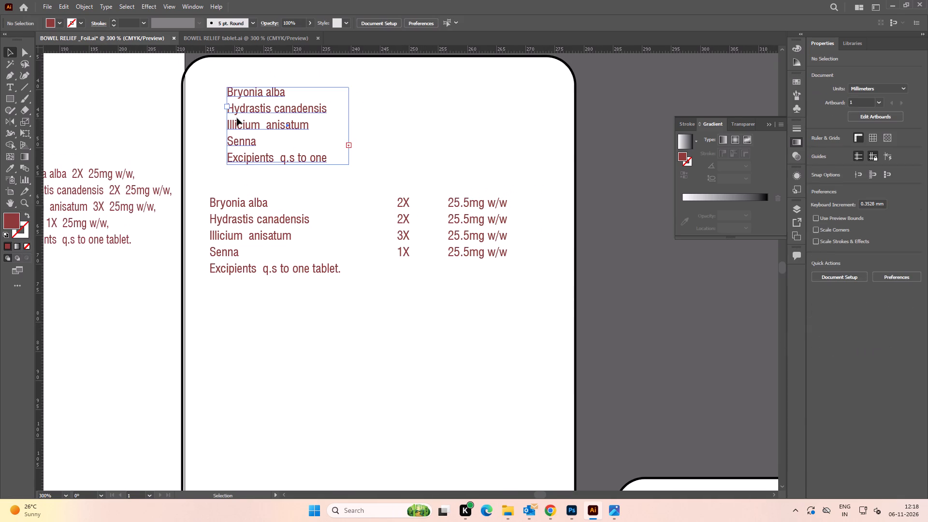
key(Delete)
key(space)
drag(285, 140, 355, 132)
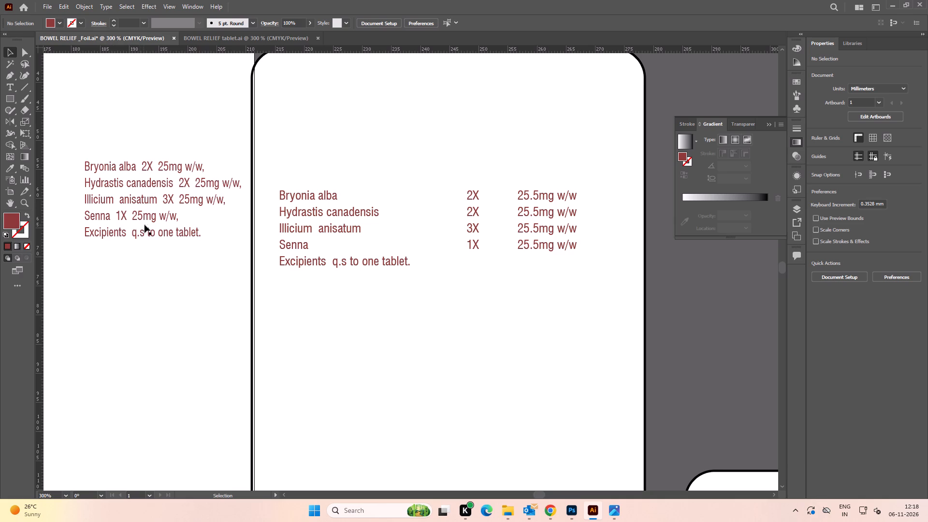
click(700, 320)
Group the names, potency and amounts columns of the rebuilt table and move the group towards the foil label.
drag(614, 294, 289, 180)
alt+scroll(536, 270, down, 3)
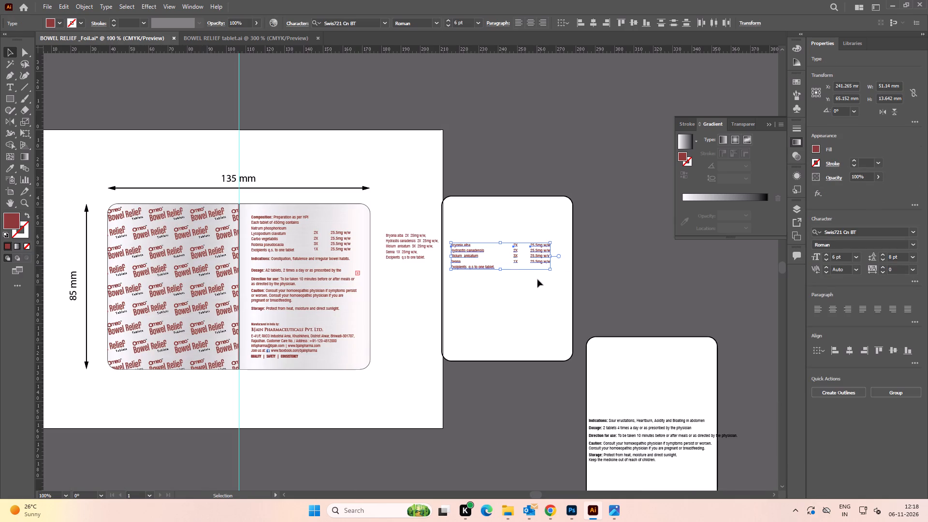
key(ctrl+g)
drag(470, 256, 450, 272)
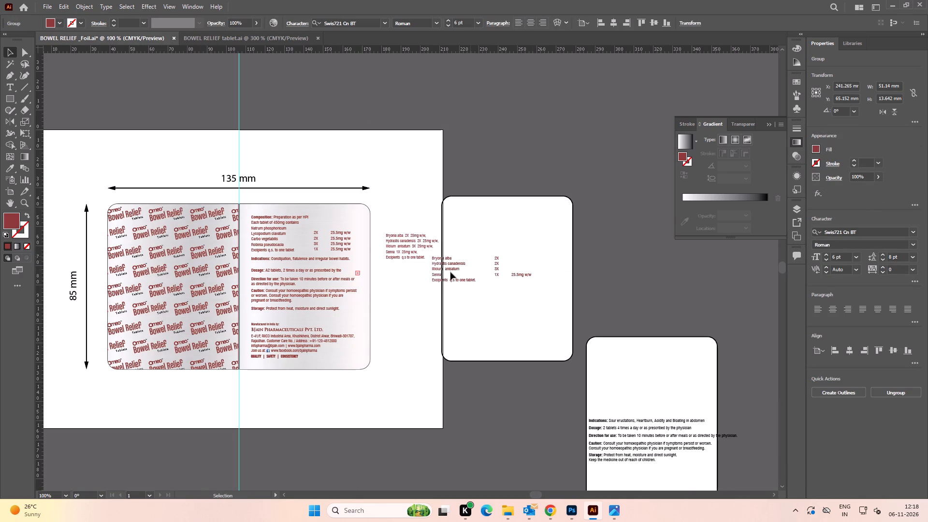
drag(450, 272, 450, 273)
Move the red reference ingredient text up beside the foil label to a Y position of about 44.3 mm.
alt+scroll(410, 257, up, 4)
drag(406, 264, 404, 212)
drag(406, 211, 405, 197)
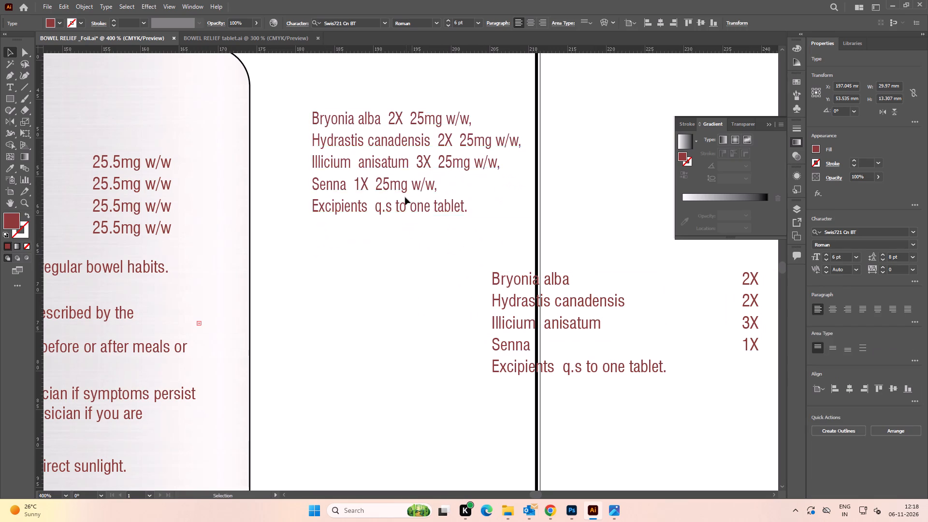
drag(405, 197, 405, 139)
alt+scroll(405, 142, down, 4)
key(space)
drag(412, 170, 363, 179)
Move the grouped composition table beside the foil label, below the red reference ingredient text.
drag(352, 178, 503, 227)
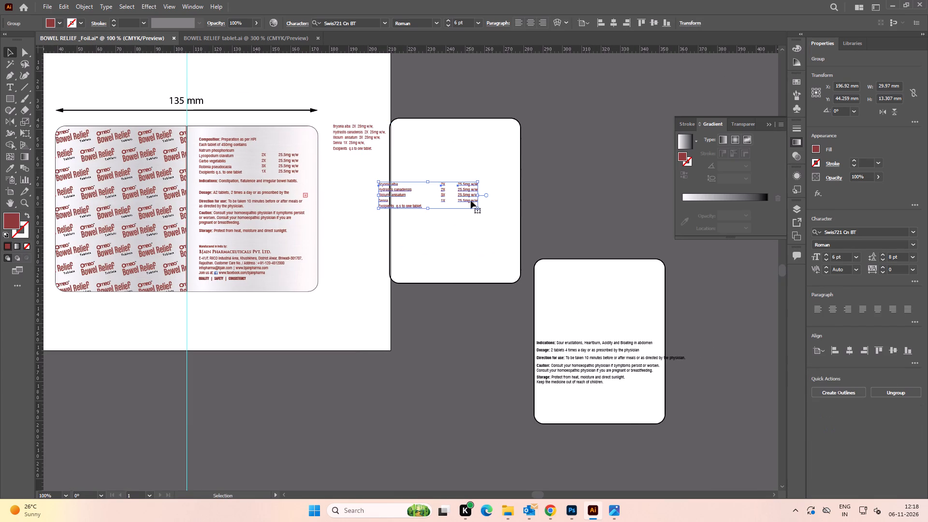
drag(471, 201, 403, 200)
click(472, 206)
drag(430, 207, 332, 177)
drag(333, 188, 362, 188)
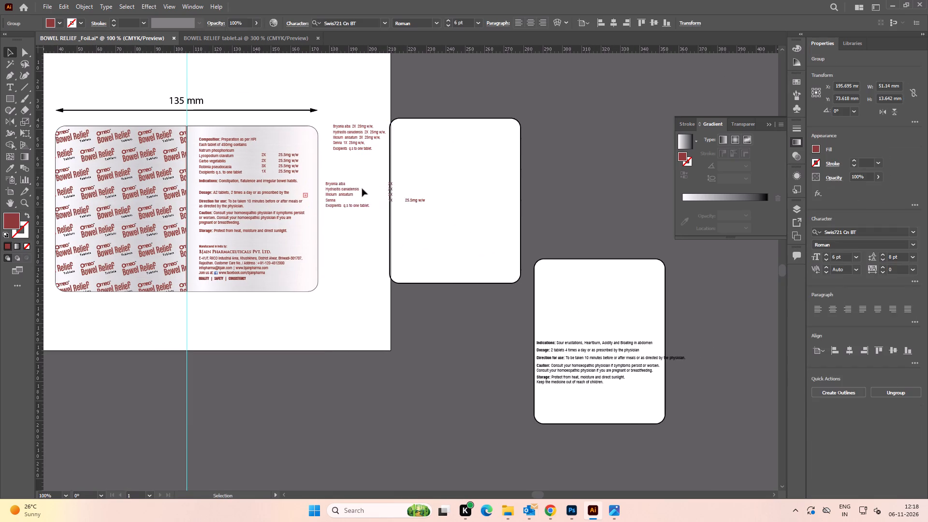
drag(362, 188, 364, 188)
click(351, 164)
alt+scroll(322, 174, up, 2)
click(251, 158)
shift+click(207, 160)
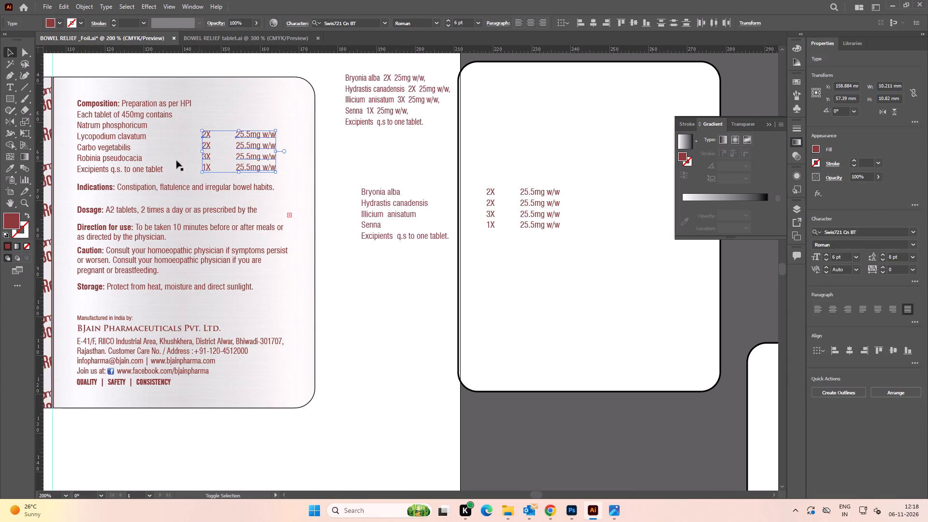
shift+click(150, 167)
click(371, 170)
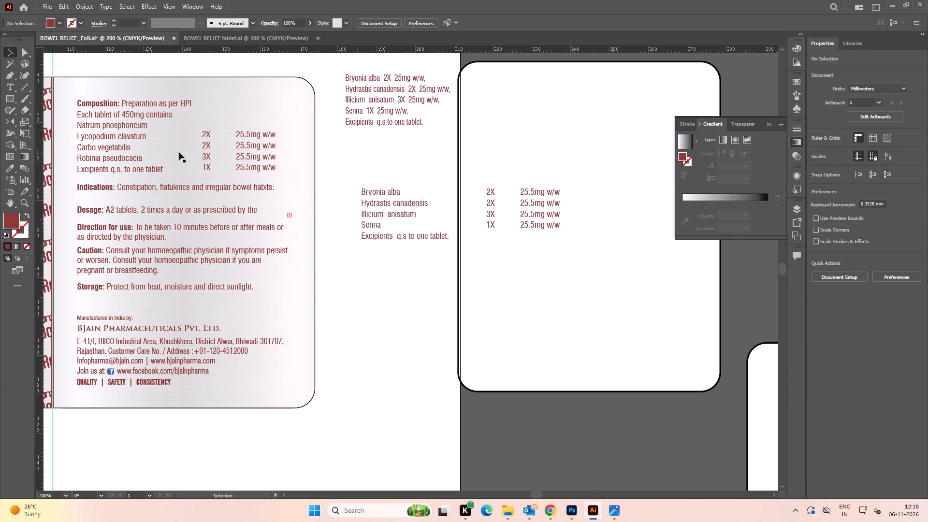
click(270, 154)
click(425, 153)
Ungroup the rebuilt composition table into its separate text columns.
click(531, 191)
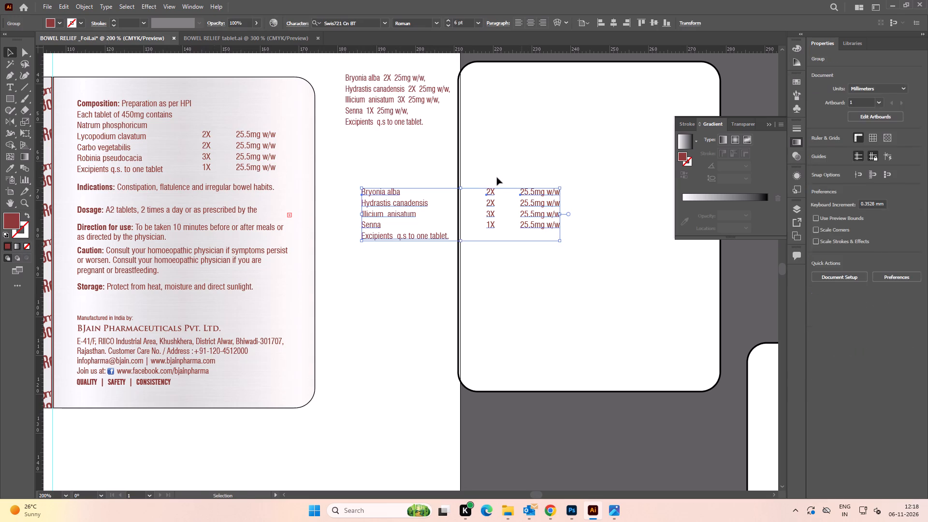
key(ctrl+shift+g)
click(361, 164)
Apply the text formatting of the foil label's 25.5mg w/w amounts to the rebuilt table's amounts column with the Eyedropper.
click(541, 203)
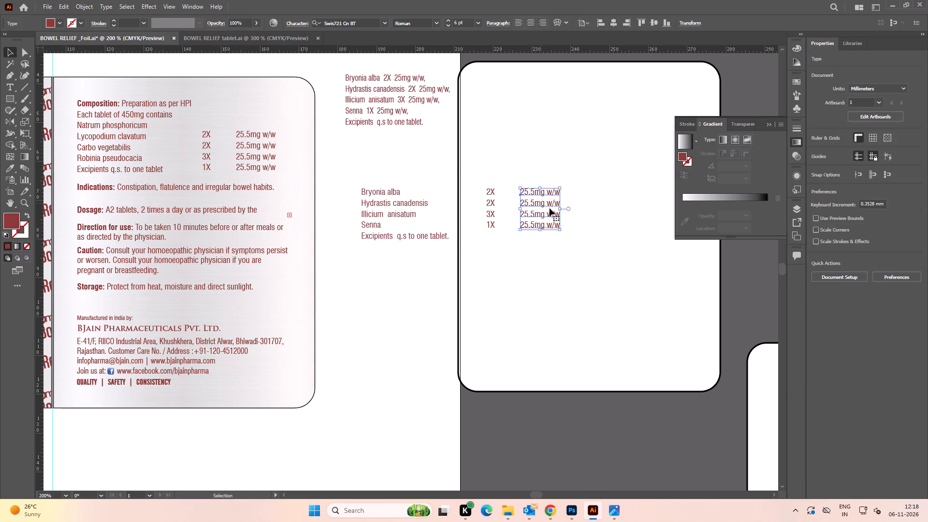
click(580, 205)
key(t)
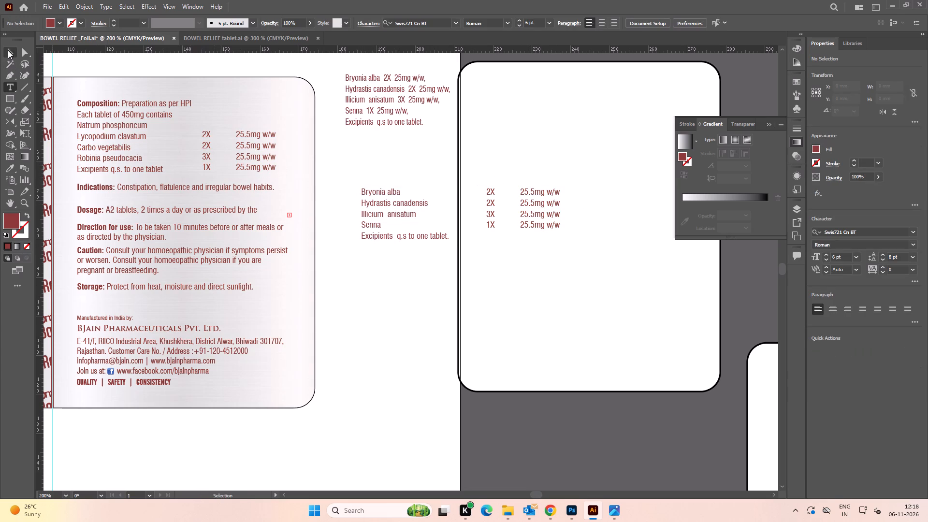
click(8, 51)
click(243, 151)
key(space)
drag(373, 156, 328, 157)
click(327, 153)
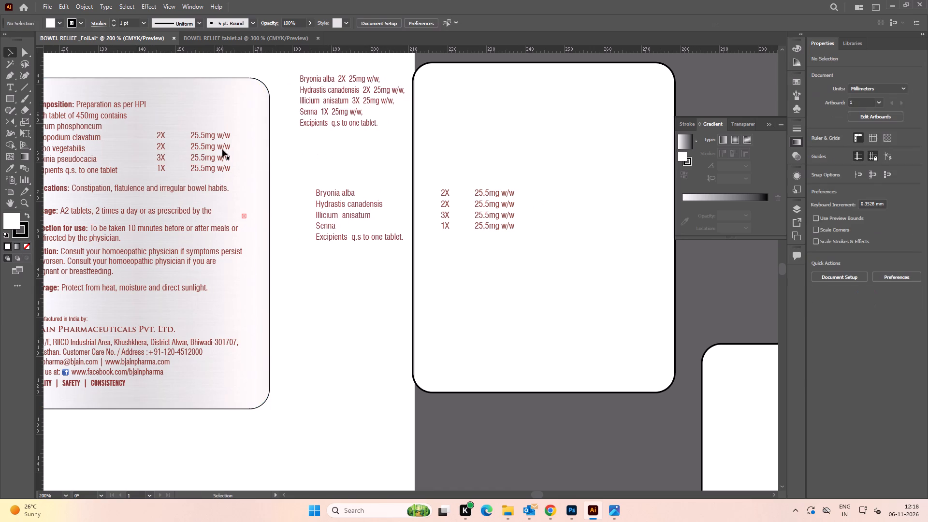
click(223, 149)
click(480, 201)
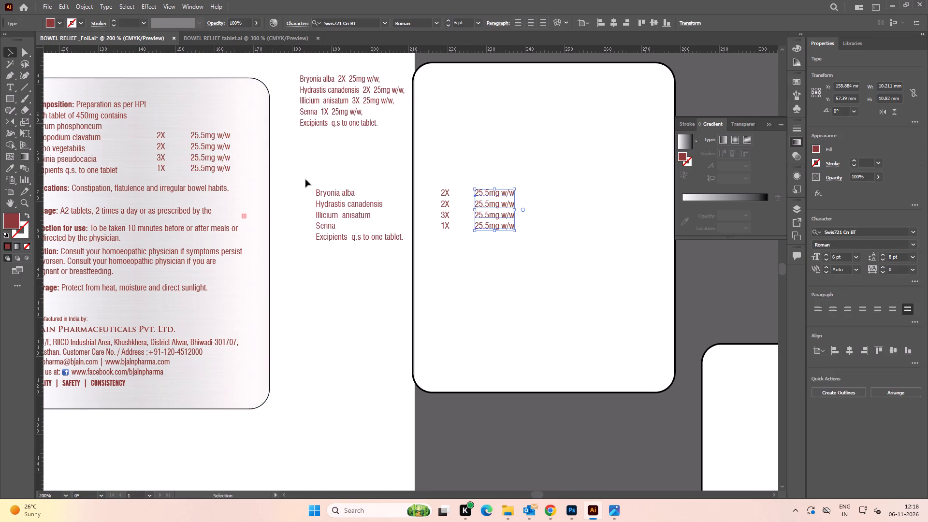
alt+scroll(287, 173, up, 1)
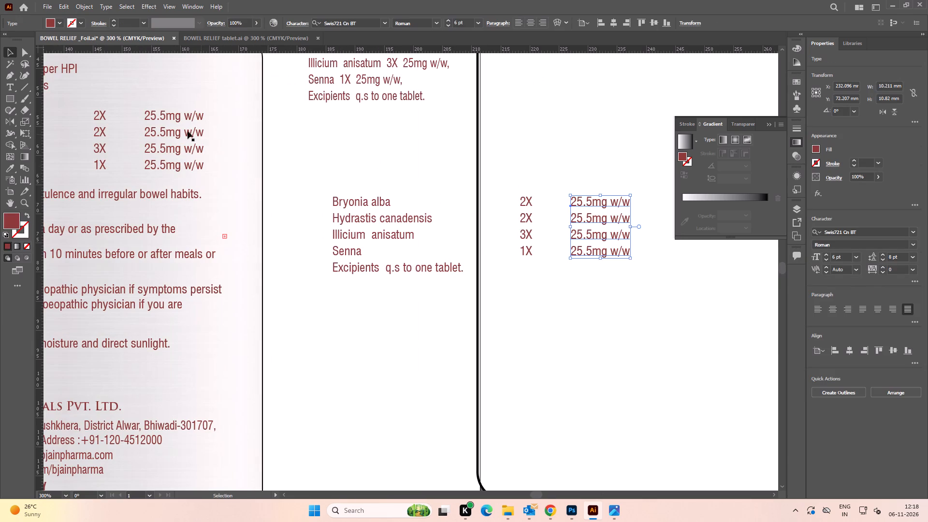
key(i)
click(179, 150)
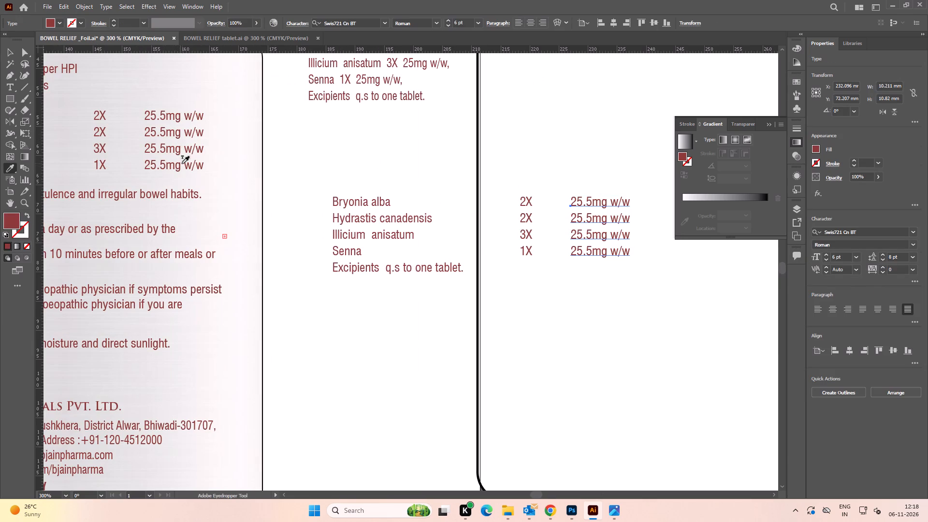
click(10, 57)
Apply the text formatting of the foil label's 2X–1X potencies to the rebuilt table's potency column with the Eyedropper.
drag(487, 182, 531, 237)
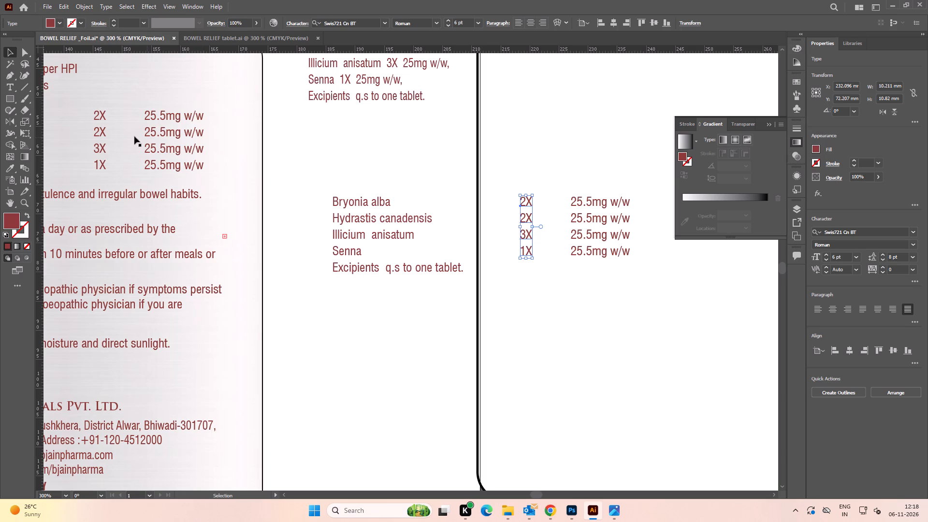
click(104, 142)
click(327, 149)
click(105, 146)
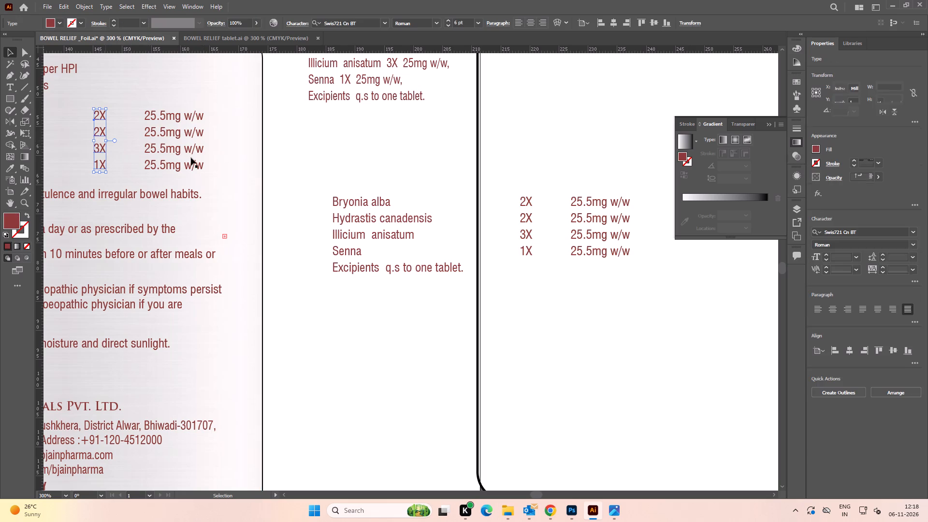
click(534, 224)
click(526, 223)
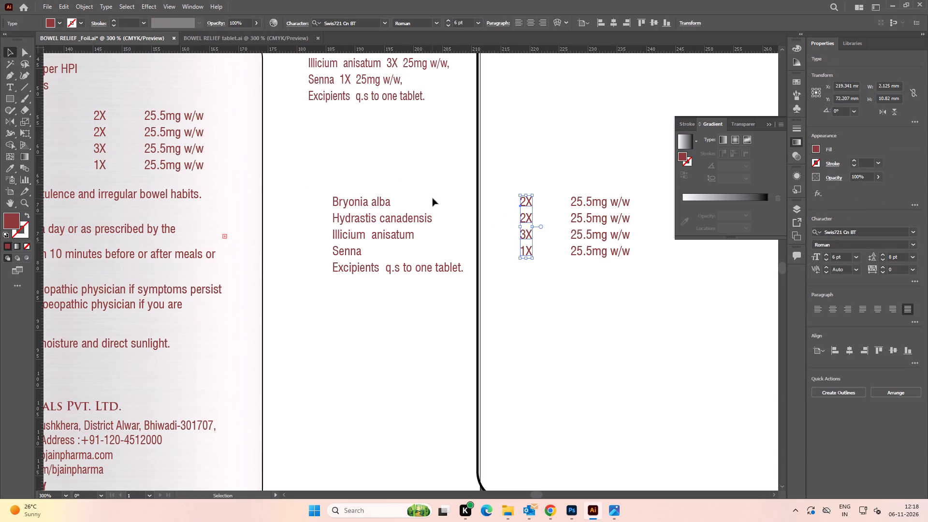
key(i)
click(102, 150)
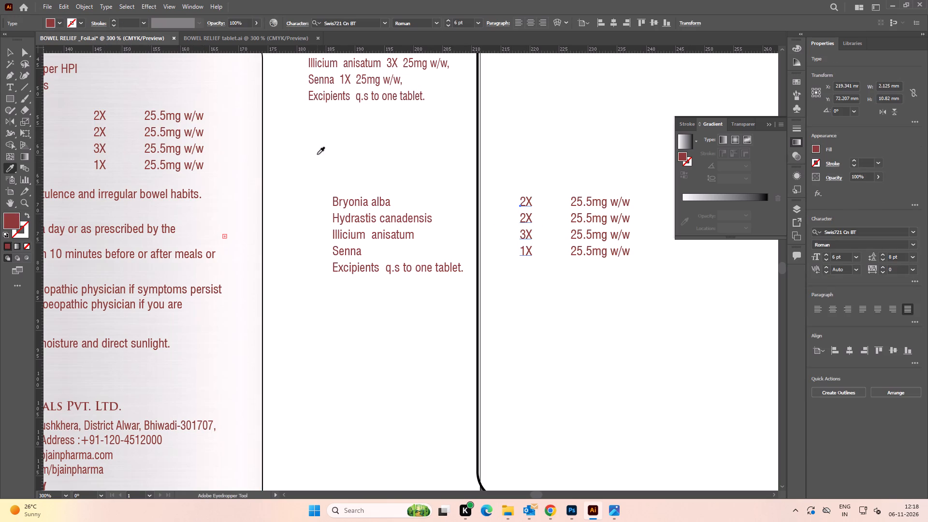
key(v)
click(383, 150)
Copy the five text lines from Bryonia alba to Excipients in the rebuilt table's name column.
key(space)
drag(364, 154, 378, 153)
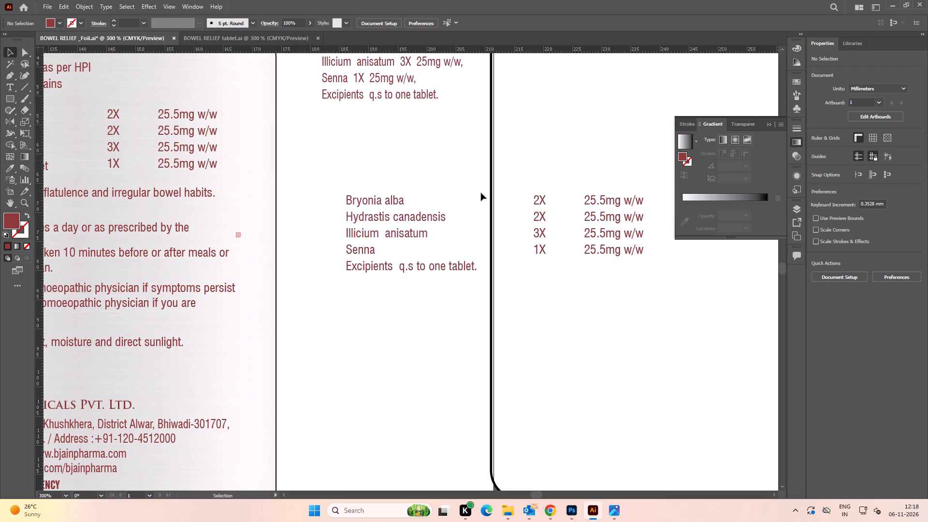
key(space)
drag(490, 194, 411, 185)
key(space)
key(space)
key(space)
key(space)
key(space)
key(space)
key(space)
key(space)
key(space)
key(space)
key(space)
key(space)
key(space)
key(space)
key(space)
key(space)
key(space)
key(space)
key(space)
key(space)
drag(284, 160, 318, 157)
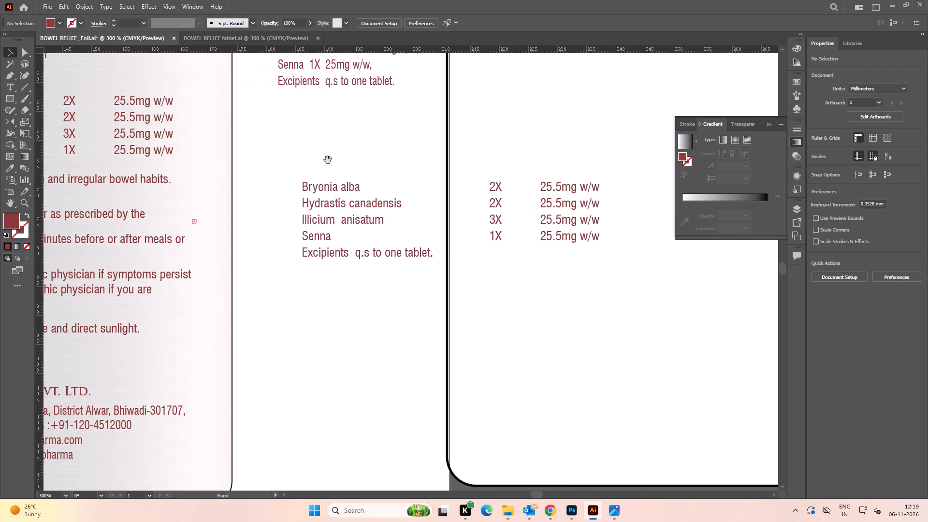
drag(308, 160, 505, 193)
key(space)
drag(461, 199, 469, 198)
click(503, 220)
click(518, 220)
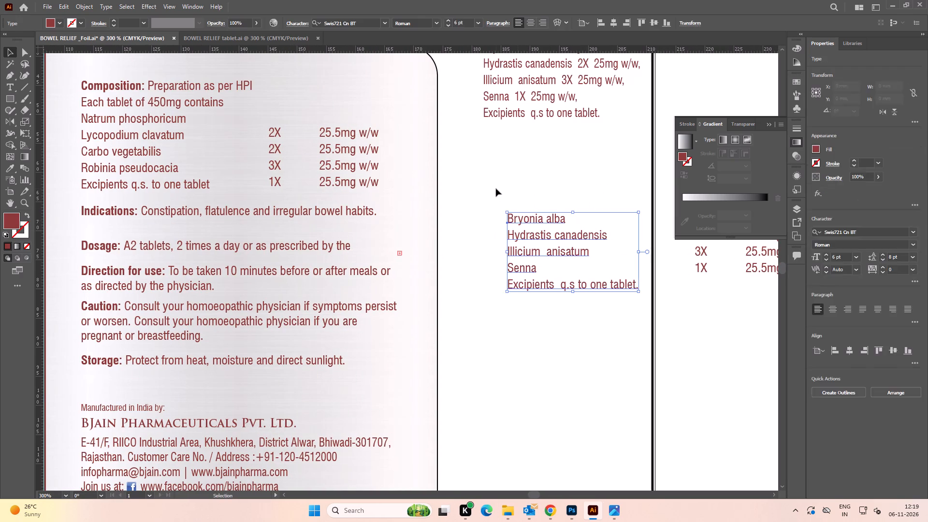
click(496, 187)
key(t)
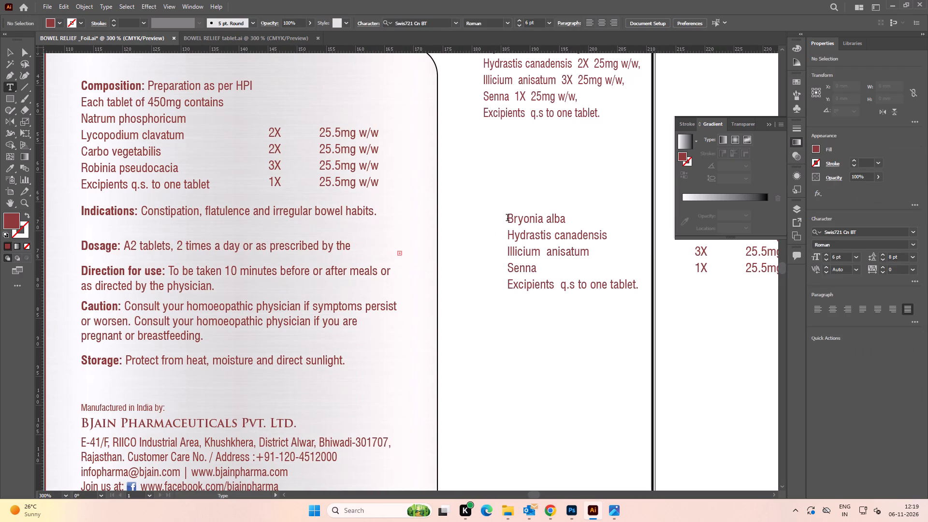
drag(507, 217, 640, 295)
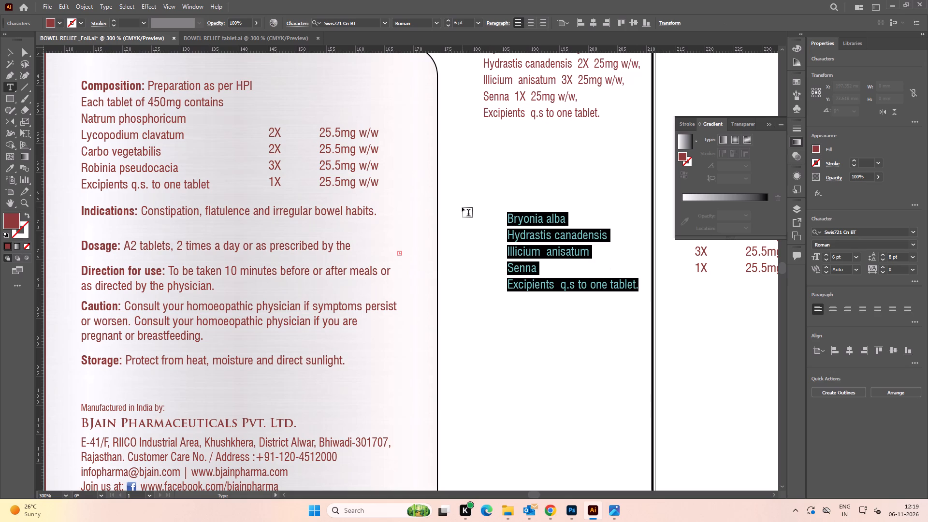
key(ctrl+c)
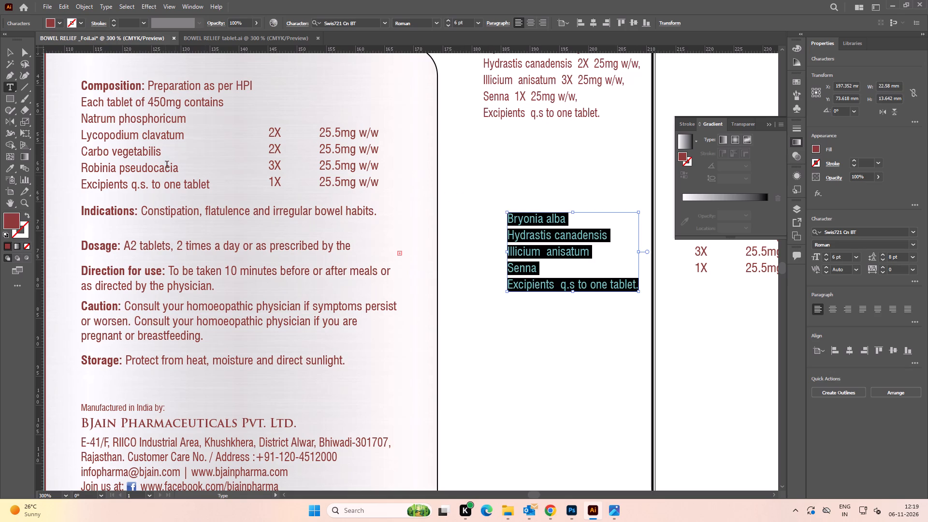
Replace the foil label's lines from Natrum phosphoricum to Excipients q.s. to one tablet with the copied ingredient lines.
click(166, 182)
key(Down)
key(Down)
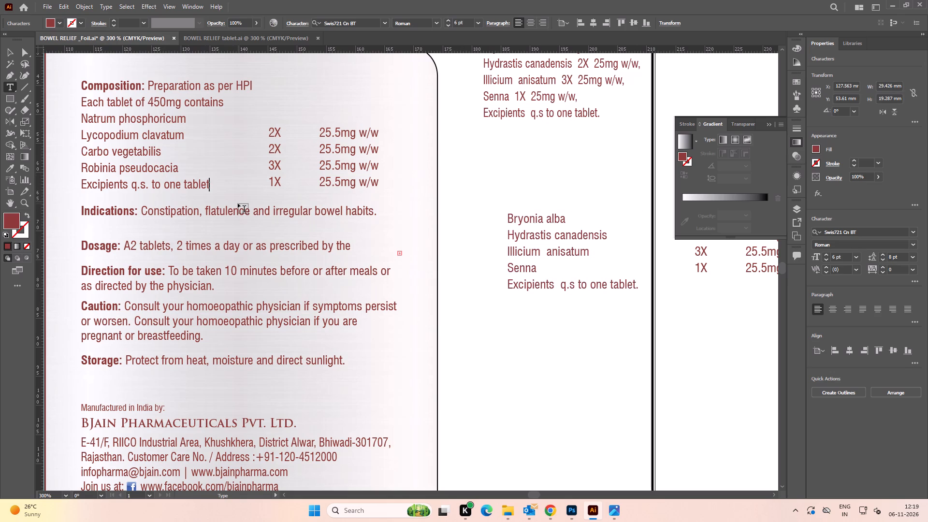
key(shift+Up)
key(shift+Up)
key(shift+Up)
key(shift+Up)
key(shift+Up)
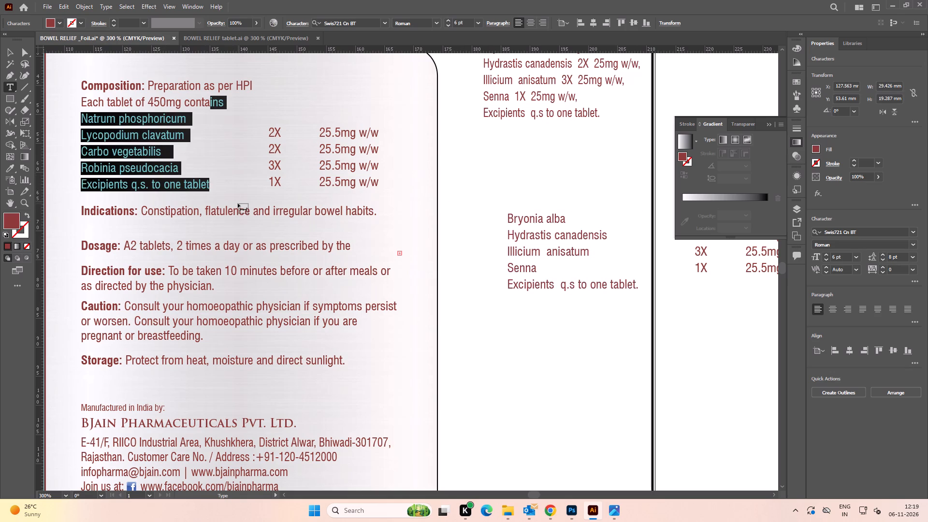
key(shift+Right)
key(shift+Right)
key(shift+Right)
key(shift+Right)
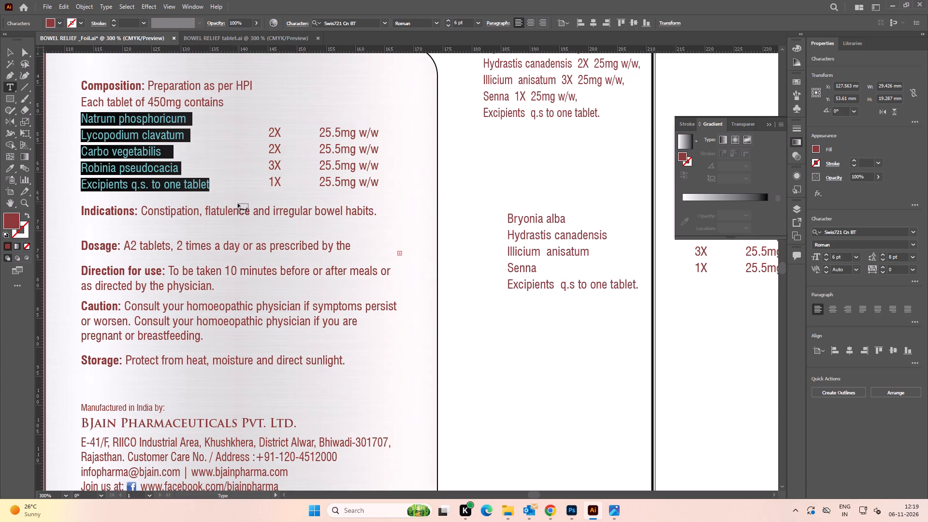
key(ctrl+v)
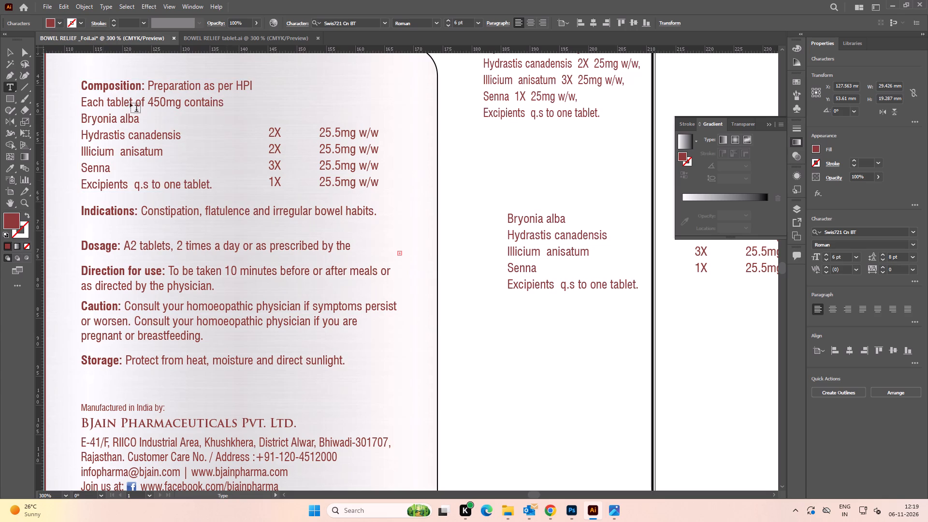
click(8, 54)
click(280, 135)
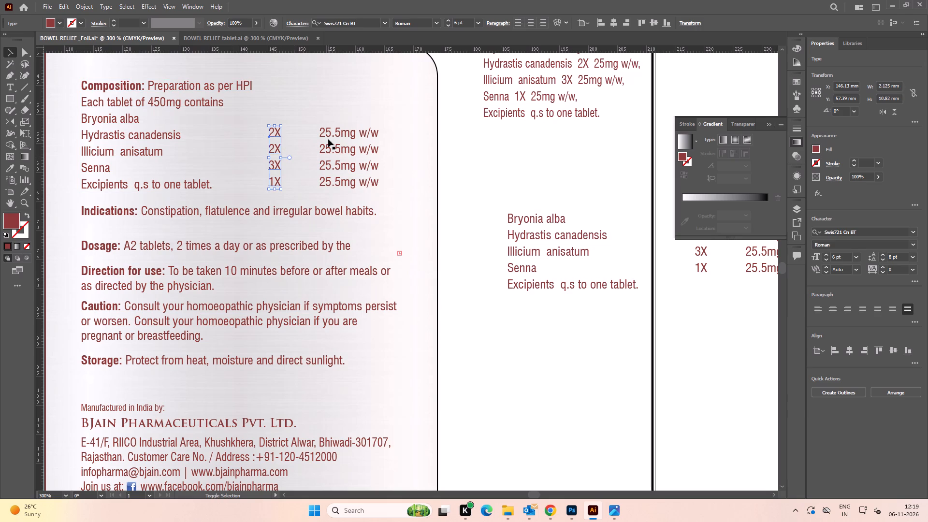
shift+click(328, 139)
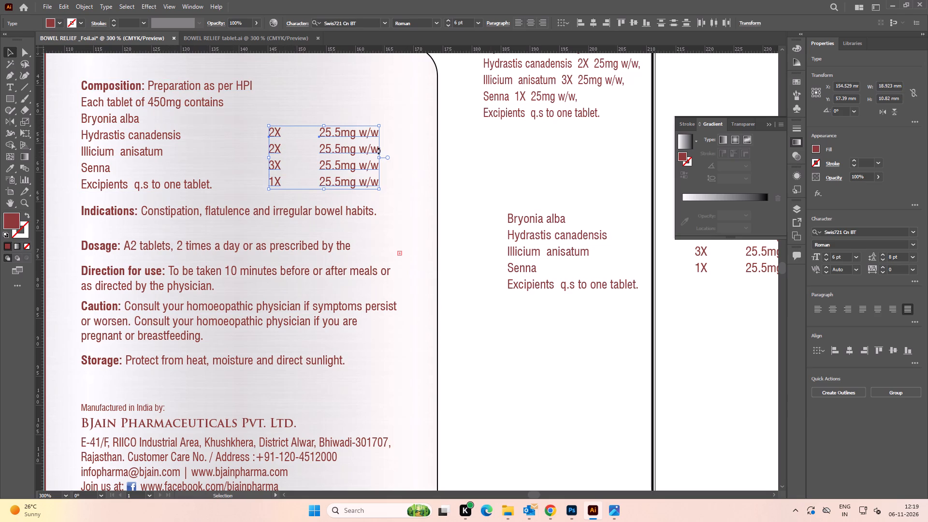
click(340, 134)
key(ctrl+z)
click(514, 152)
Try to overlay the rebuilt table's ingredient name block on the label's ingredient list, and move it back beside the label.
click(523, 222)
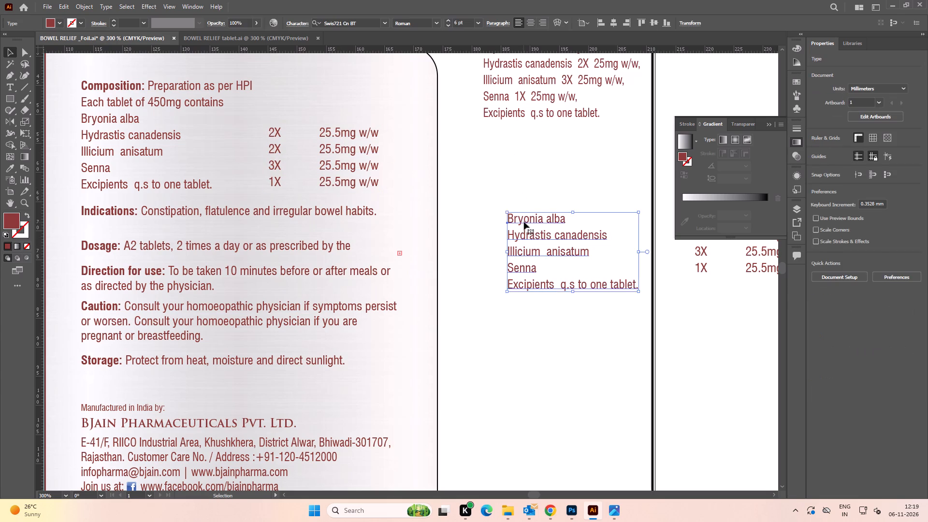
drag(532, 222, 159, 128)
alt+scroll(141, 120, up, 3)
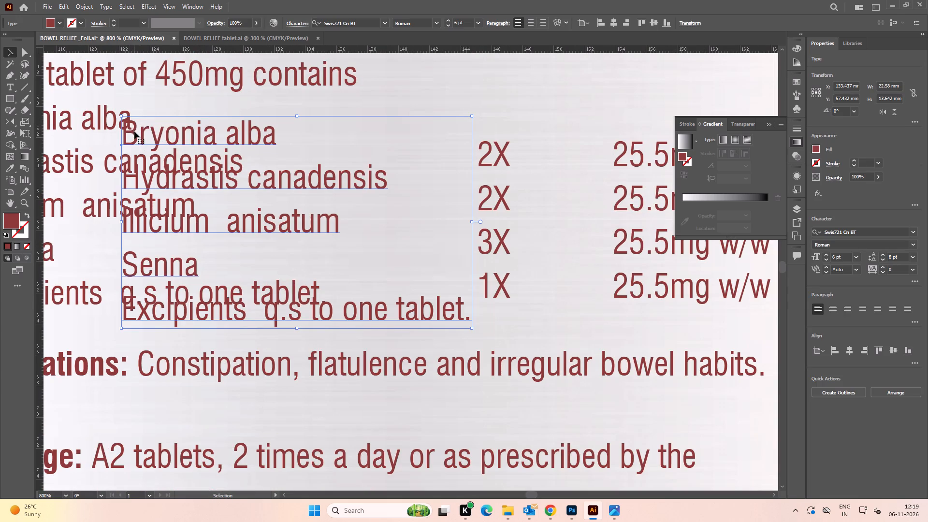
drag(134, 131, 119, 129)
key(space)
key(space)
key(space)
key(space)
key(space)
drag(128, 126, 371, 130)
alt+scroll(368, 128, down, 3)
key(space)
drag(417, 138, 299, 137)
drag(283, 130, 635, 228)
Delete the Hydrastis canadensis, Illicium anisatum, Senna and Excipients lines from the name block beside the label, keeping only Bryonia alba.
key(space)
key(space)
drag(602, 223, 419, 206)
key(t)
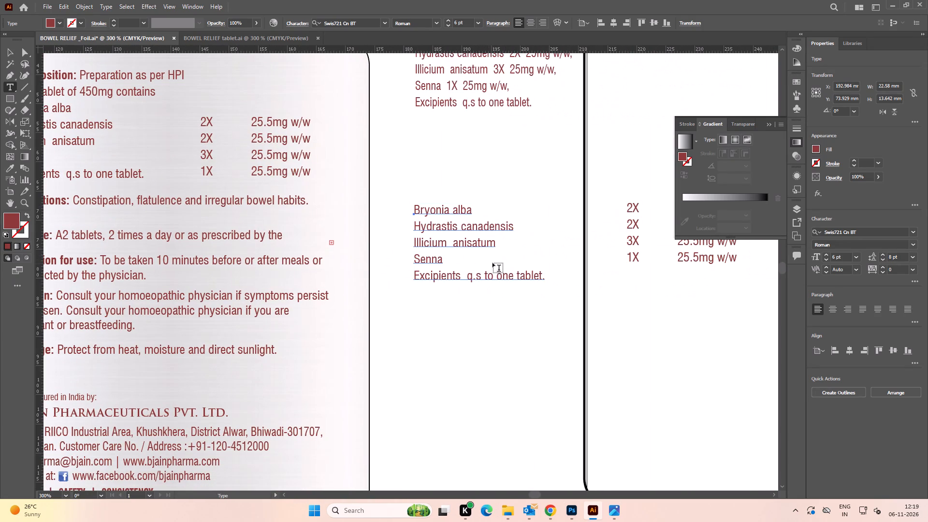
click(492, 282)
key(ctrl+Right)
key(ctrl+Right)
key(ctrl+Right)
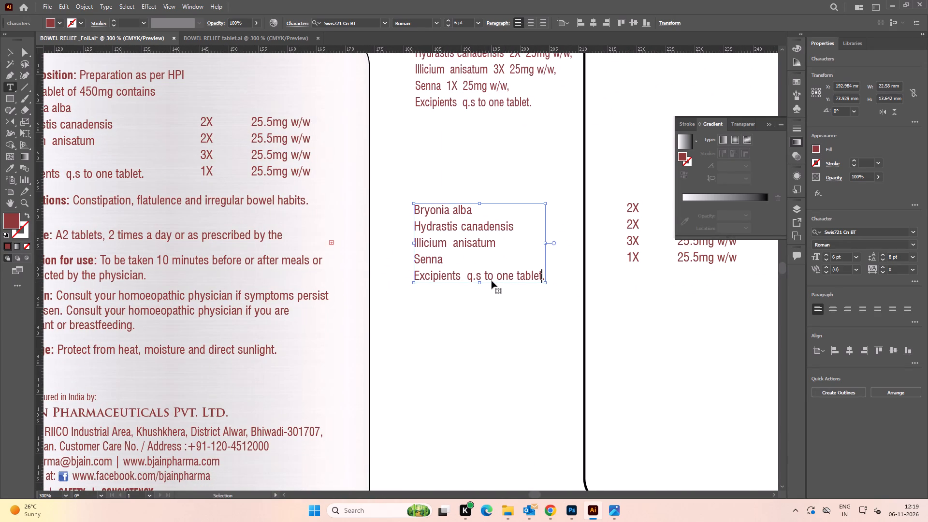
key(ctrl+Right)
key(shift+Up)
key(shift+Up)
key(shift+Up)
key(shift+Up)
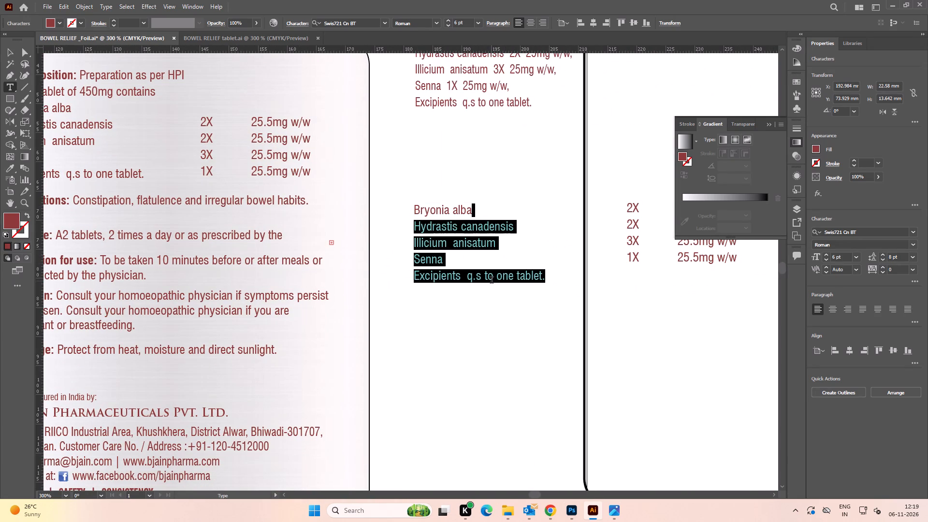
key(BackSpace)
click(10, 53)
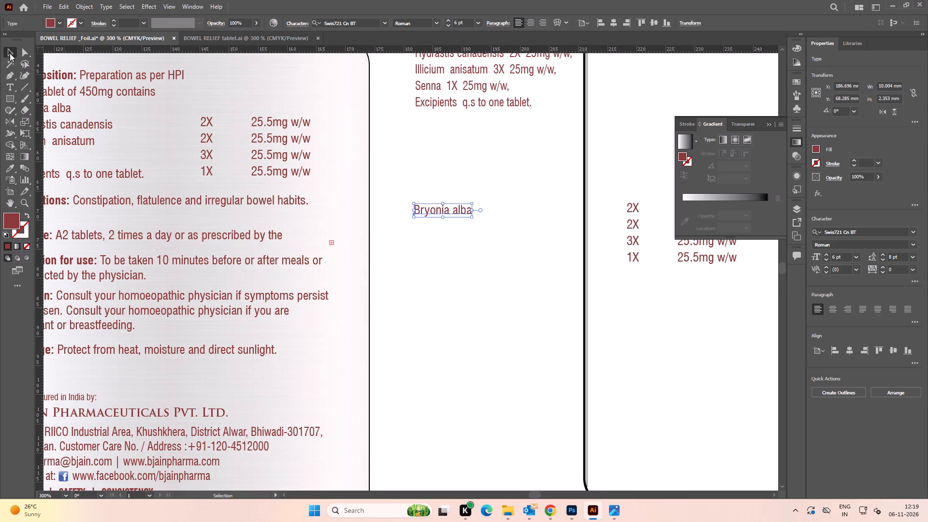
Move the separate Bryonia alba text onto the matching Bryonia alba line in the foil label's composition.
key(space)
drag(104, 99, 341, 171)
drag(683, 285, 298, 185)
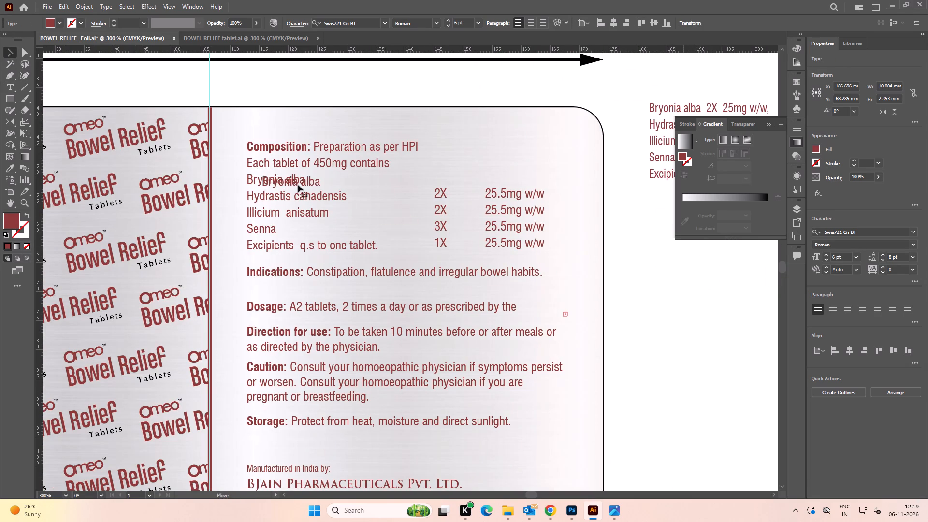
alt+scroll(301, 182, up, 7)
drag(387, 169, 232, 150)
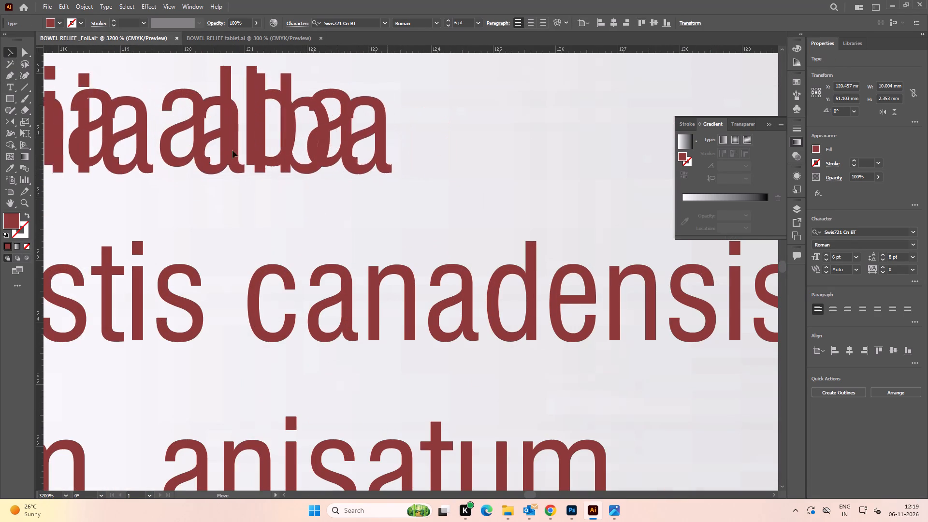
drag(232, 150, 223, 147)
alt+scroll(328, 152, up, 4)
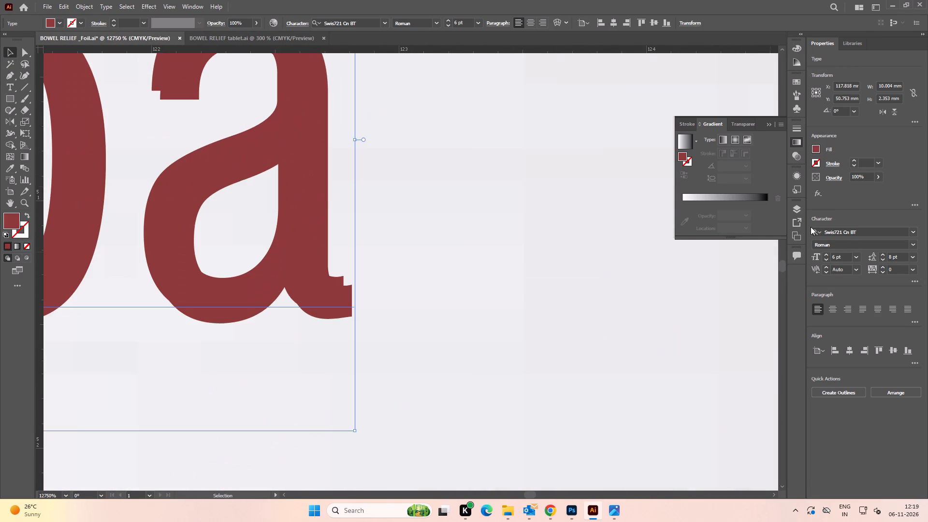
Set the fill of the overlaid Bryonia alba text to black.
click(812, 146)
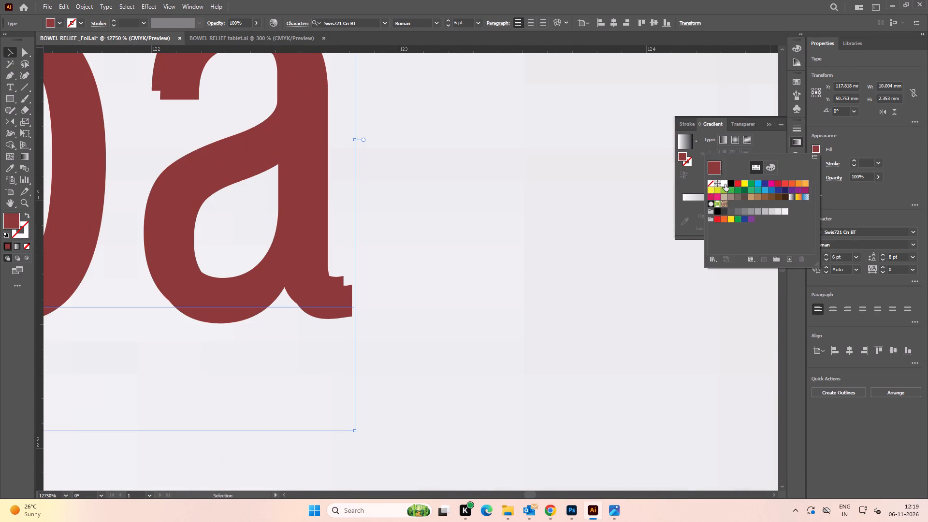
click(730, 184)
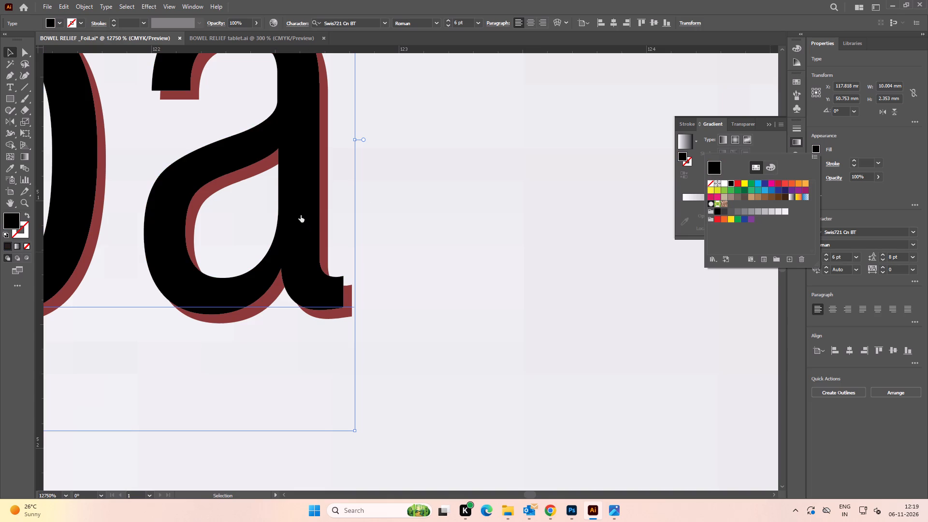
Position the black Bryonia alba text exactly over the label's red line, at about X 117.85 mm and Y 50.79 mm.
key(v)
drag(300, 208, 308, 216)
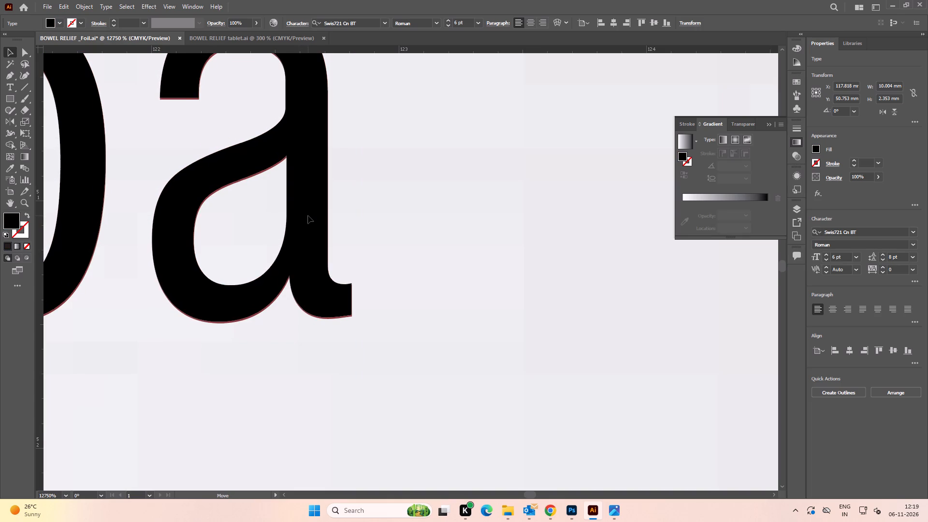
drag(308, 216, 308, 217)
Top-align the label's potency column to the black Bryonia alba text as the key object.
alt+scroll(308, 215, down, 5)
key(space)
drag(517, 205, 497, 211)
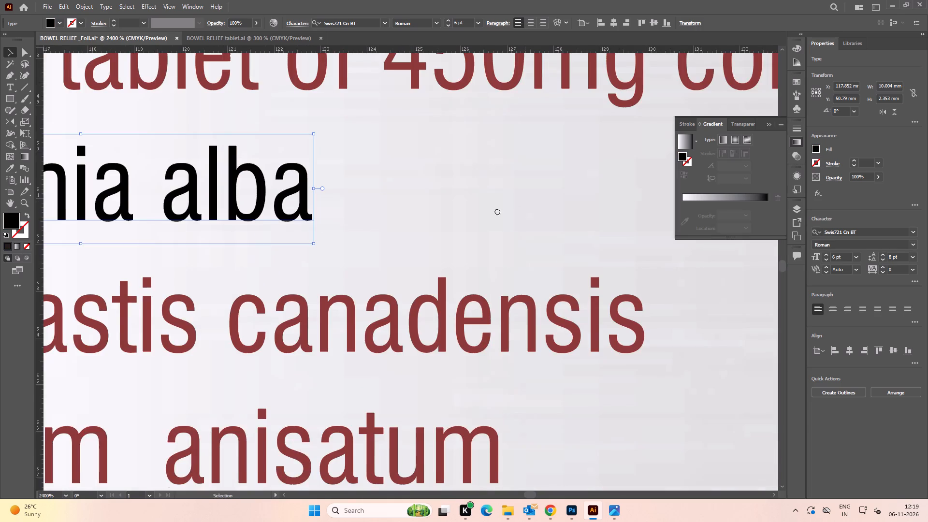
drag(497, 211, 327, 243)
alt+scroll(363, 226, down, 4)
shift+click(572, 256)
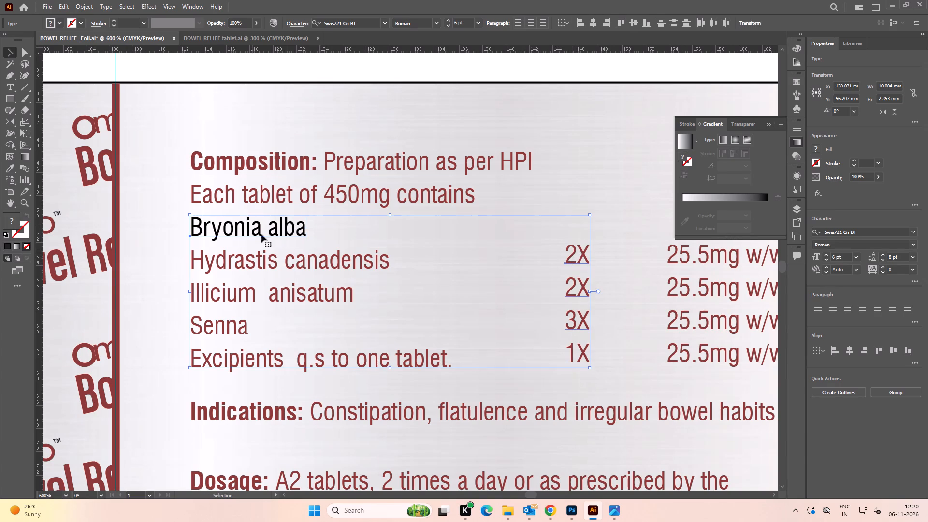
click(294, 228)
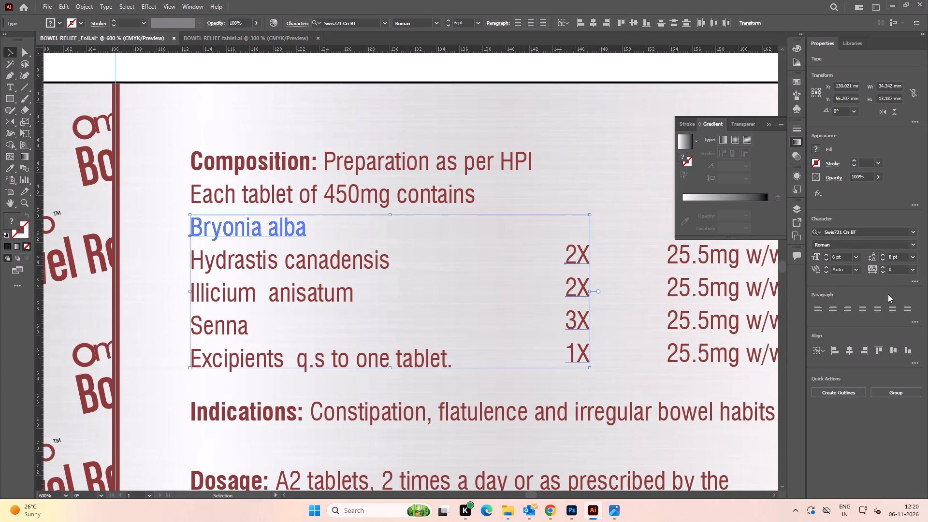
click(873, 349)
Top-align the label's 25.5mg w/w amounts column to the black Bryonia alba text as the key object.
alt+scroll(500, 201, down, 2)
key(space)
drag(545, 225, 501, 226)
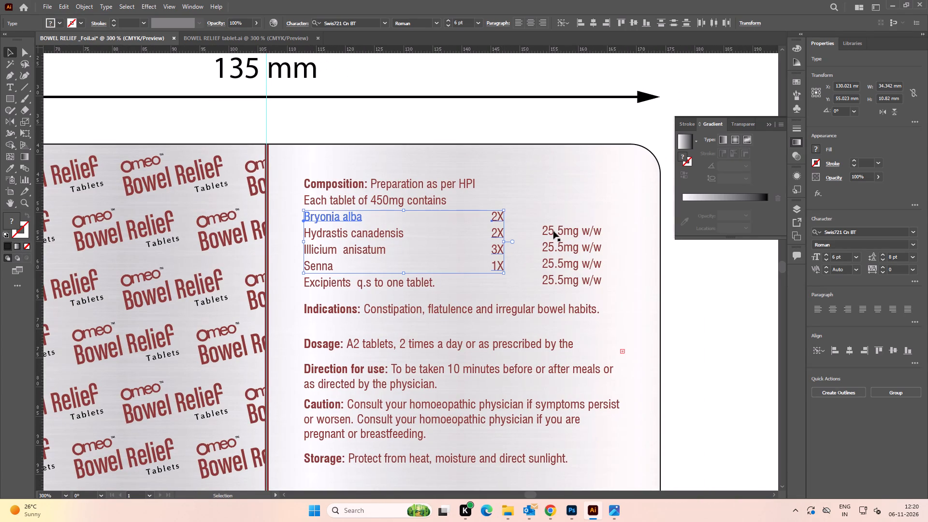
shift+click(550, 231)
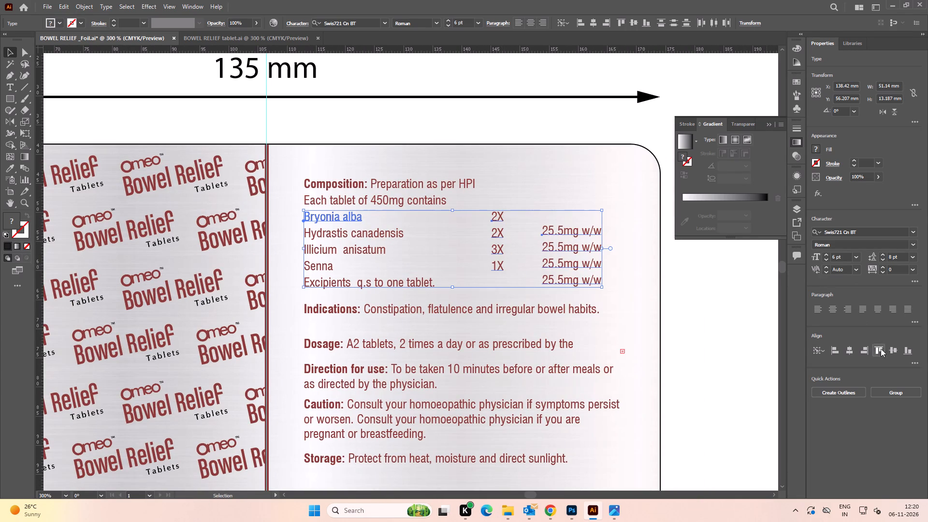
click(880, 349)
click(719, 304)
Delete the black Bryonia alba reference text overlaid on the label's composition.
click(356, 219)
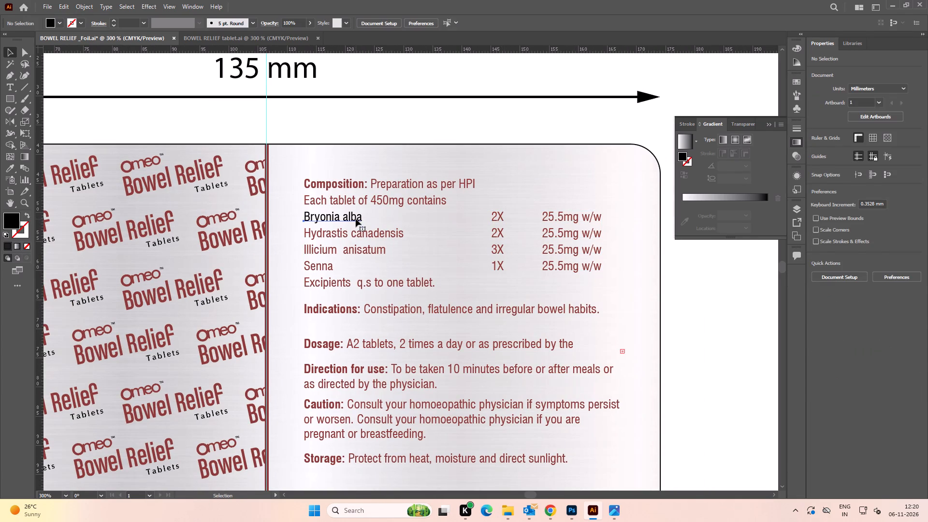
key(Delete)
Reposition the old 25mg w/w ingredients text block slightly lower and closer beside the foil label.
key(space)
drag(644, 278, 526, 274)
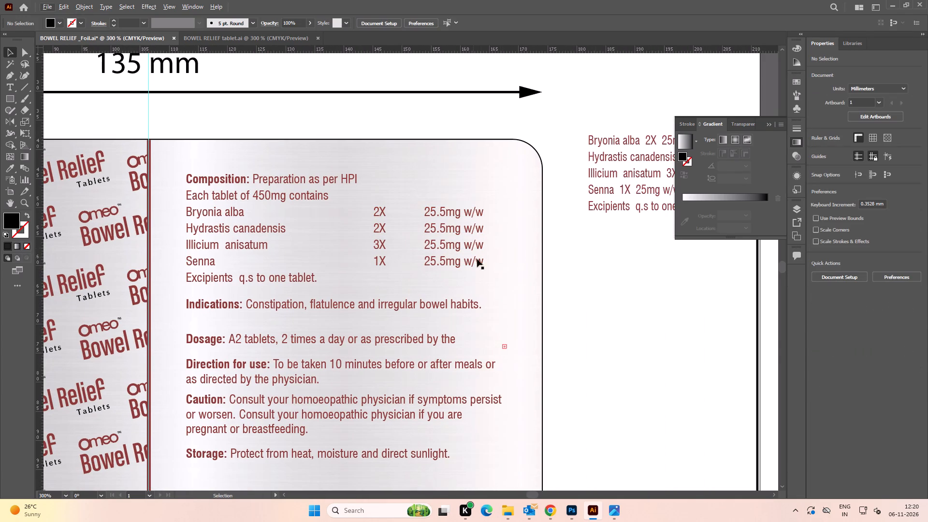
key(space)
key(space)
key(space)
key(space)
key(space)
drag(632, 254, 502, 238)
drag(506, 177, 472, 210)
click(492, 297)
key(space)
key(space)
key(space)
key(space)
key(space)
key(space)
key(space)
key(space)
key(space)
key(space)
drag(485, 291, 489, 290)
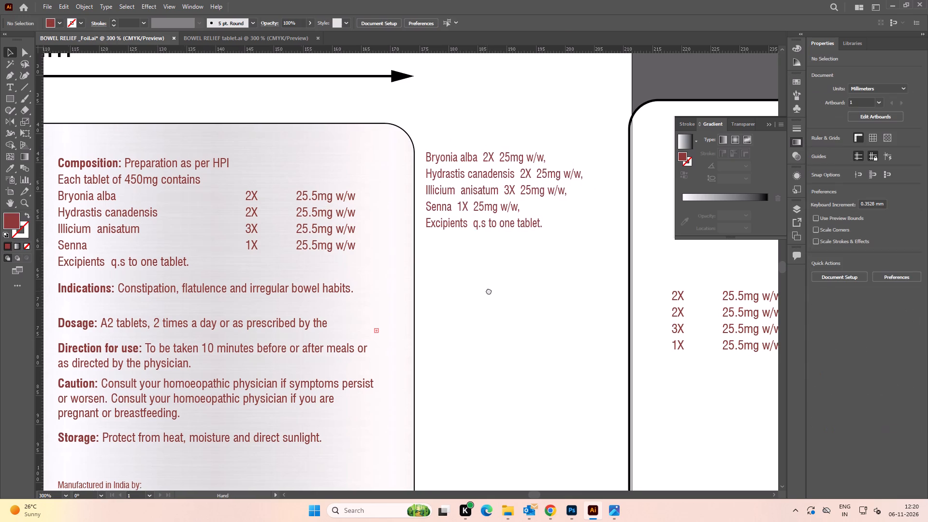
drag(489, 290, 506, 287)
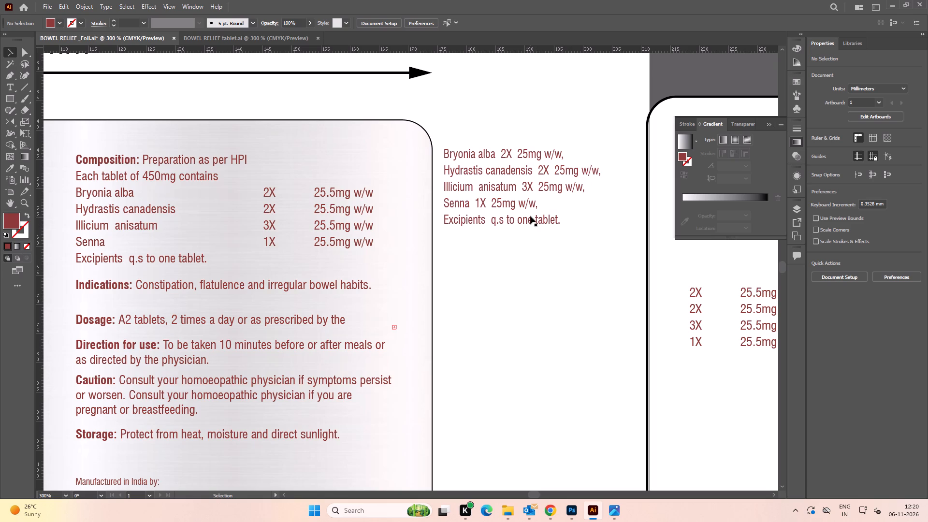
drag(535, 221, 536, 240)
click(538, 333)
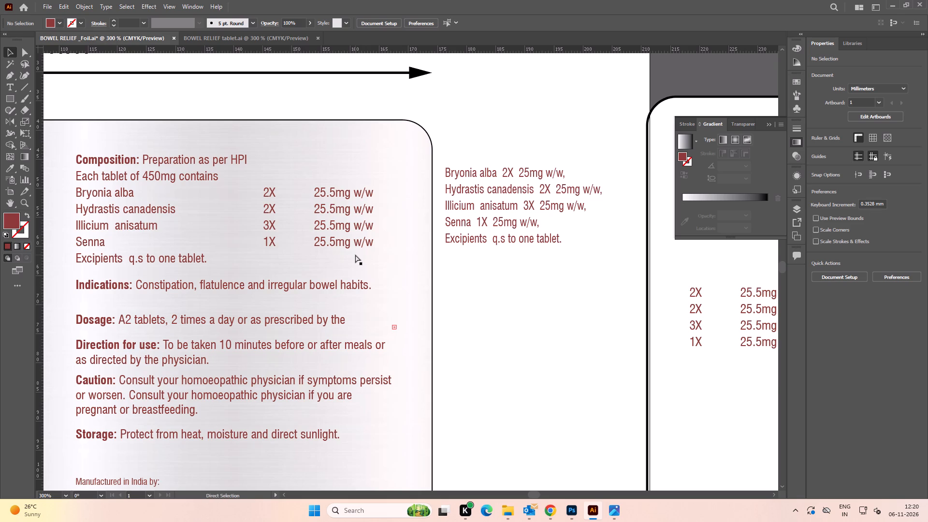
Examine the updated composition close up and the whole foil label layout.
key(ctrl+0)
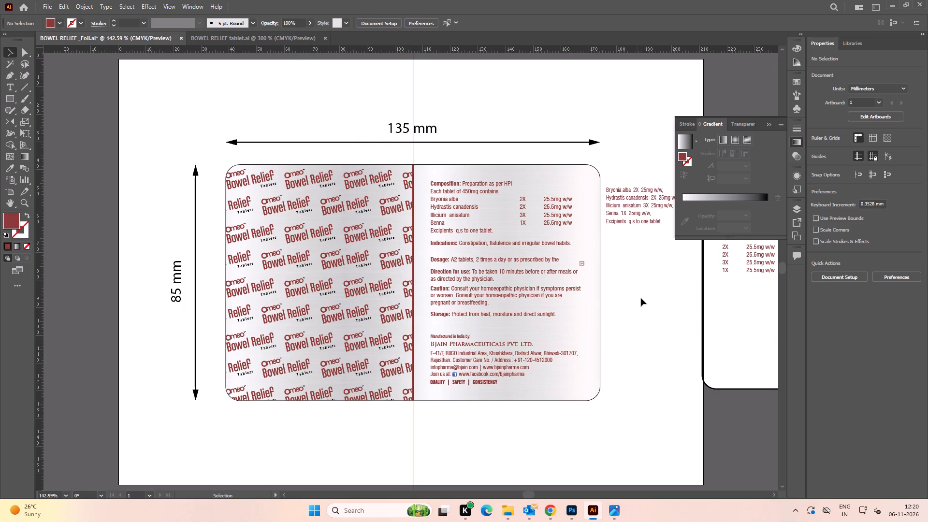
key(space)
drag(636, 261, 578, 251)
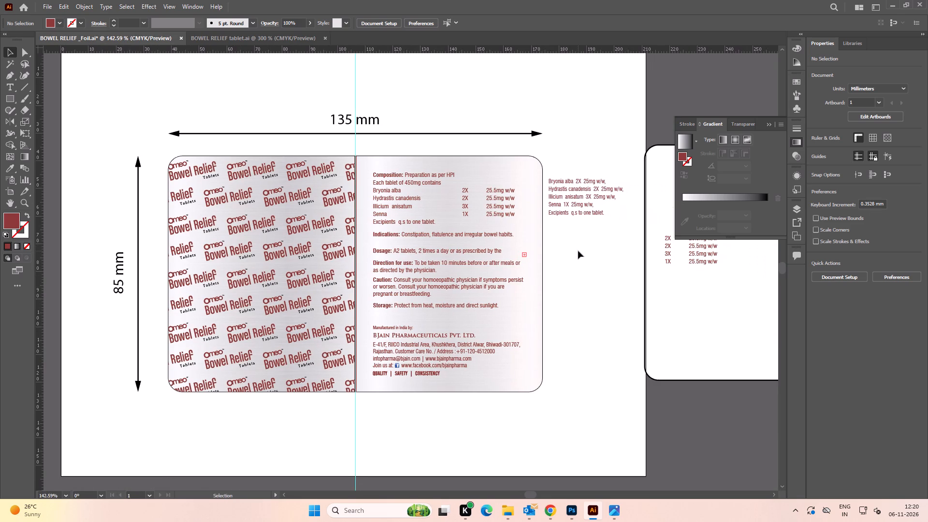
alt+scroll(473, 223, up, 2)
key(space)
drag(547, 235, 490, 234)
alt+scroll(427, 219, up, 2)
key(space)
drag(508, 228, 507, 251)
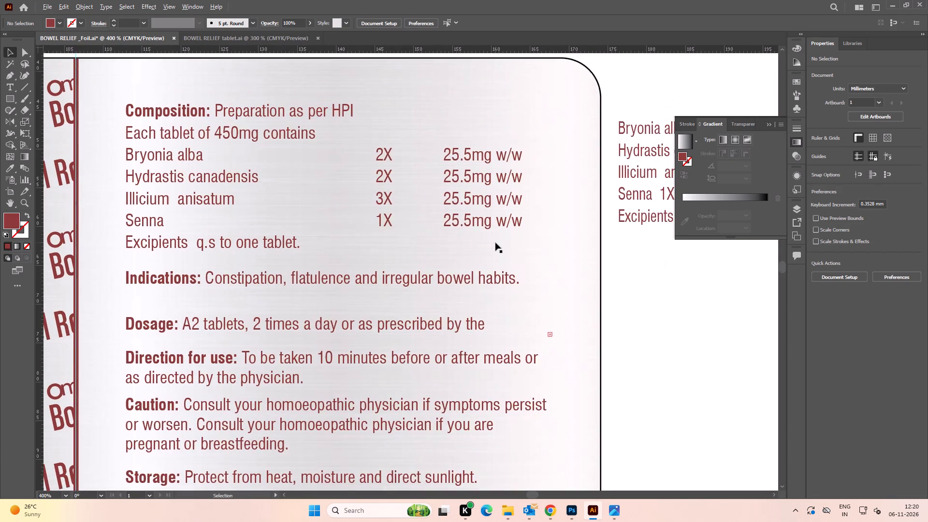
alt+scroll(495, 243, down, 1)
alt+scroll(447, 236, down, 1)
key(space)
drag(420, 246, 482, 235)
alt+scroll(477, 235, down, 2)
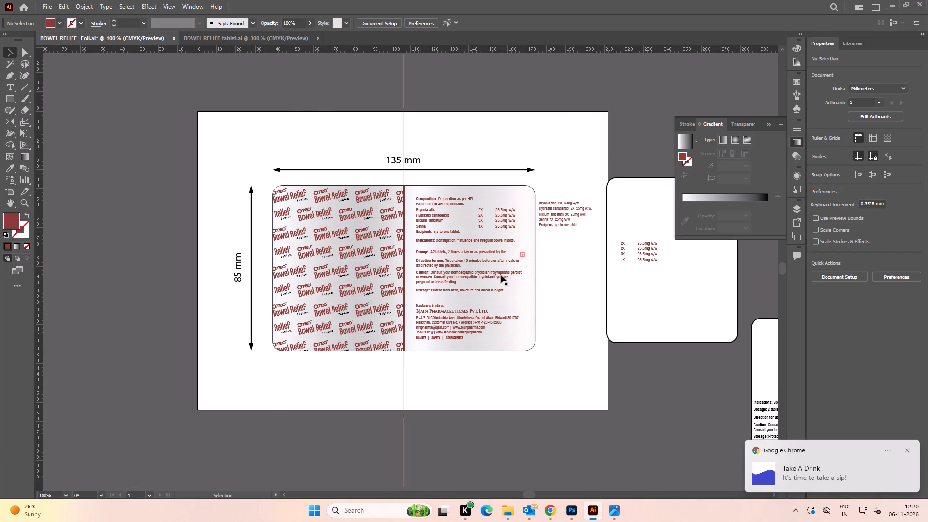
alt+scroll(498, 276, up, 1)
key(space)
drag(497, 275, 462, 280)
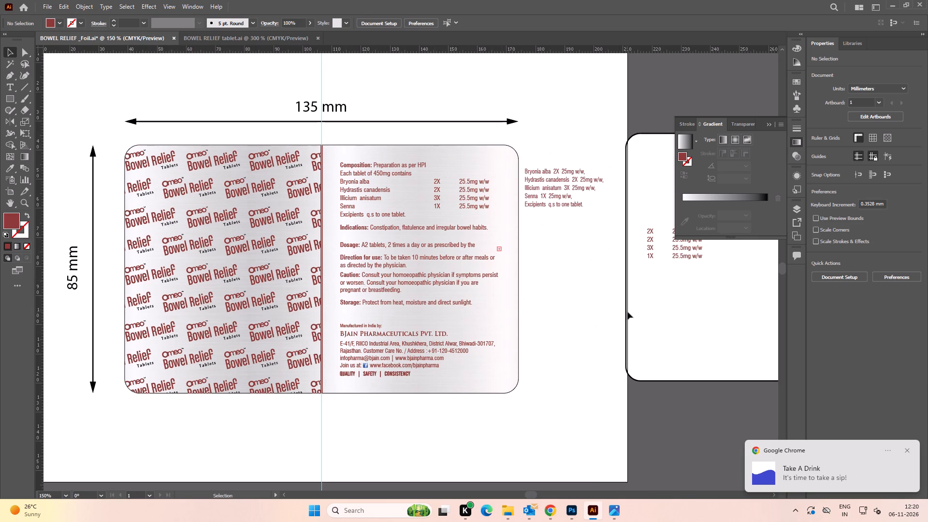
click(593, 287)
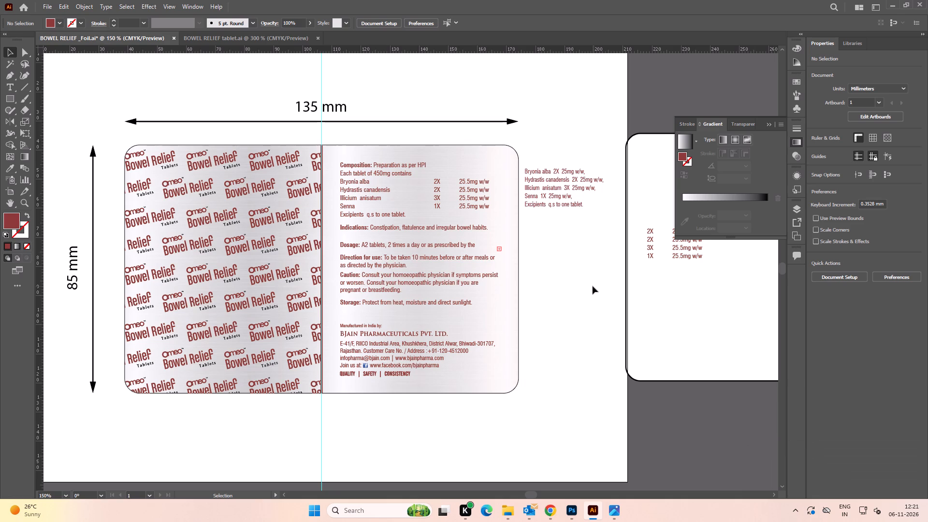
key(space)
drag(600, 287, 540, 290)
click(608, 277)
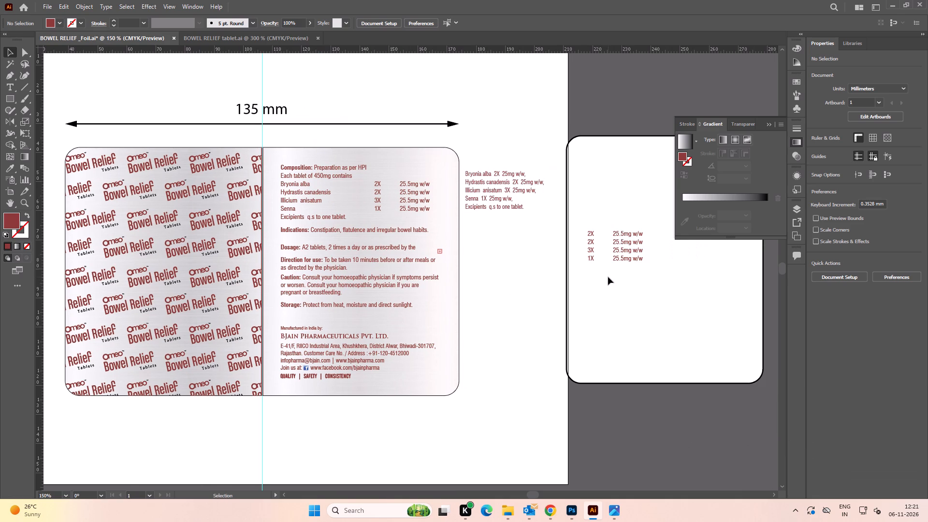
Move the spare potency and amount columns further inside the white rounded panel and the old ingredients text onto it.
click(664, 415)
drag(665, 413, 558, 182)
key(space)
drag(612, 131, 501, 142)
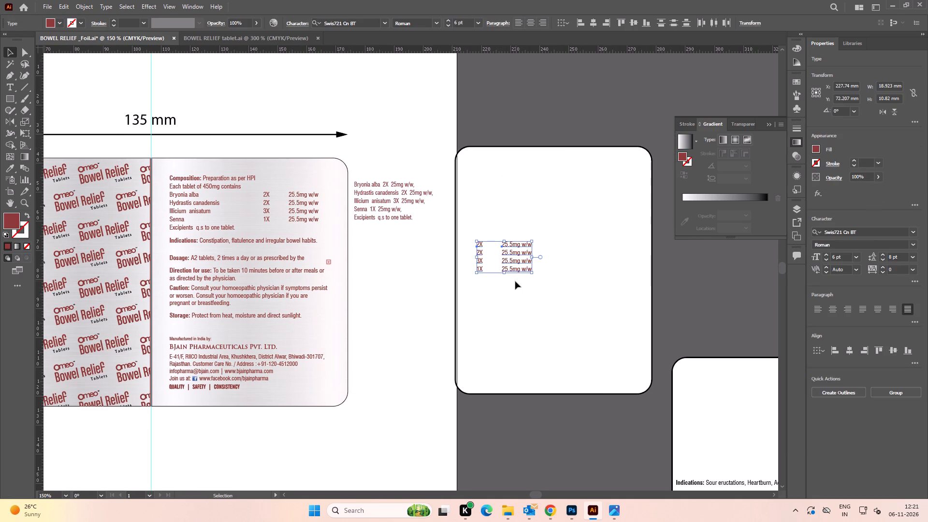
drag(514, 258, 559, 250)
drag(409, 195, 548, 188)
key(space)
key(space)
key(space)
key(space)
key(space)
key(space)
key(space)
key(space)
key(space)
drag(463, 257, 508, 252)
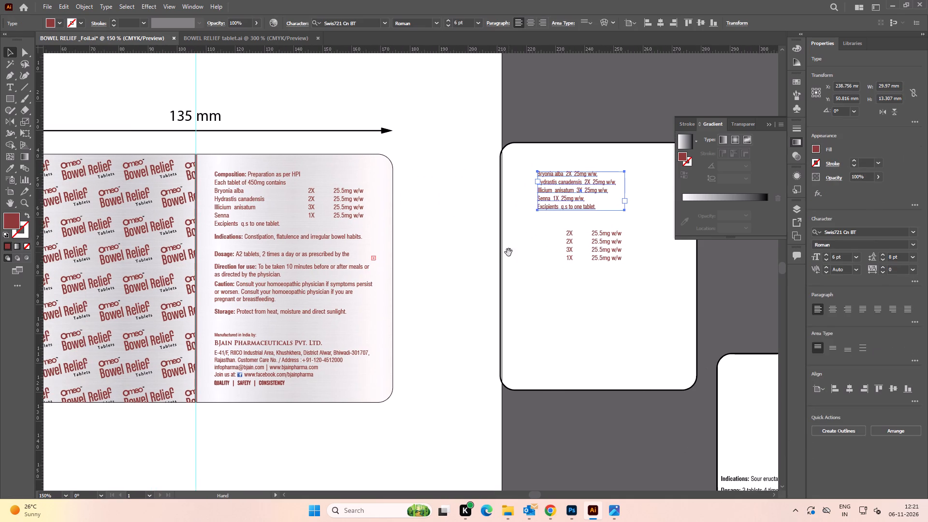
drag(460, 251, 506, 248)
click(504, 248)
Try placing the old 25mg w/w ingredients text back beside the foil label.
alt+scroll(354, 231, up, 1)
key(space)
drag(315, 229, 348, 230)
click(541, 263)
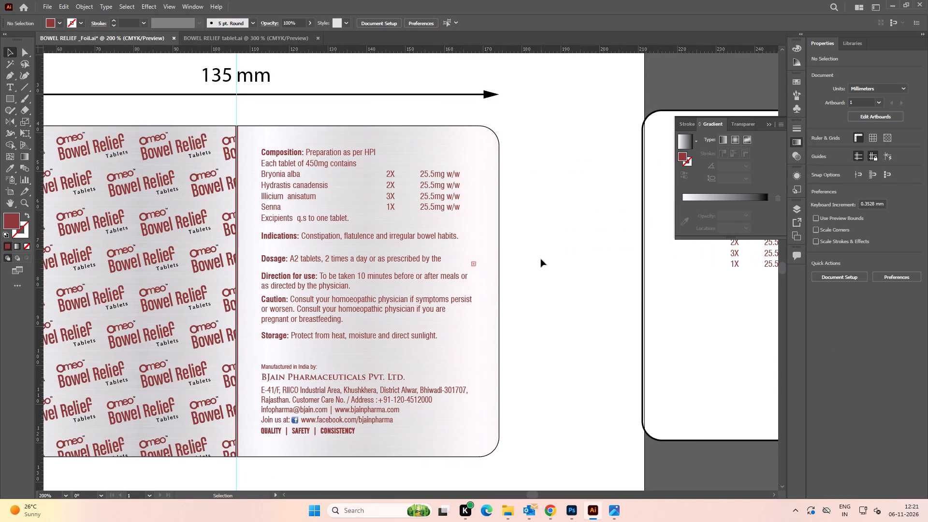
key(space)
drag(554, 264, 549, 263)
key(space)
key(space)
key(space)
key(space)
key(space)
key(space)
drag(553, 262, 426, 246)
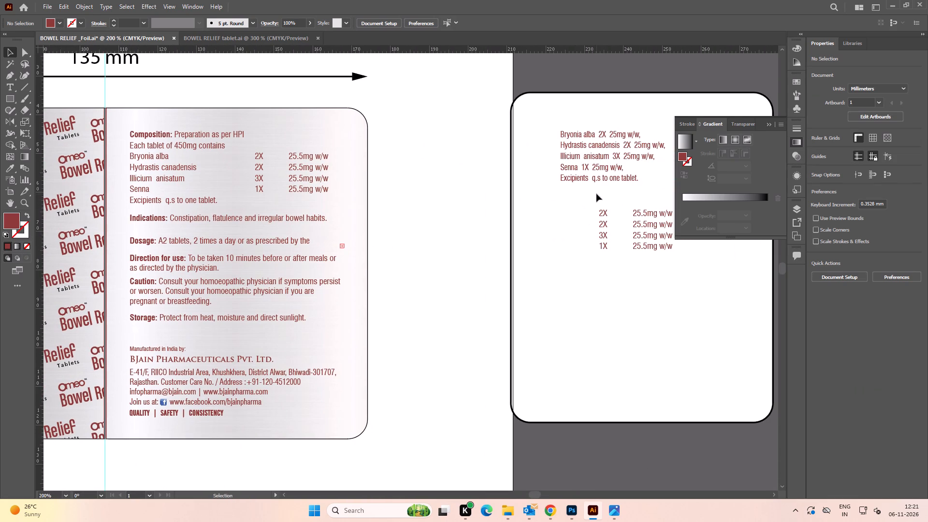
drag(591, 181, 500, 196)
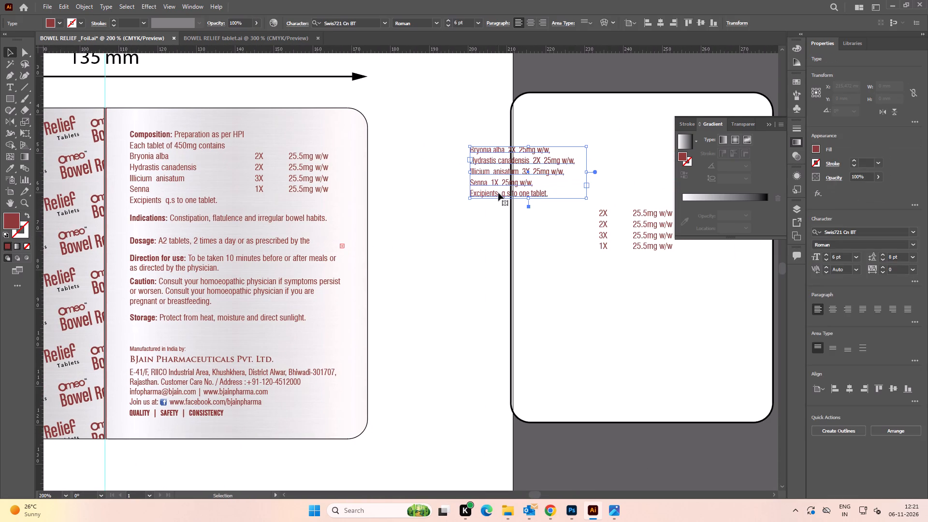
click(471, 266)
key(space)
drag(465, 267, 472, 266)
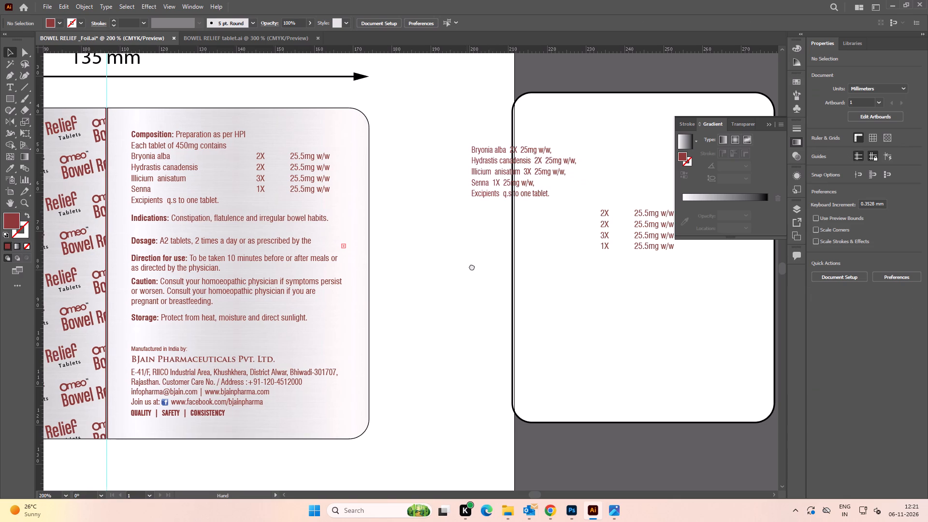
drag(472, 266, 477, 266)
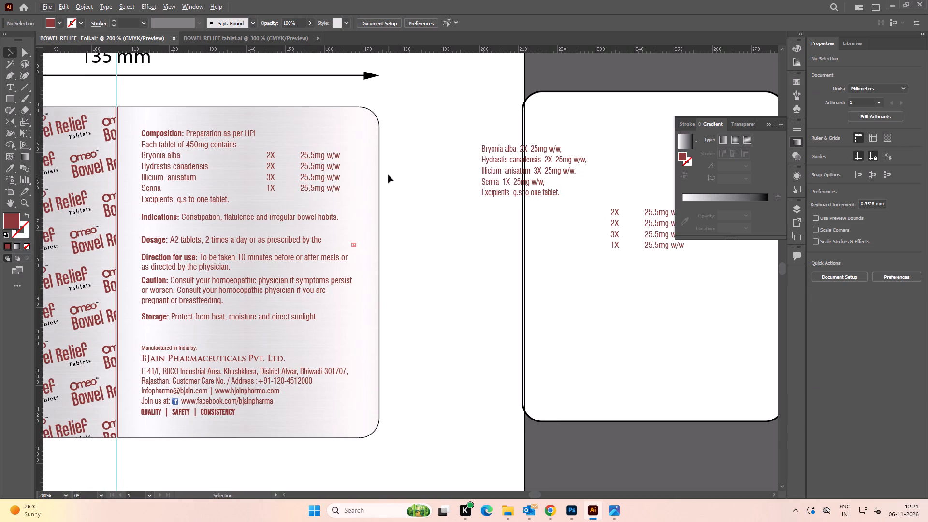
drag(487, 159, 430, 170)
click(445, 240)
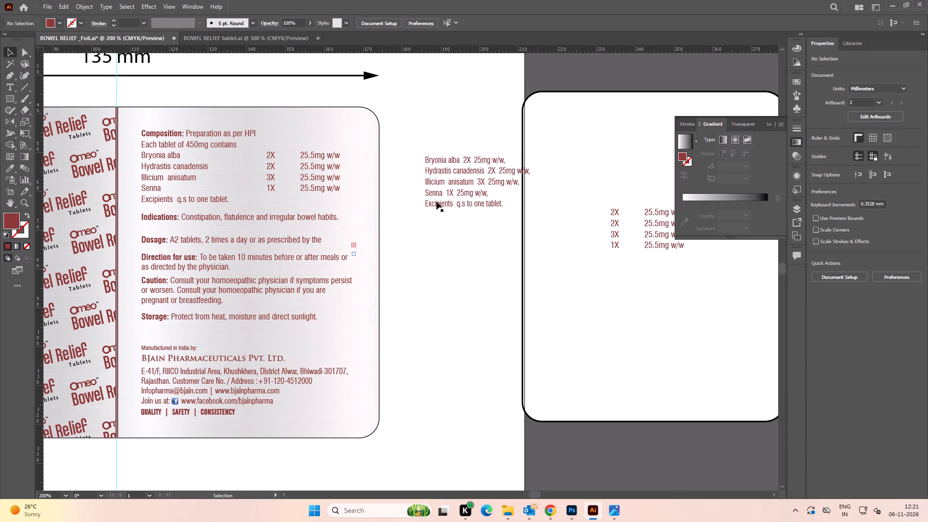
Move the old 25mg w/w ingredients text back onto the white rounded panel outside the artboard.
drag(438, 183, 572, 164)
alt+scroll(559, 181, down, 2)
key(space)
drag(546, 204, 475, 221)
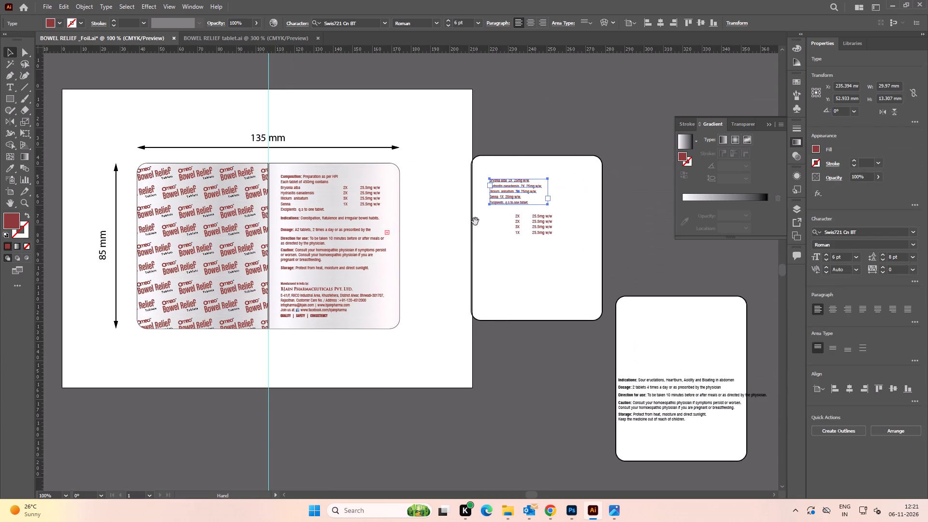
drag(475, 221, 476, 224)
Unlock all objects and shift the upper white panel with its ingredients and amounts text about 13 mm away from the artboard.
click(510, 155)
key(ctrl+alt+2)
click(521, 137)
key(space)
drag(569, 134, 432, 142)
drag(395, 128, 401, 209)
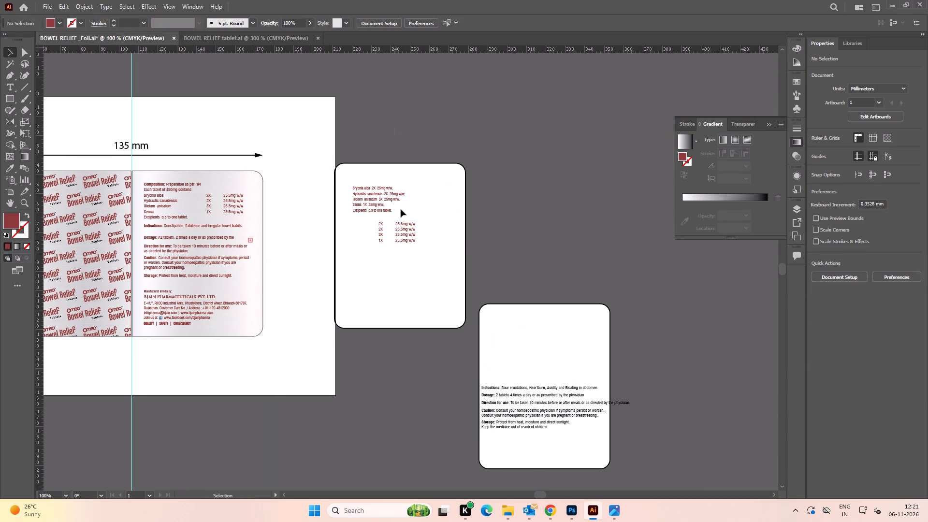
drag(401, 209, 416, 254)
drag(418, 266, 443, 263)
click(396, 101)
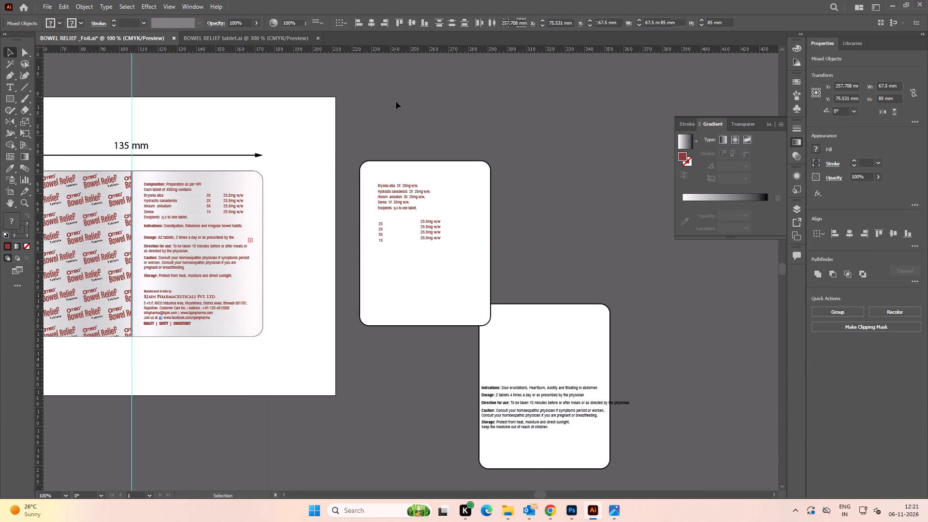
Save the updated BOWEL RELIEF _Foil document.
key(space)
drag(394, 268, 457, 263)
key(space)
drag(439, 261, 491, 254)
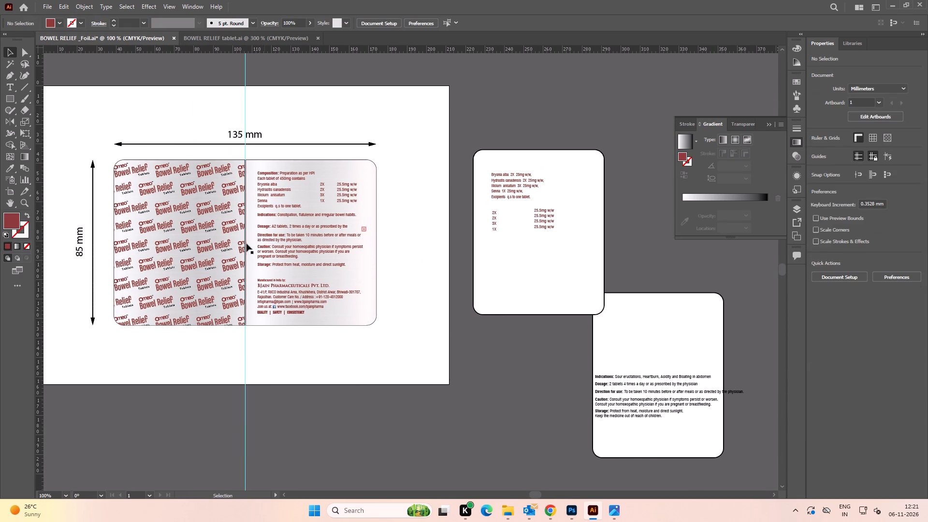
alt+scroll(246, 243, up, 1)
key(space)
drag(245, 241, 355, 247)
alt+scroll(356, 246, down, 1)
key(ctrl+s)
key(ctrl+s)
key(ctrl+s)
key(ctrl+s)
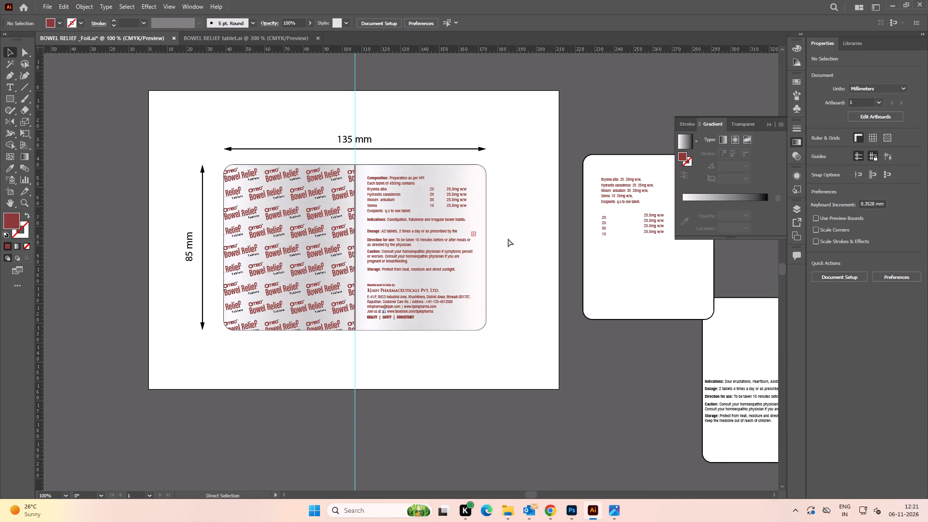
key(space)
drag(526, 235, 501, 236)
click(501, 236)
alt+scroll(469, 234, up, 1)
key(space)
drag(524, 227, 493, 235)
key(ctrl+s)
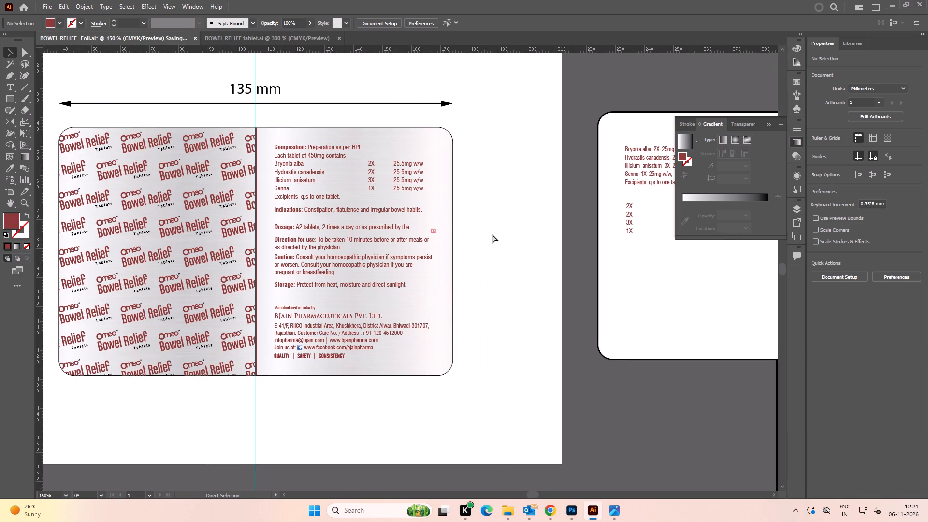
ctrl+alt+scroll(493, 235, down, 1)
key(space)
drag(501, 235, 507, 235)
click(507, 235)
key(ctrl+s)
key(ctrl+s)
Save the document under the new name BOWEL RELIEF _Foil_cc as an Adobe Illustrator file in the Foil folder.
key(ctrl+shift+s)
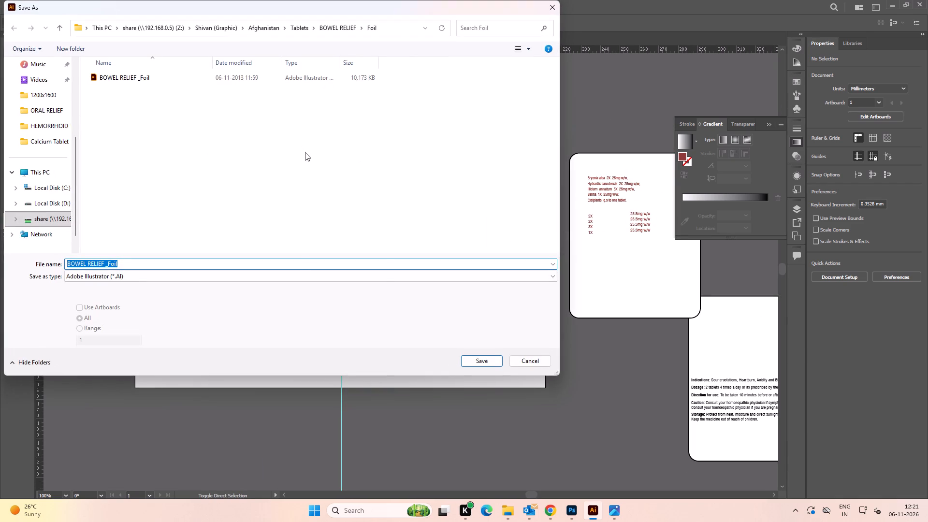
click(176, 261)
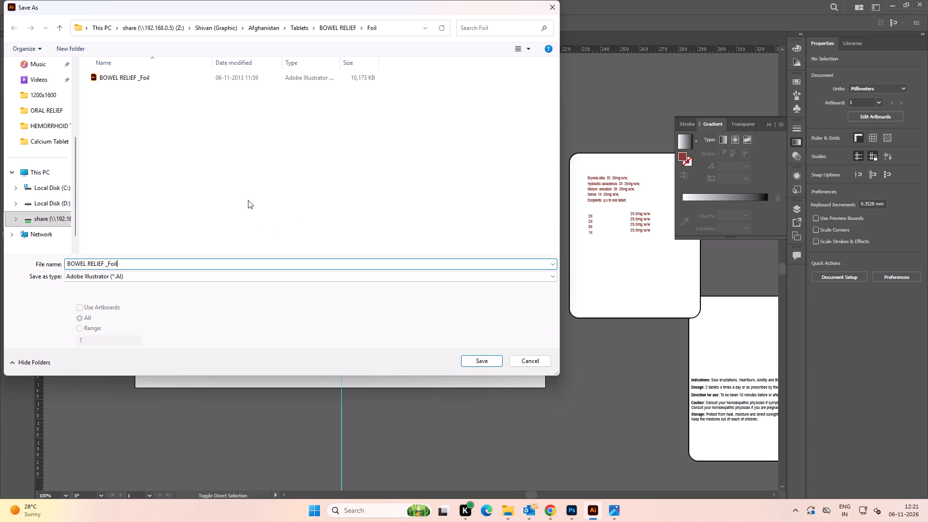
key(shift+underscore)
text(cc)
key(Return)
click(502, 384)
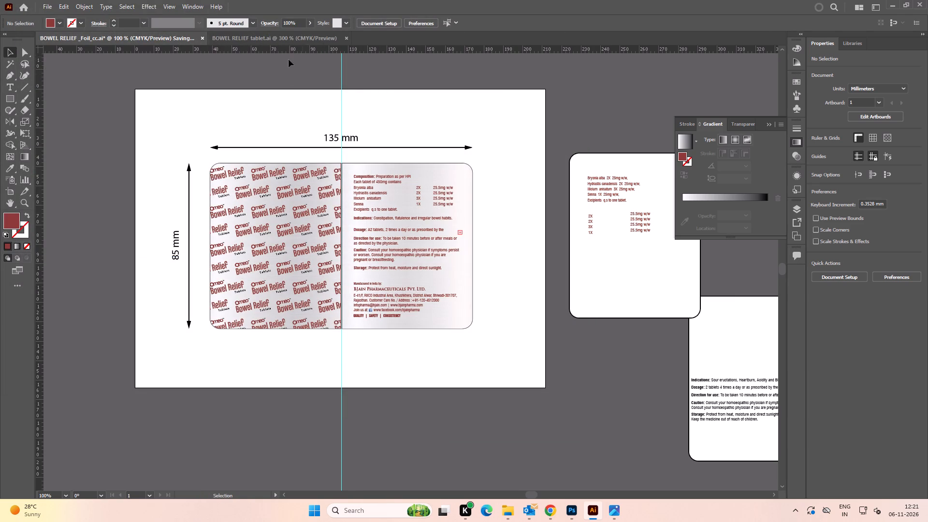
Close the BOWEL RELIEF tablet.ai document.
click(358, 38)
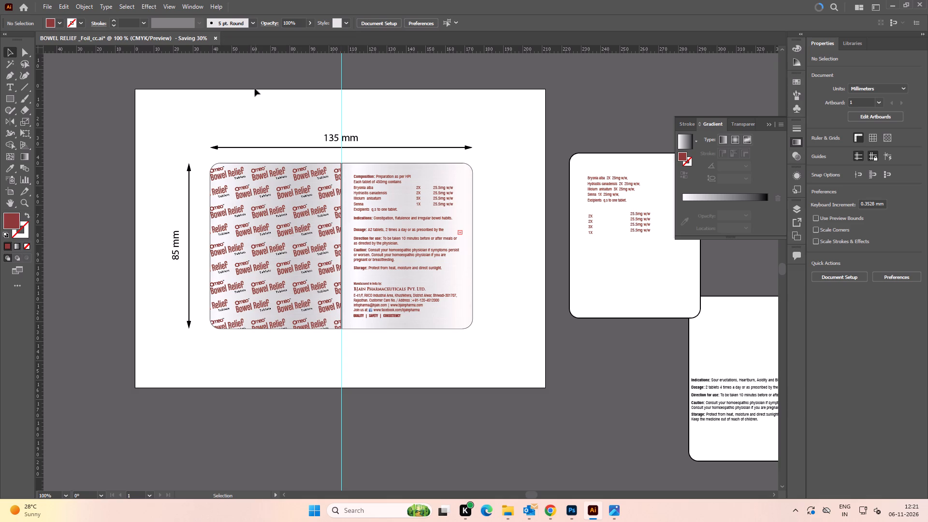
click(192, 83)
Switch to File Explorer and open the Illustrator file Calcium Tablet 25gm from the Calcium Tablet folder.
key(alt+Tab)
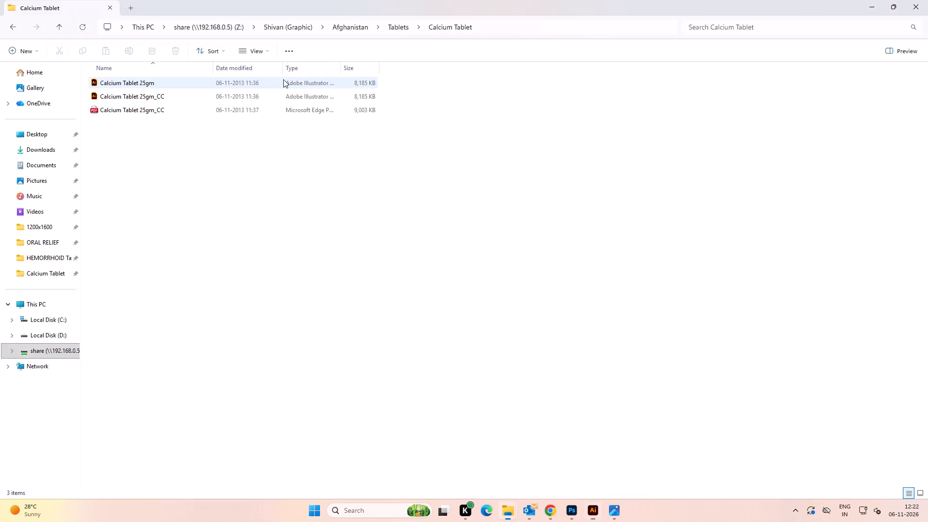
key(alt+Tab)
key(alt+Tab)
key(alt+Tab)
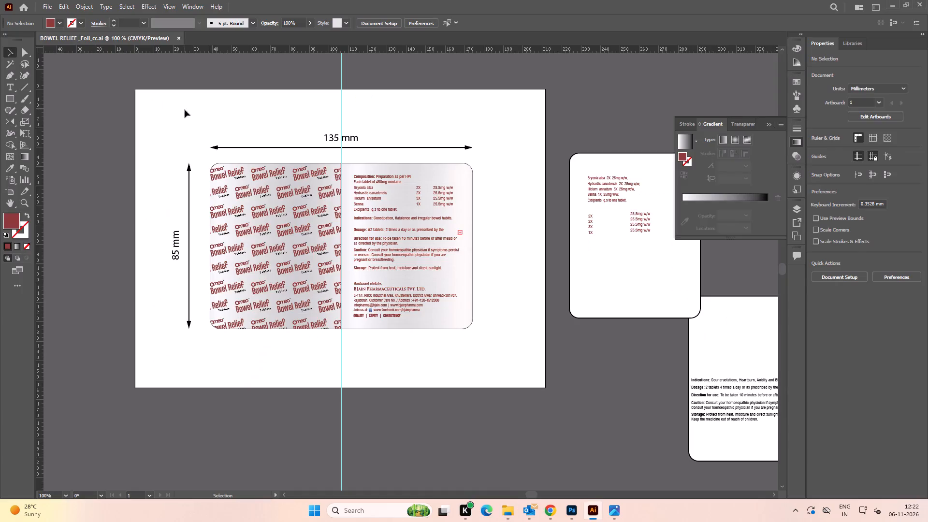
key(alt+Tab)
double_click(172, 84)
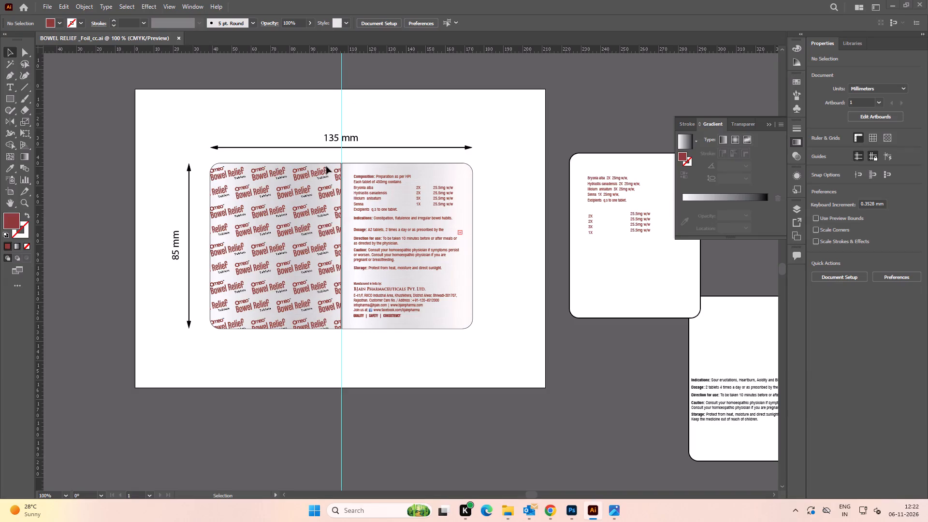
key(space)
drag(303, 212, 392, 209)
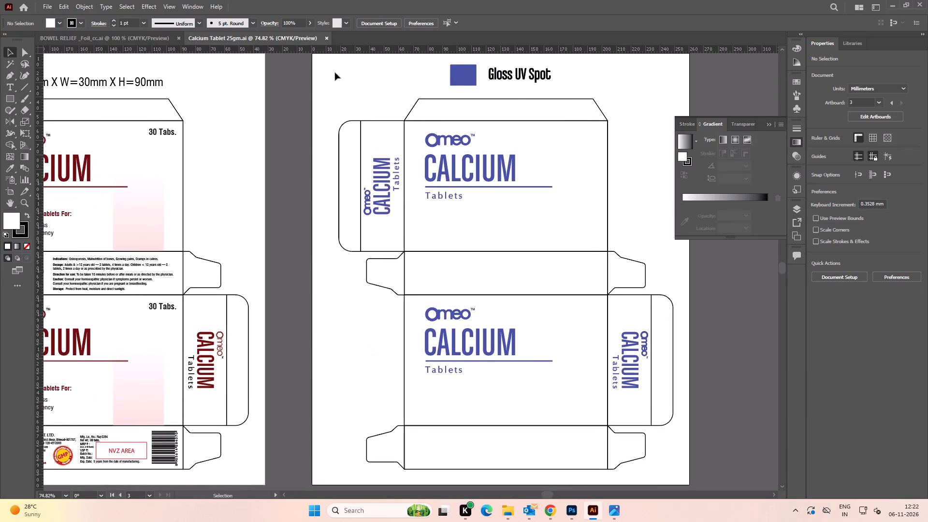
Close the Calcium Tablet 25gm document.
click(326, 37)
Switch to File Explorer and open the Illustrator file BOWEL RELIEF _Foil from the BOWEL RELIEF Foil folder.
key(alt+Tab)
key(BackSpace)
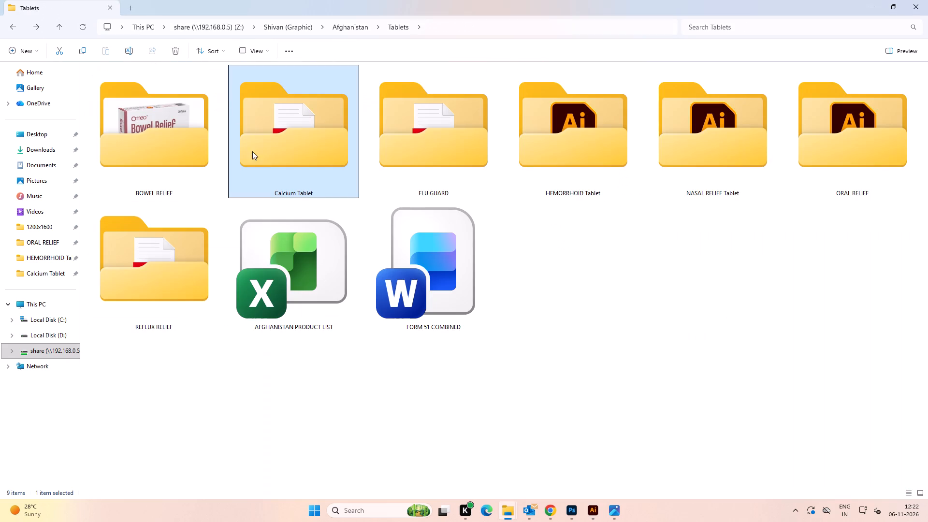
double_click(151, 141)
double_click(245, 114)
double_click(130, 85)
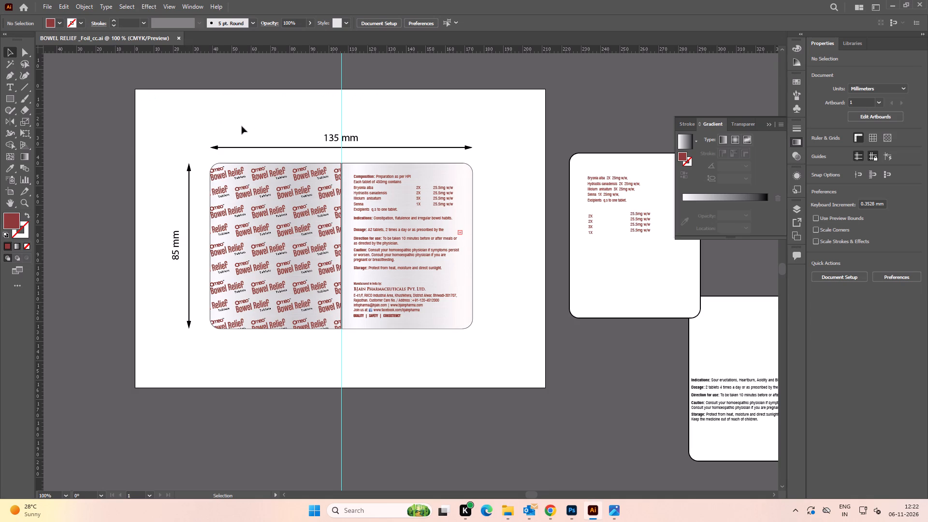
Check the composition and dosage text on the BOWEL RELIEF _Foil label, and close that document.
key(space)
drag(285, 232, 309, 208)
alt+scroll(400, 206, up, 2)
key(space)
drag(442, 195, 405, 206)
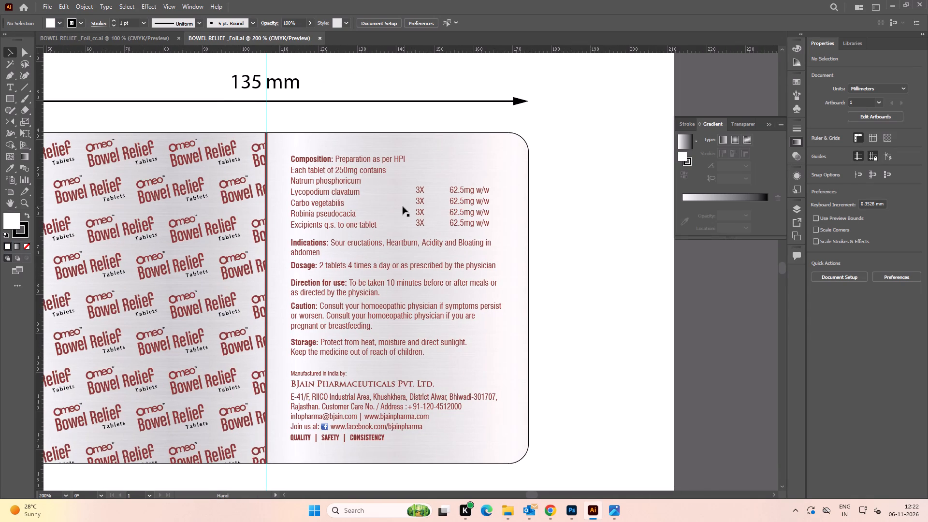
click(358, 227)
click(565, 203)
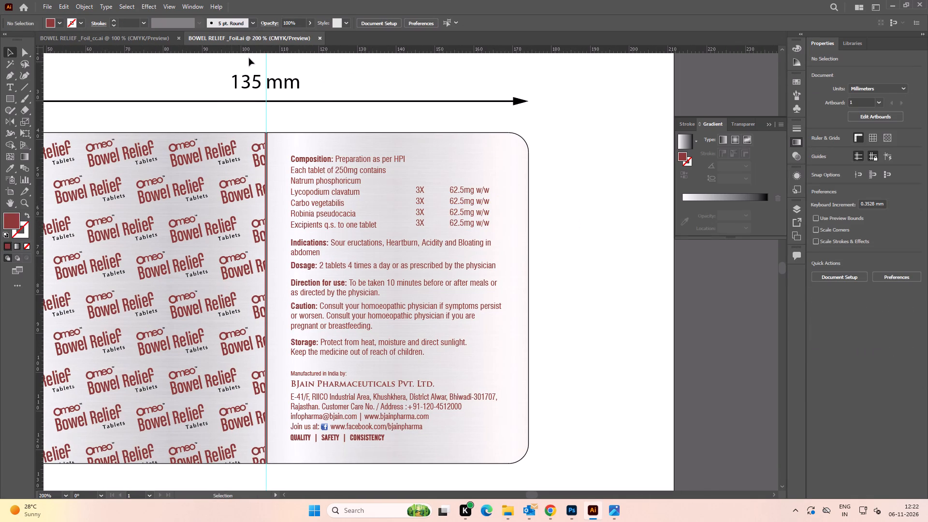
click(319, 37)
click(231, 92)
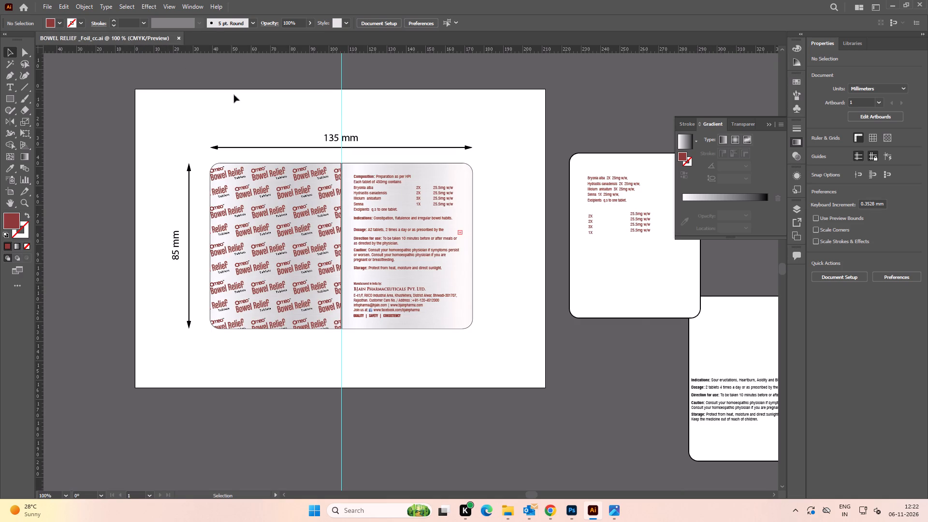
Save the BOWEL RELIEF _Foil_cc document over the existing BOWEL RELIEF _Foil Illustrator file in the Foil folder, and close it.
key(space)
drag(269, 99, 230, 99)
key(ctrl+shift+s)
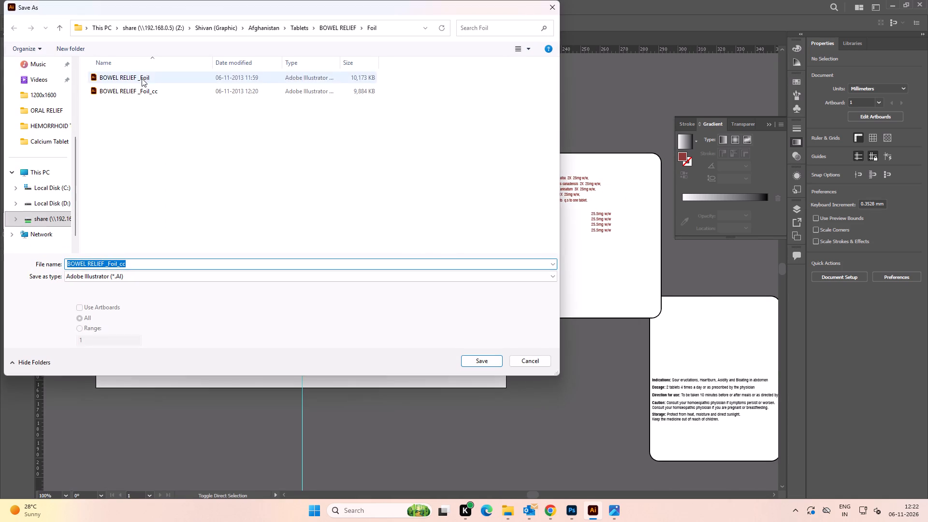
double_click(141, 77)
click(495, 290)
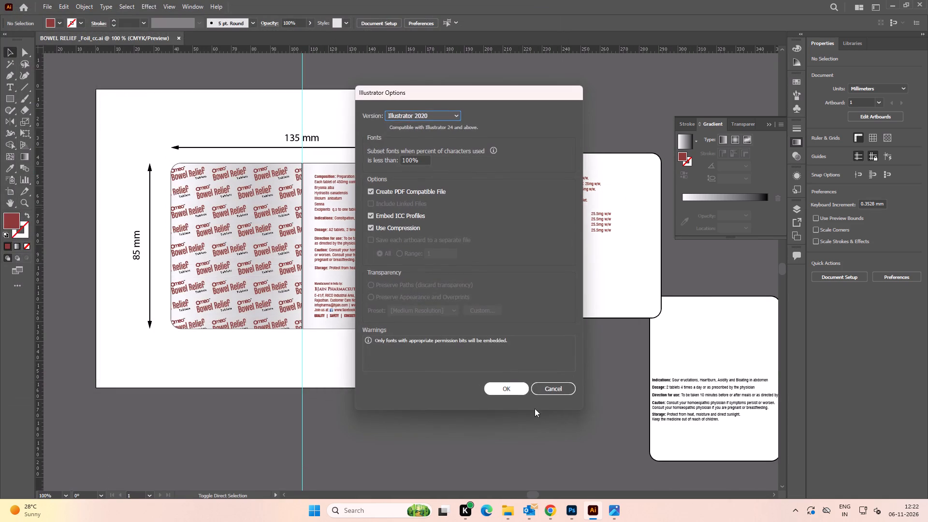
click(508, 384)
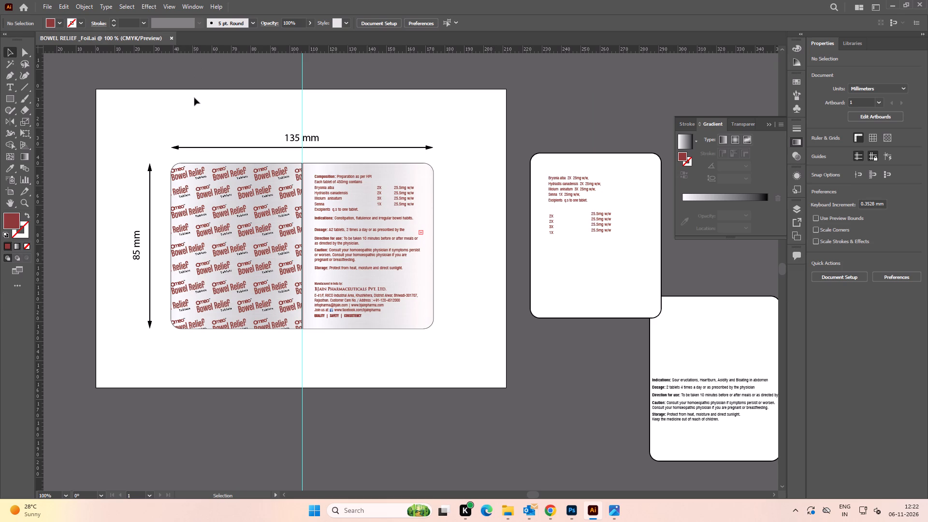
click(173, 38)
Switch to File Explorer and open the Illustrator file BOWEL RELIEF _Foil_cc from the Foil folder.
key(alt+Tab)
double_click(152, 84)
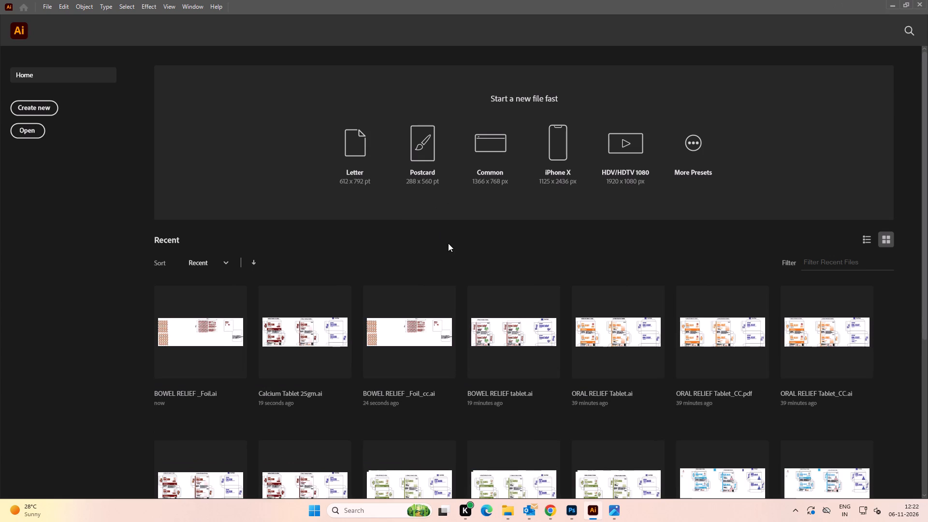
key(alt+Tab)
double_click(176, 93)
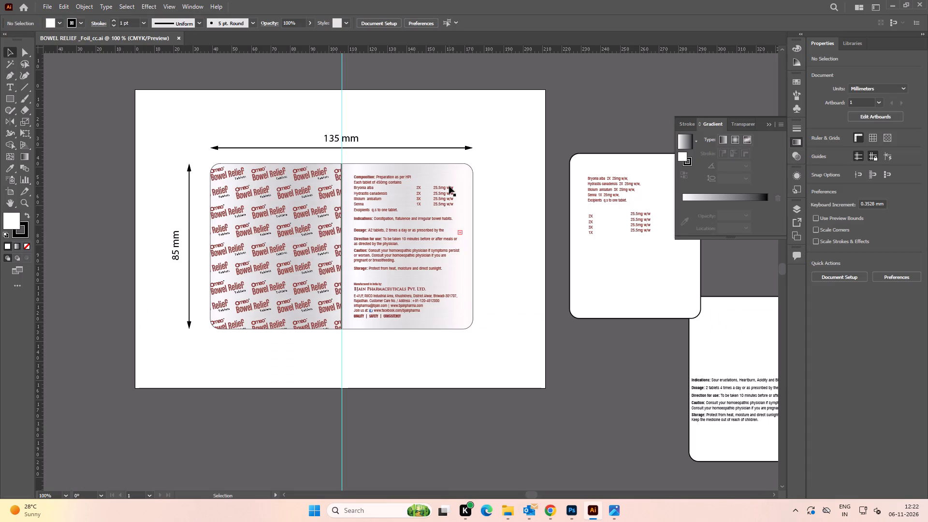
Examine the foil label's logo pattern, composition table, usage text and manufacturer details in BOWEL RELIEF _Foil_cc.
alt+scroll(377, 191, up, 2)
key(space)
drag(559, 247, 483, 230)
alt+scroll(472, 225, down, 2)
key(space)
drag(469, 219, 454, 217)
alt+scroll(254, 110, down, 1)
key(space)
drag(286, 111, 243, 107)
alt+scroll(343, 204, up, 3)
alt+scroll(329, 199, down, 2)
key(space)
drag(274, 189, 319, 189)
alt+scroll(290, 202, up, 3)
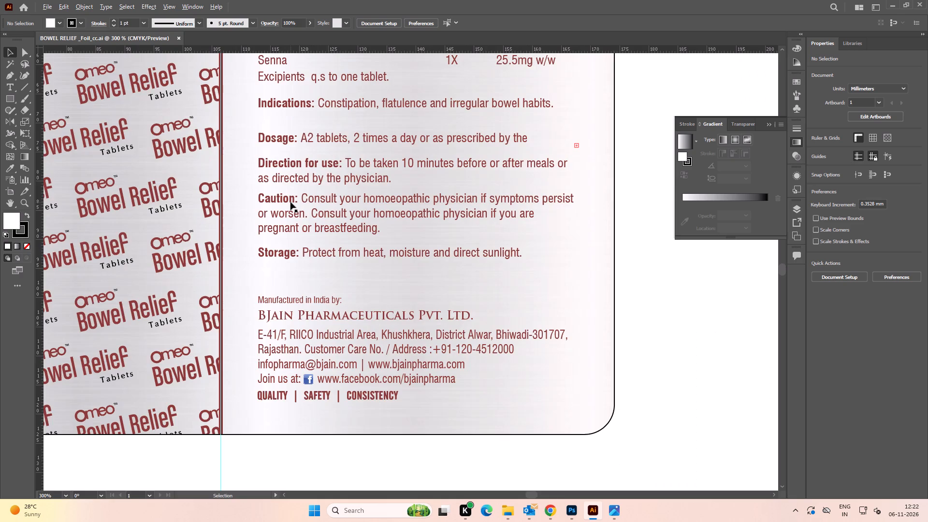
alt+scroll(290, 202, down, 2)
key(space)
drag(228, 203, 280, 200)
alt+scroll(273, 203, up, 3)
alt+scroll(273, 203, down, 2)
key(space)
drag(478, 193, 337, 225)
alt+scroll(357, 214, down, 1)
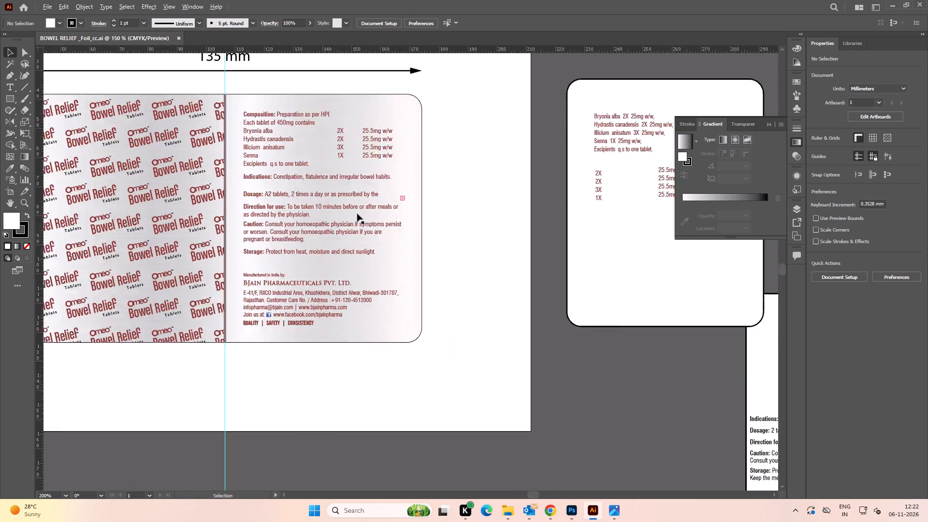
alt+scroll(357, 214, down, 1)
key(space)
drag(377, 216, 369, 223)
click(442, 211)
key(space)
drag(440, 227, 501, 217)
Convert all text in the BOWEL RELIEF _Foil_cc document to outlines.
key(ctrl+a)
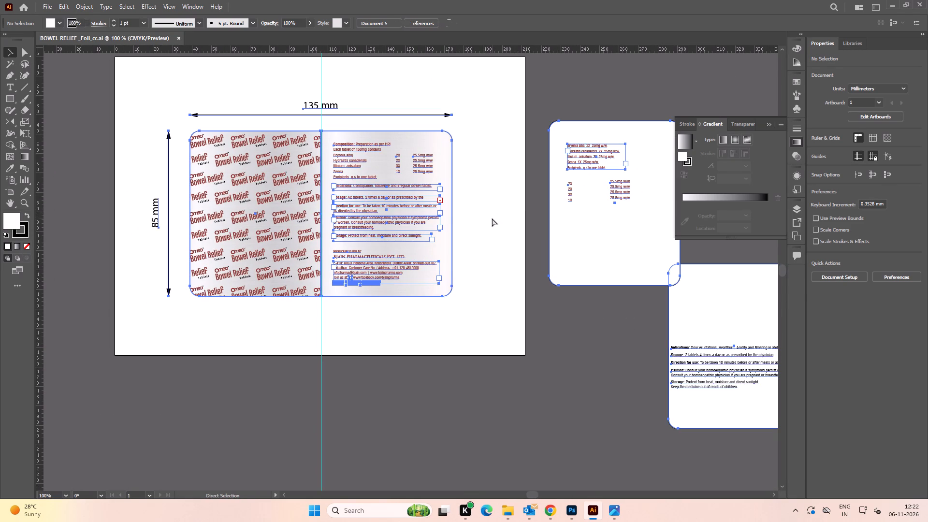
key(ctrl+shift+o)
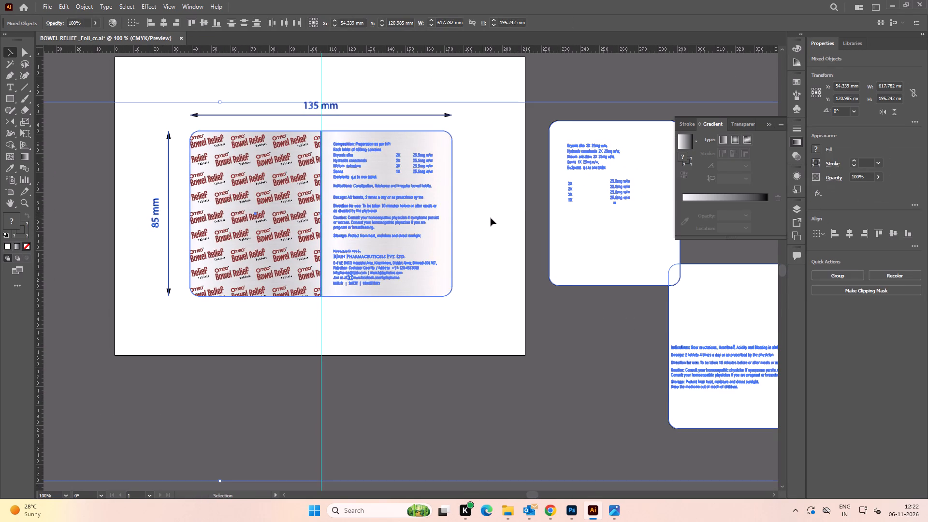
click(491, 218)
Save the outlined document as an Adobe PDF named BOWEL RELIEF _Foil_cc in the Foil folder.
key(ctrl+shift+s)
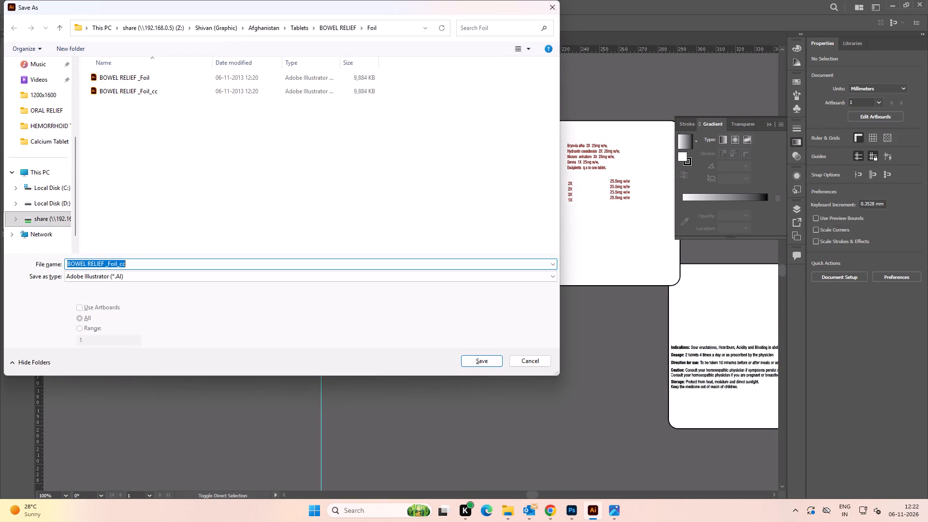
click(306, 275)
click(282, 294)
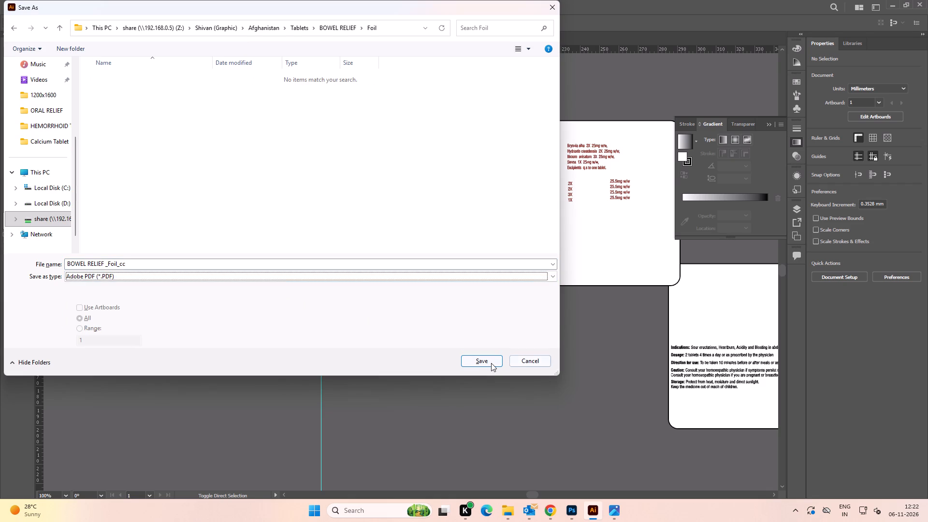
click(491, 363)
click(555, 378)
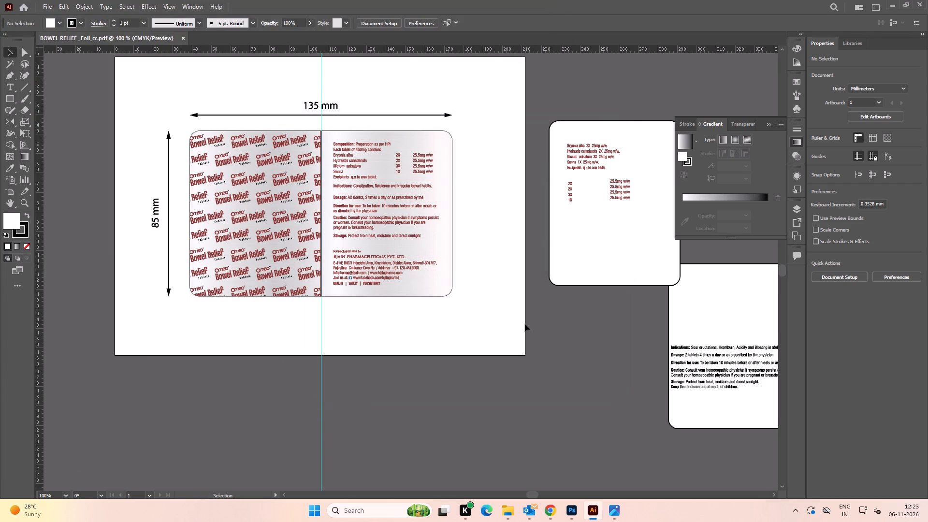
key(ctrl+s)
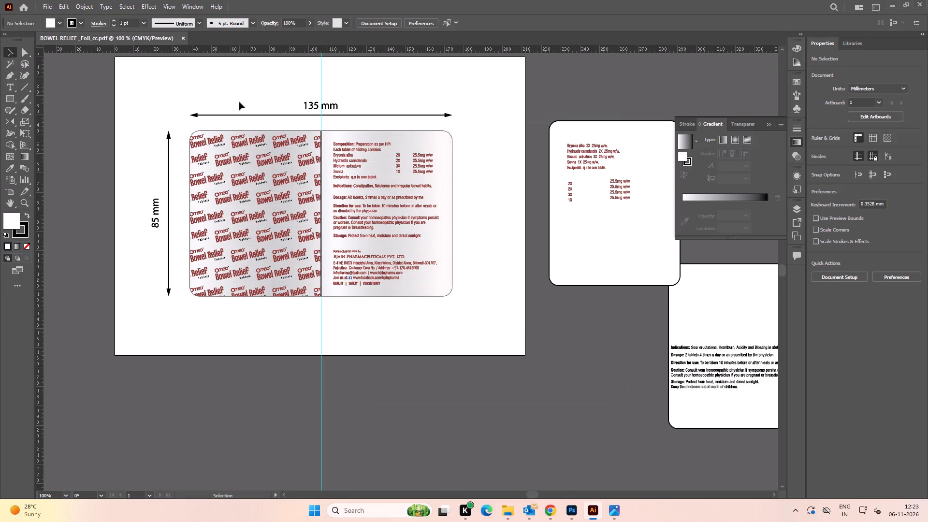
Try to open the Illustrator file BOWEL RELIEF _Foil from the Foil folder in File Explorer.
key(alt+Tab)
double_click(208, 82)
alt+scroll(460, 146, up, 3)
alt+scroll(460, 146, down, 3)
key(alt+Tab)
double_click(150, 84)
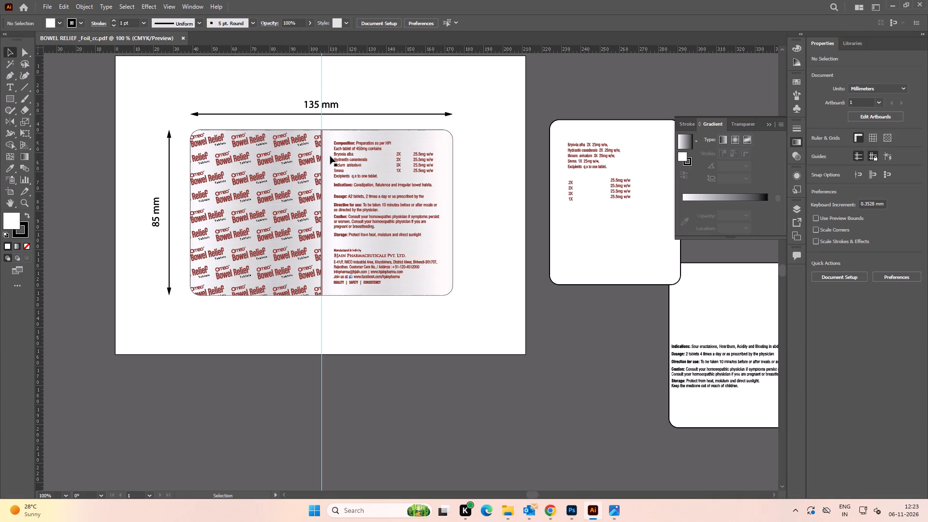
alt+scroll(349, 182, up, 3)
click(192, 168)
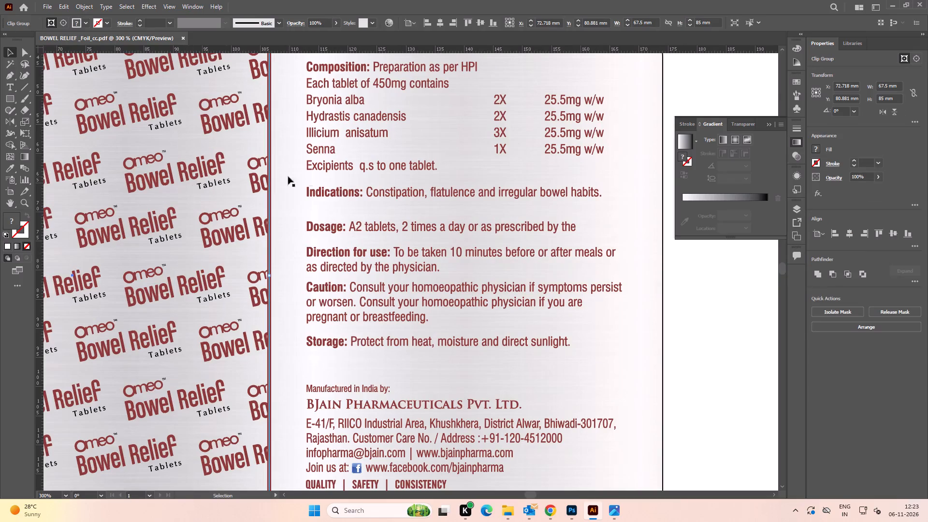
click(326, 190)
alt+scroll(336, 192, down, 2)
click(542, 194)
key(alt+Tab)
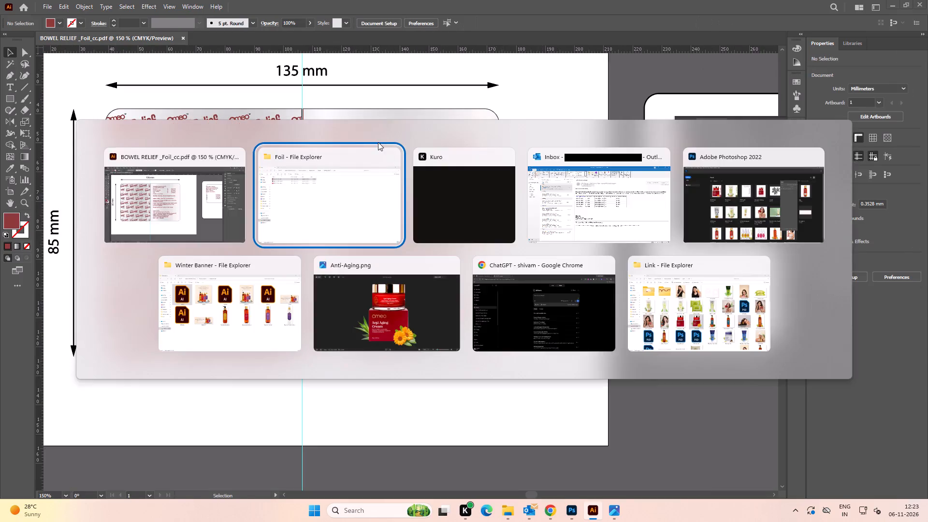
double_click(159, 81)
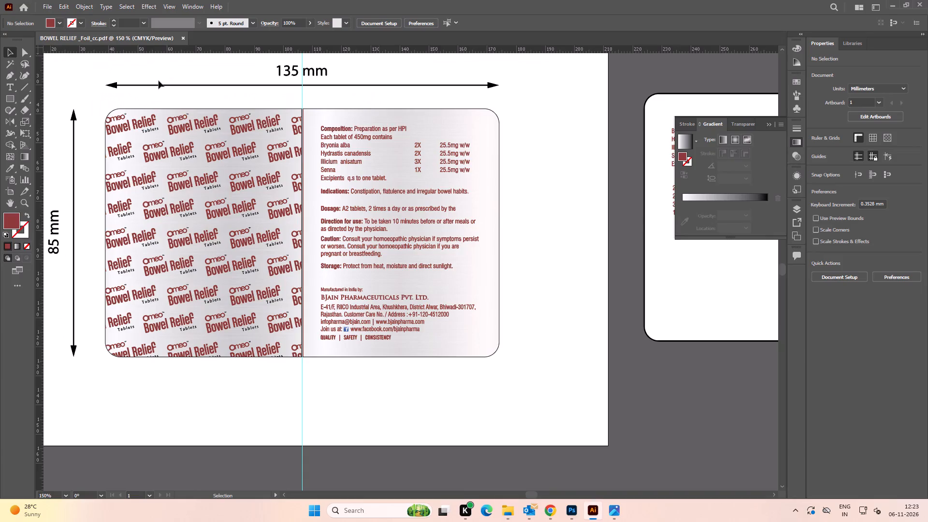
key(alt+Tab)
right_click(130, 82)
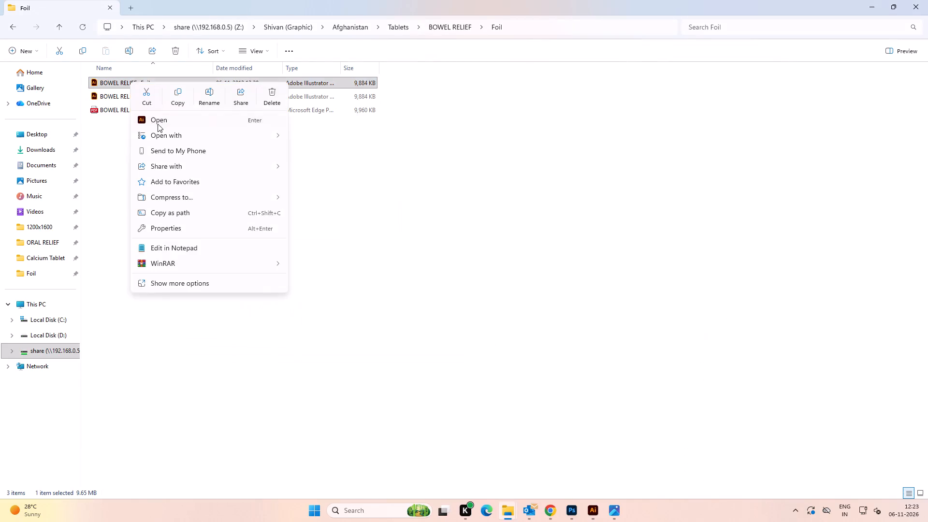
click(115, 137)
Open the Illustrator file BOWEL RELIEF _Foil_cc from the Foil folder.
double_click(125, 97)
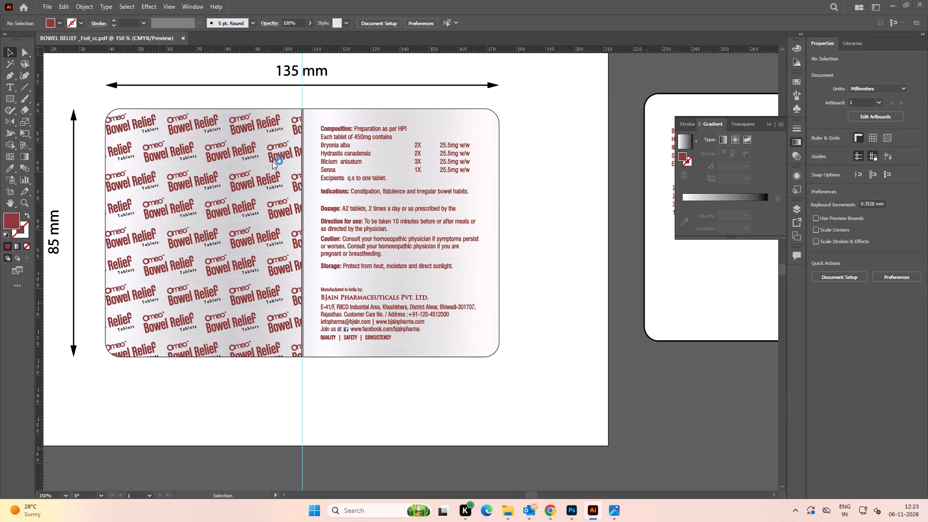
key(space)
key(space)
drag(375, 145, 328, 142)
click(231, 115)
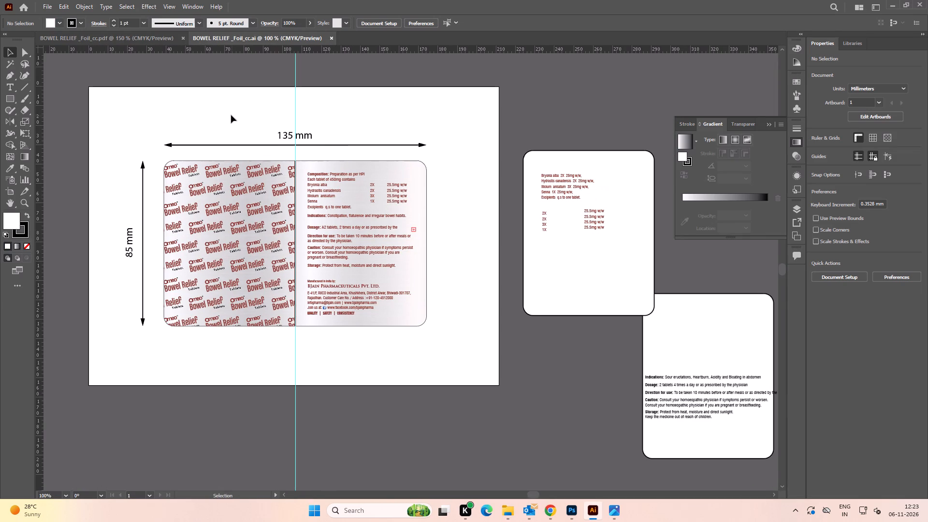
Compare the label text in the BOWEL RELIEF _Foil_cc Illustrator document with the outlined PDF, checking that the text is still editable.
alt+scroll(352, 207, up, 3)
click(348, 229)
alt+scroll(331, 215, down, 1)
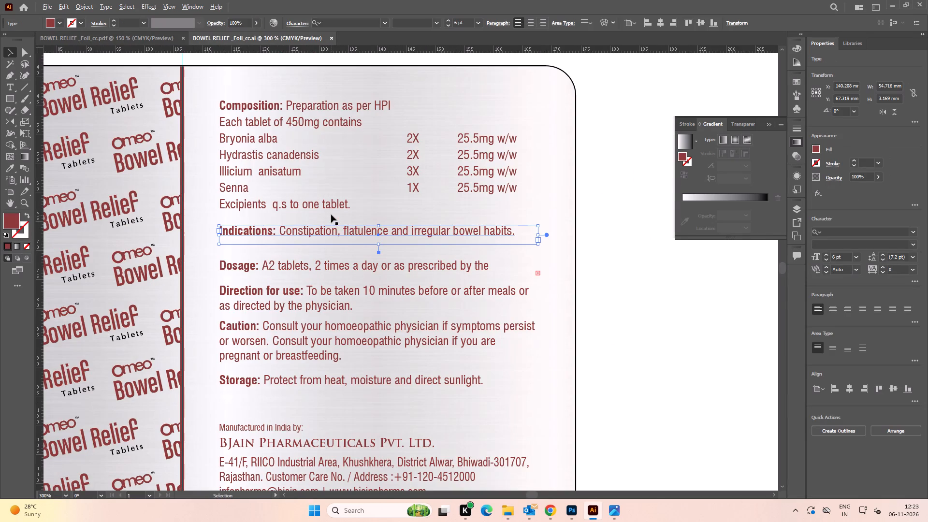
alt+scroll(331, 215, down, 1)
click(507, 200)
key(space)
drag(512, 190, 495, 195)
click(138, 40)
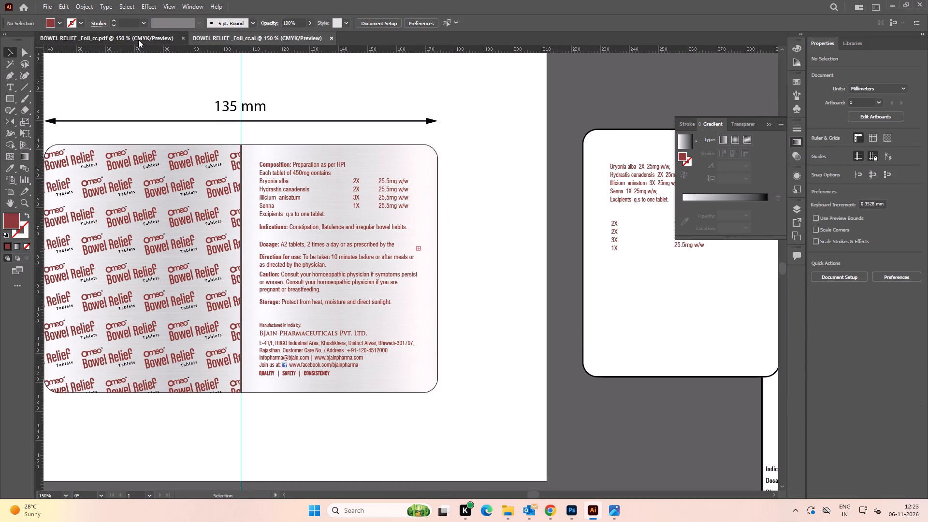
key(alt+Tab)
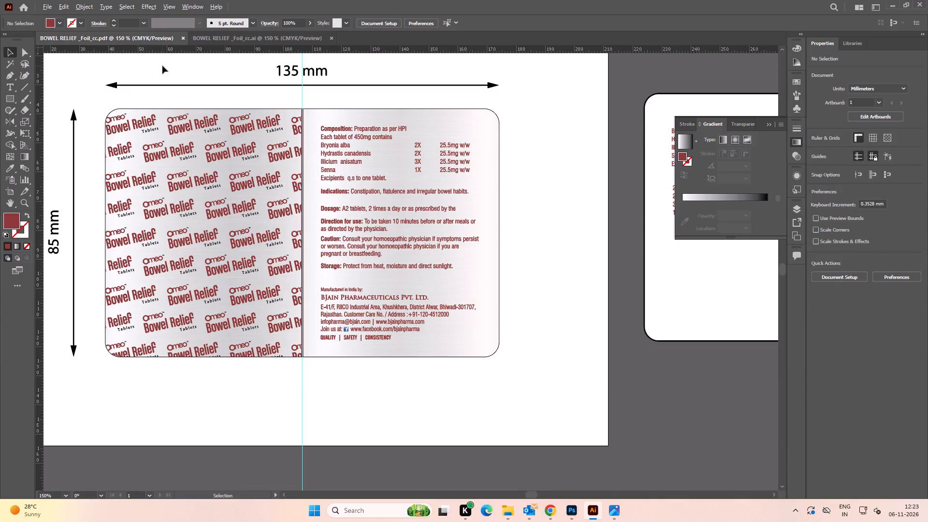
key(alt+Tab)
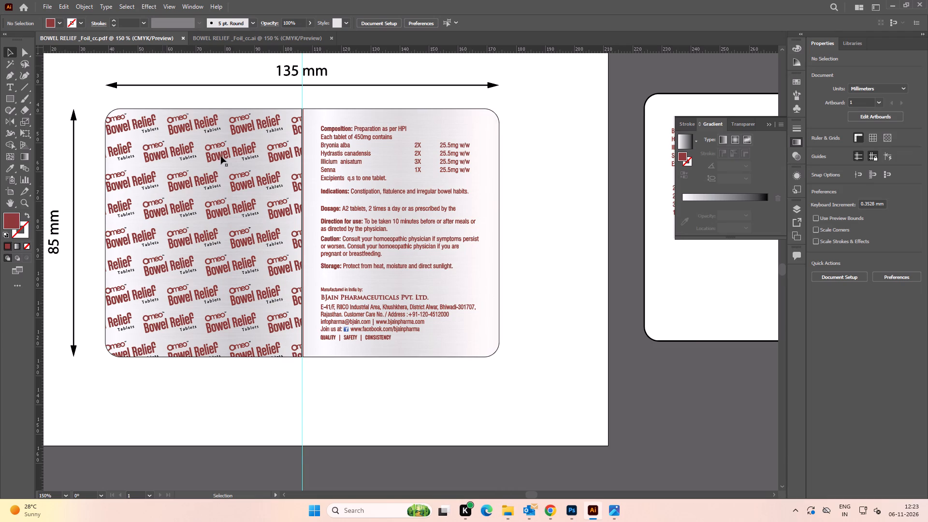
key(space)
drag(231, 111, 224, 138)
click(272, 41)
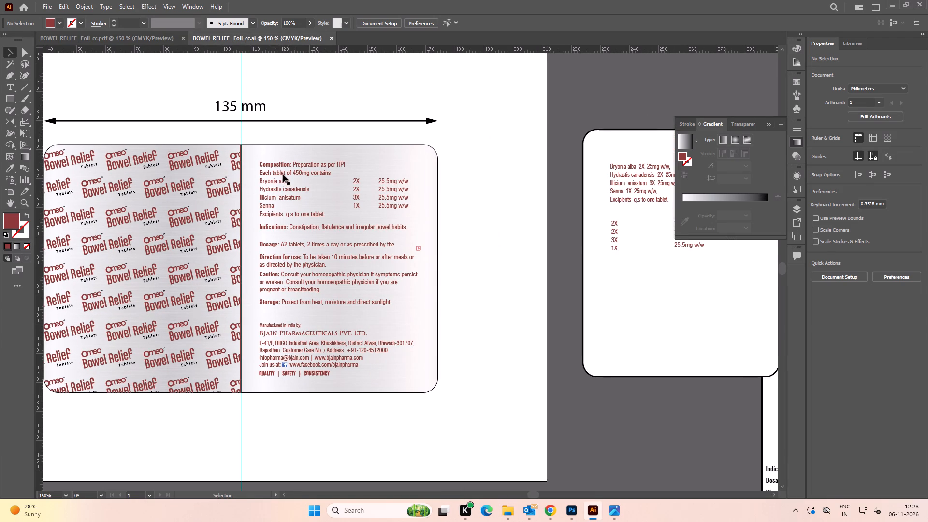
click(282, 174)
click(325, 92)
Save the editable BOWEL RELIEF _Foil_cc document over the existing BOWEL RELIEF _Foil Illustrator file in the Foil folder.
key(ctrl+shift+s)
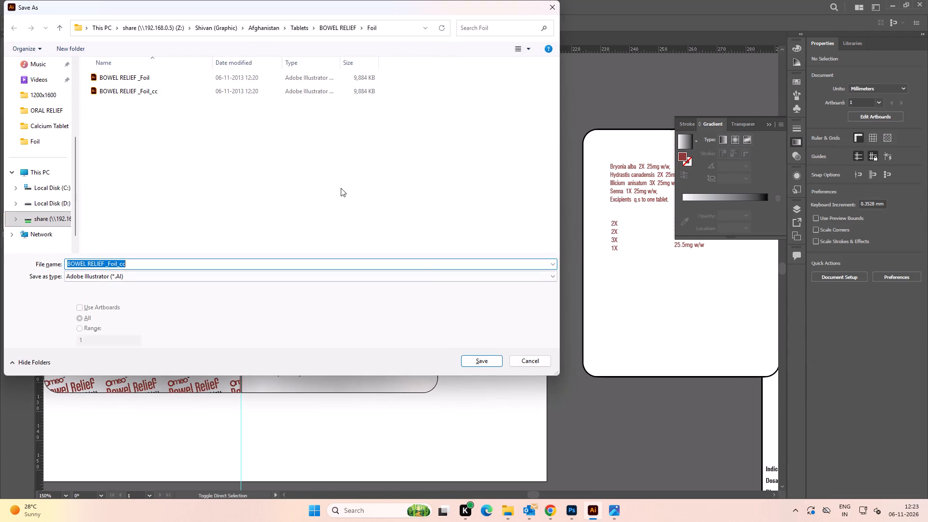
double_click(149, 78)
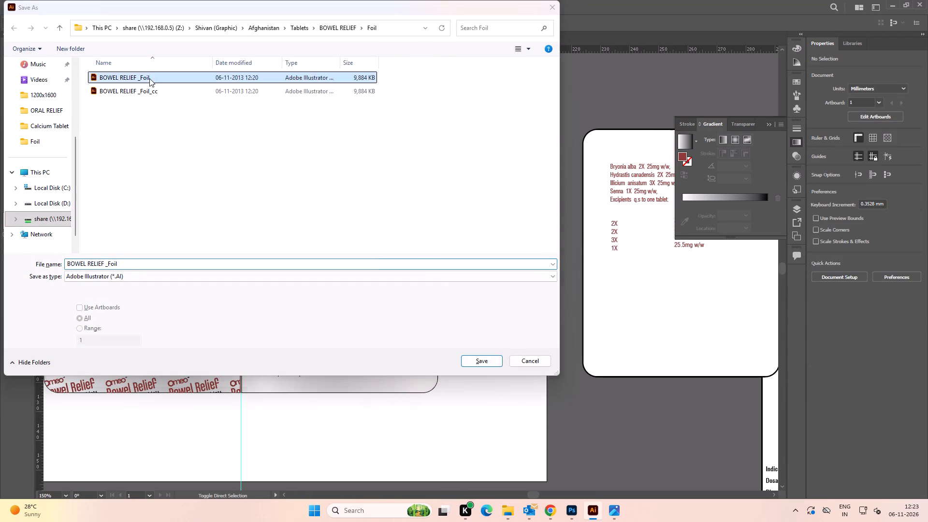
click(487, 290)
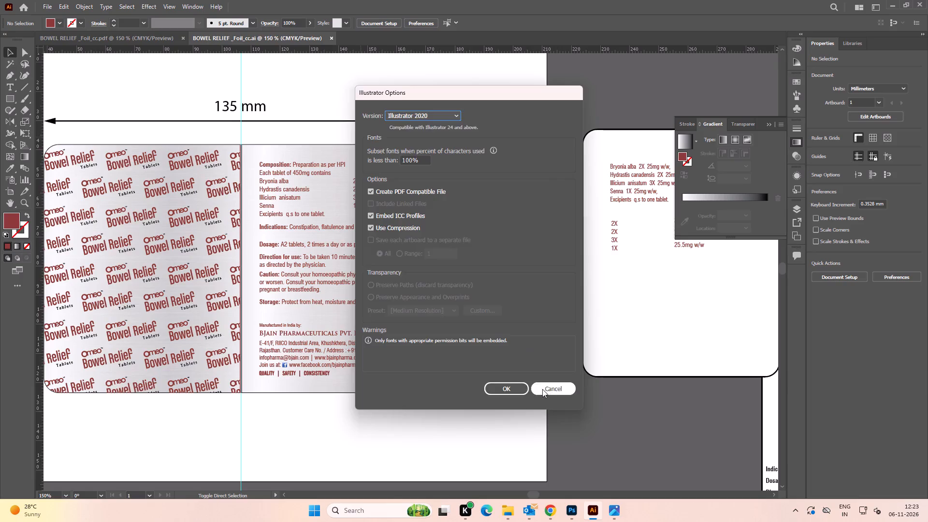
click(511, 385)
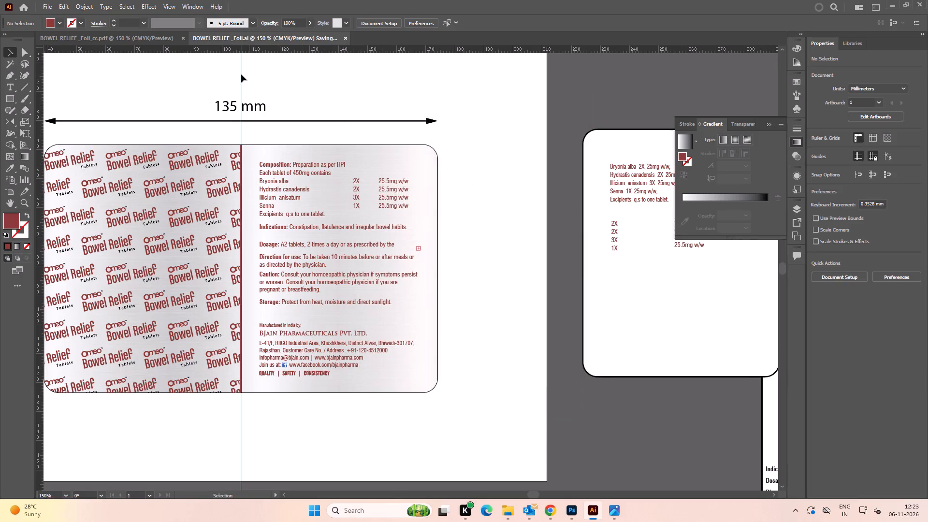
Close the saved BOWEL RELIEF _Foil Illustrator document, keeping the _Foil_cc PDF document open.
click(330, 92)
click(330, 92)
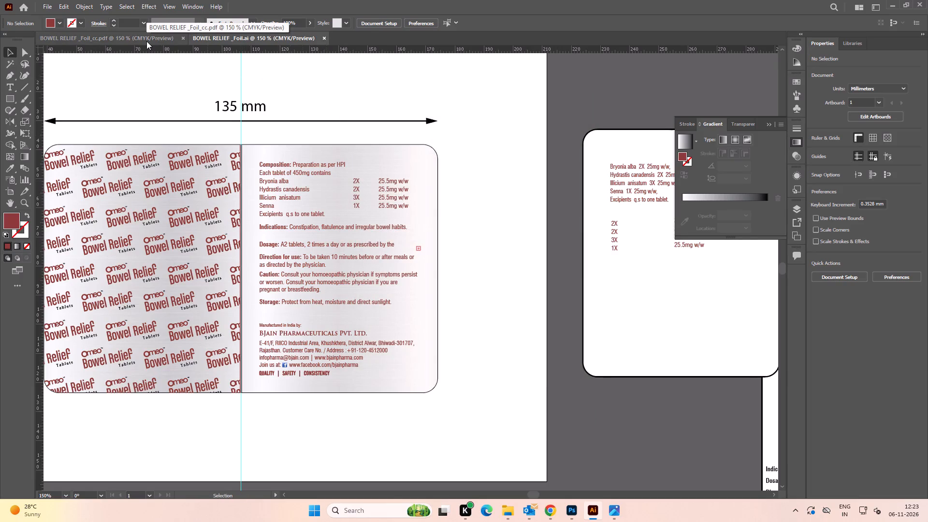
key(alt+Tab)
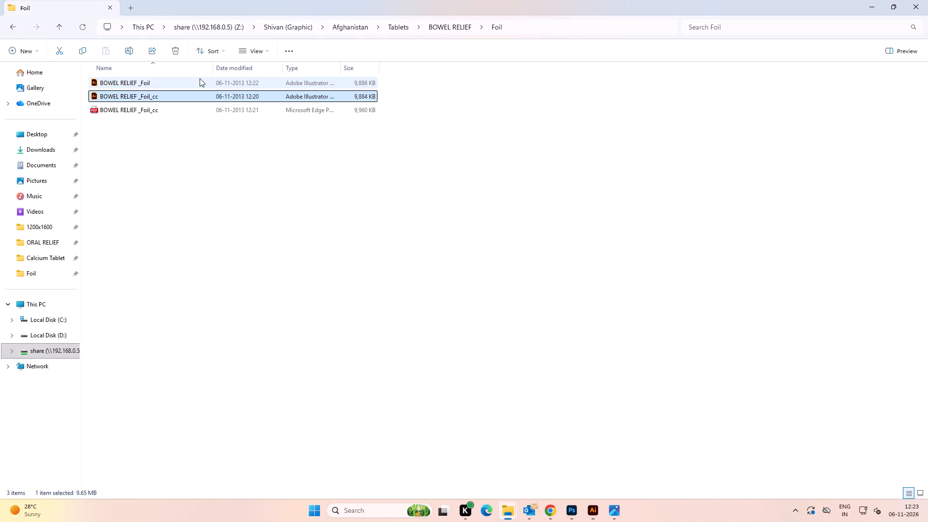
click(207, 167)
key(alt+Tab)
click(360, 82)
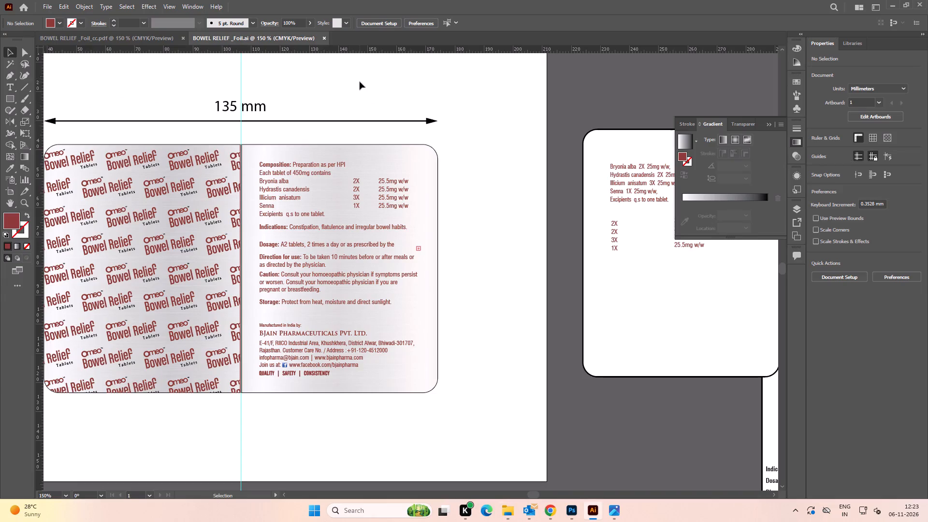
key(alt+Tab)
key(alt+Tab)
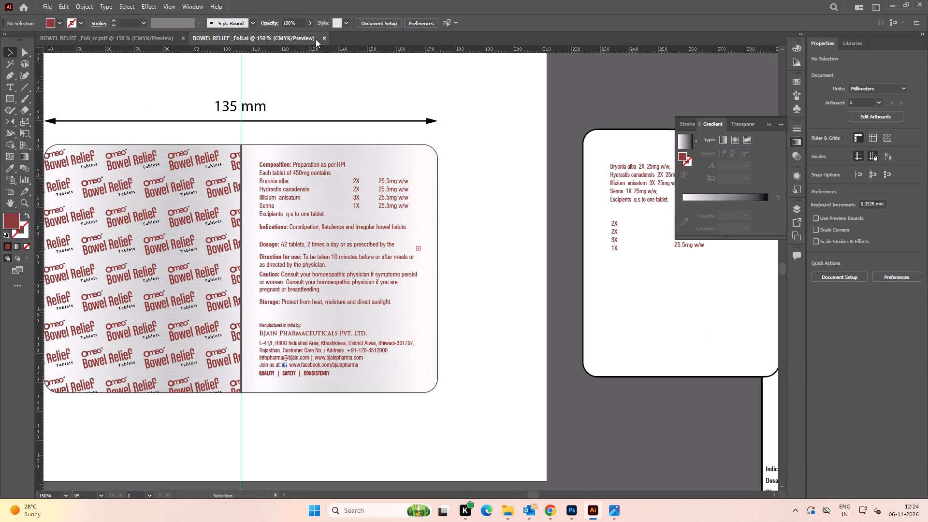
click(322, 37)
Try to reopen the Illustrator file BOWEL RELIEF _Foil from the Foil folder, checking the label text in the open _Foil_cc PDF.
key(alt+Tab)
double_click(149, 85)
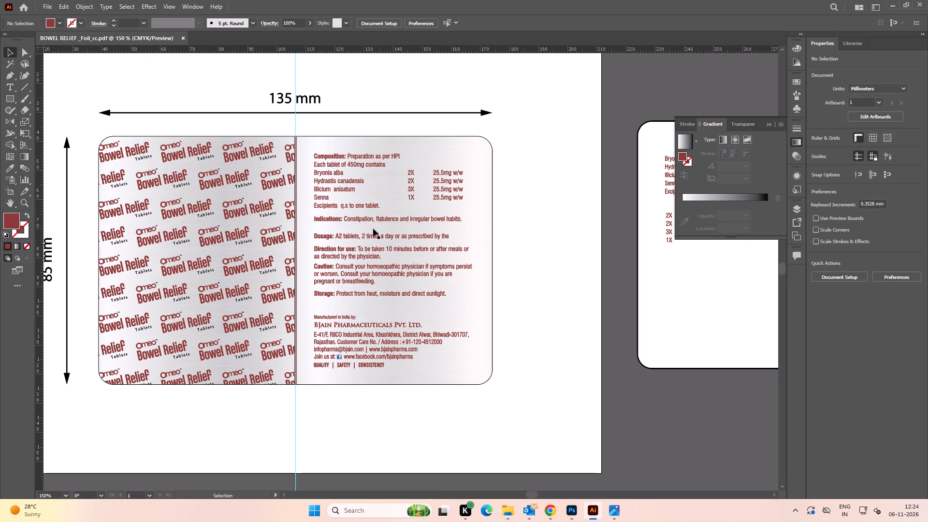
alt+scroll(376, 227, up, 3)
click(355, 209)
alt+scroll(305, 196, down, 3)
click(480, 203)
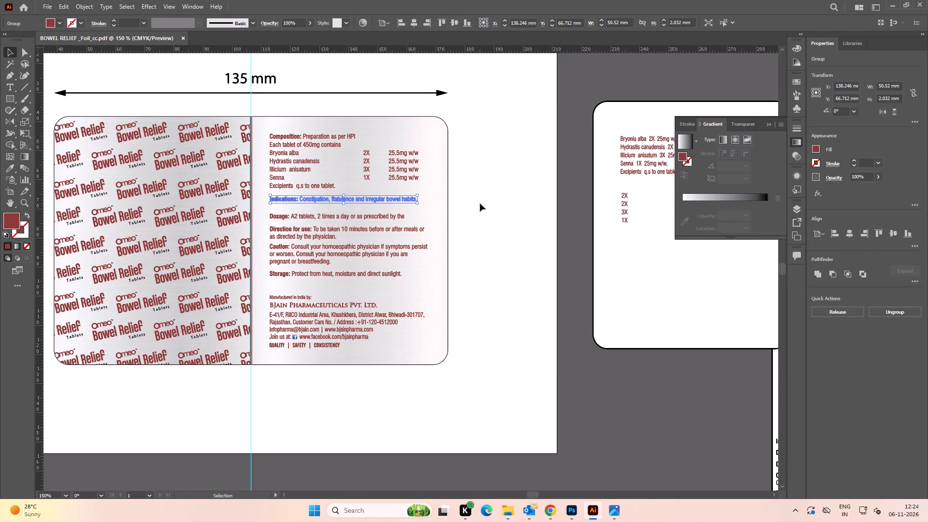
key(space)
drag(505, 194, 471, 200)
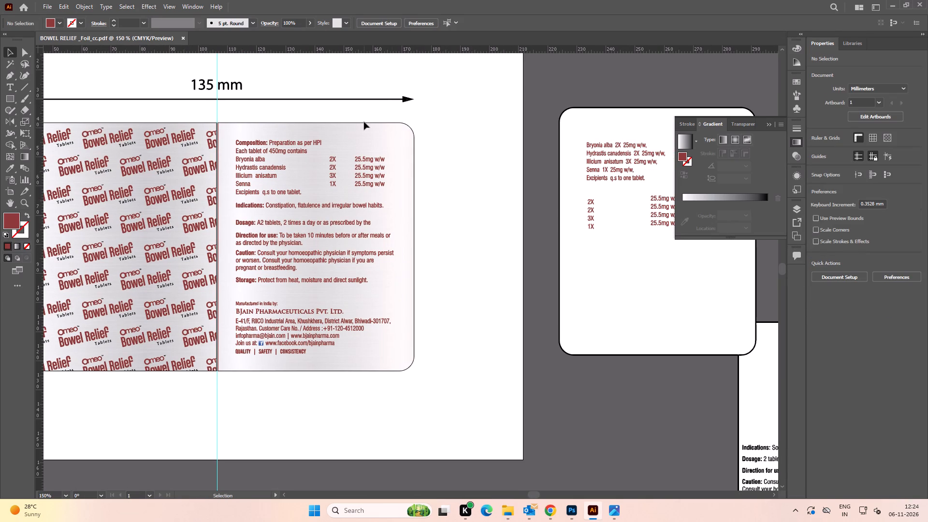
Close Illustrator, dismiss its problem report, and reopen the Illustrator file BOWEL RELIEF _Foil from the Foil folder.
click(927, 0)
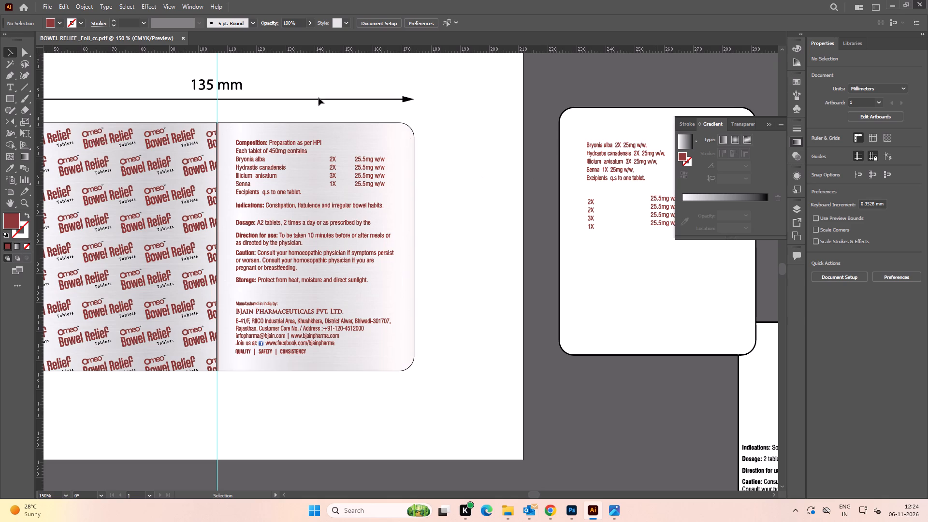
click(460, 363)
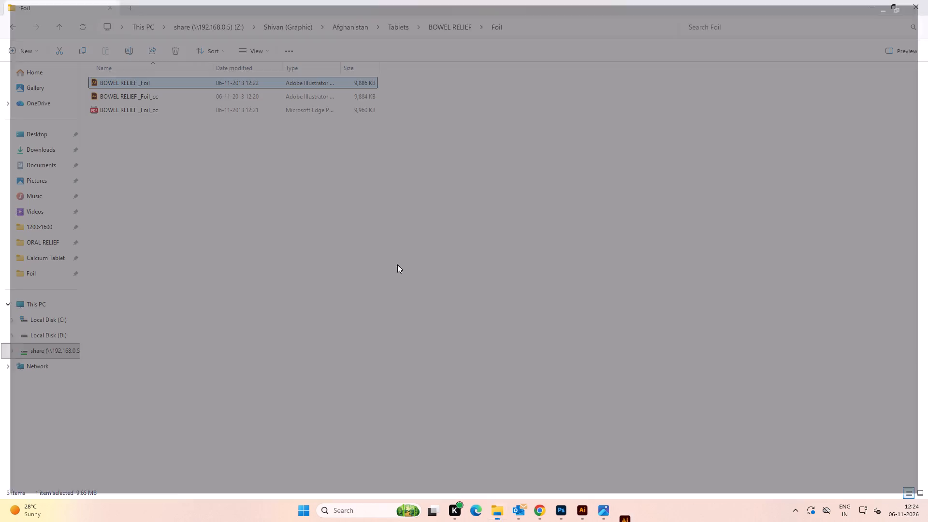
double_click(148, 82)
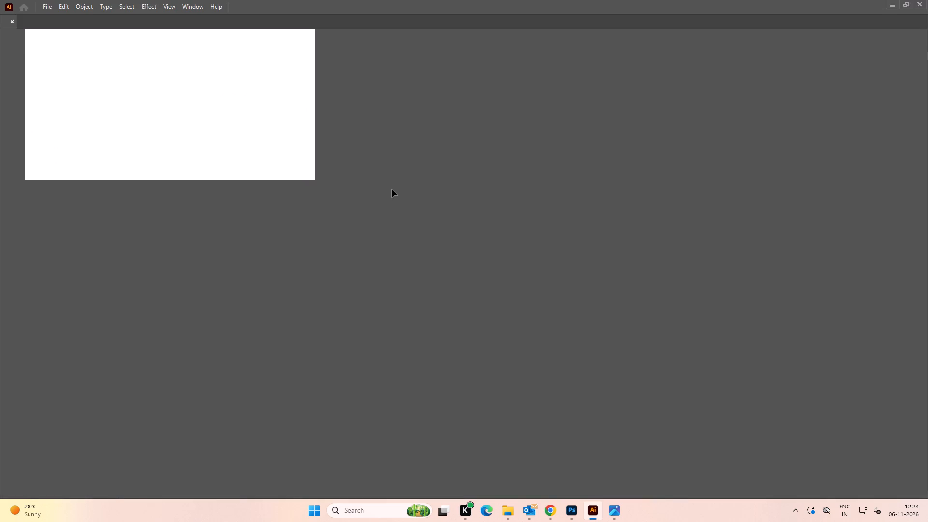
click(517, 275)
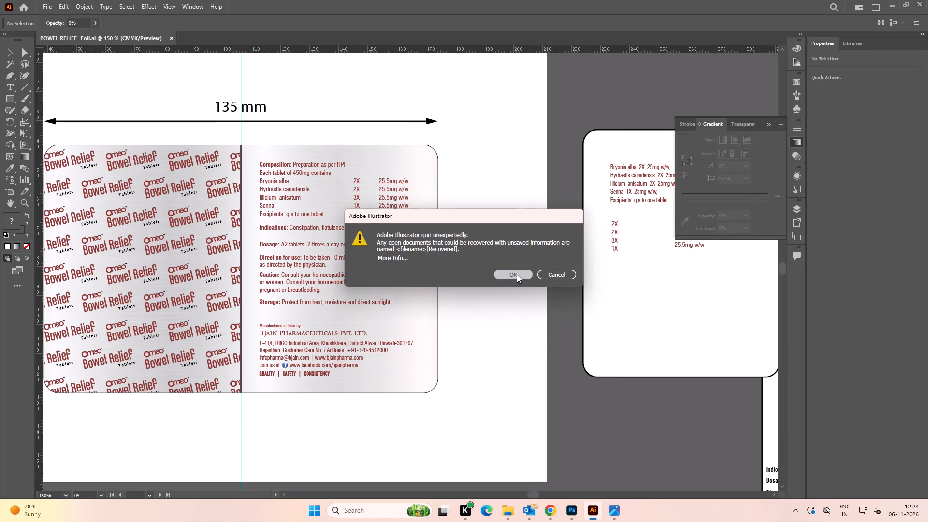
Examine the label text in BOWEL RELIEF _Foil up close and close the document.
key(space)
drag(420, 262, 339, 205)
click(405, 210)
alt+scroll(295, 201, up, 3)
click(291, 202)
alt+scroll(291, 201, down, 3)
click(420, 199)
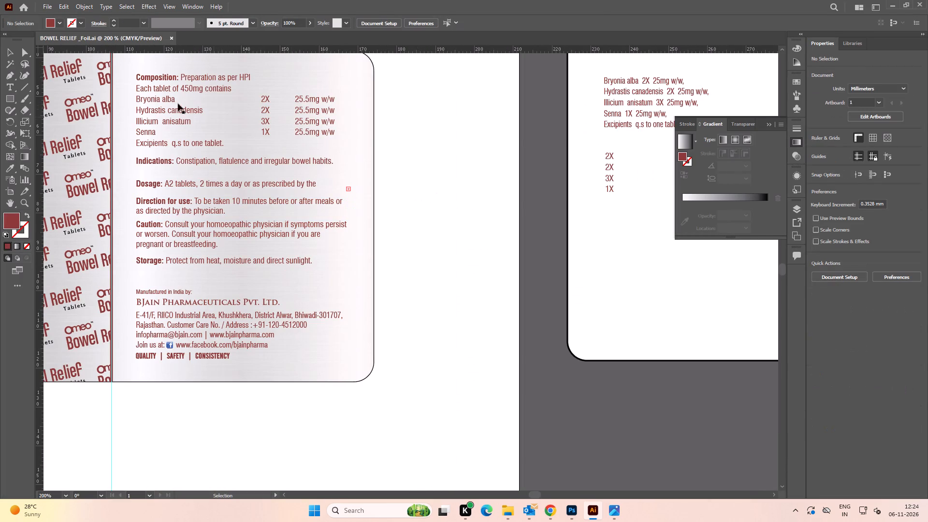
click(171, 37)
Open the Illustrator file BOWEL RELIEF _Foil_cc from the Foil folder and check whether its label paragraphs are still live text.
key(alt+Tab)
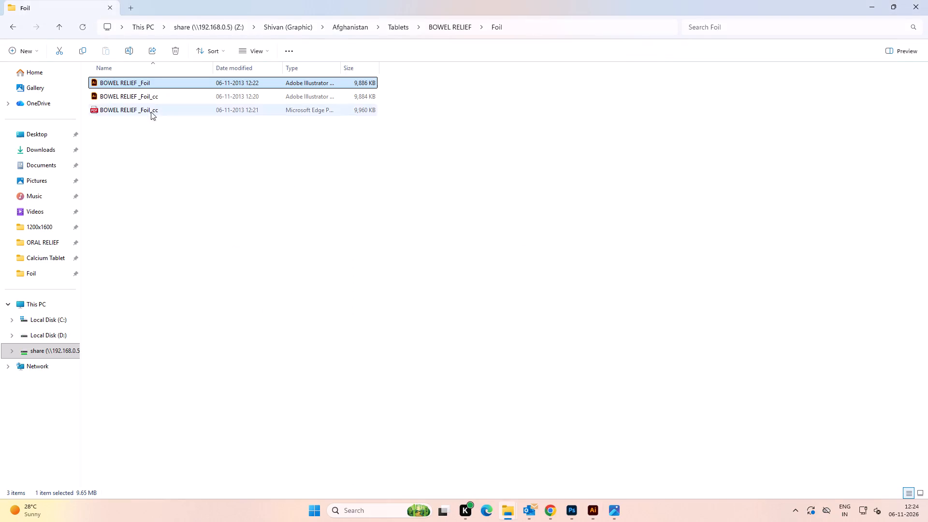
click(151, 99)
double_click(163, 96)
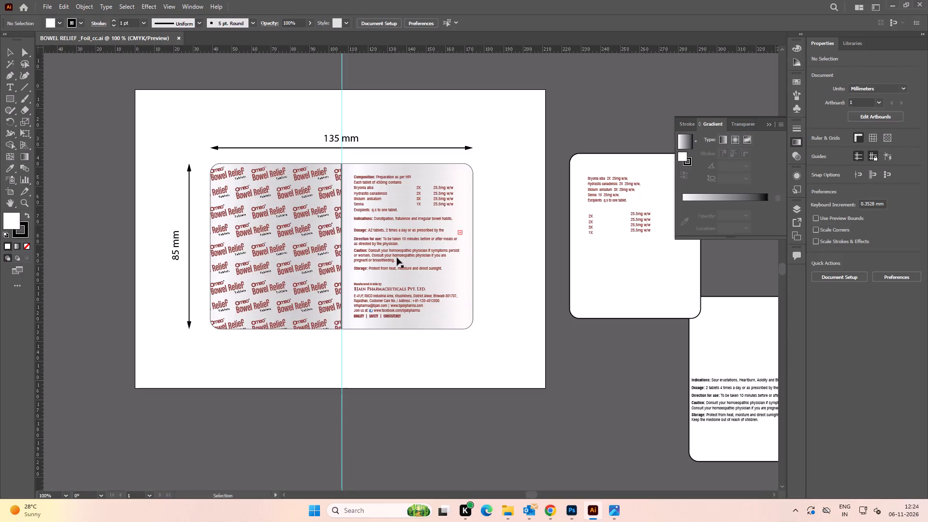
alt+scroll(407, 260, up, 3)
click(389, 244)
alt+scroll(406, 256, down, 1)
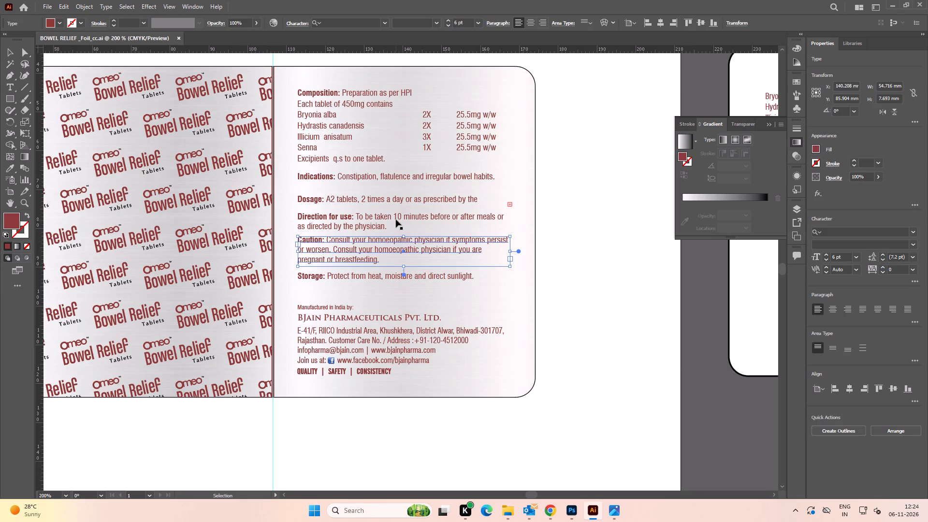
click(396, 217)
click(385, 201)
Convert all text in the BOWEL RELIEF _Foil_cc Illustrator document to outlines and save the file.
key(ctrl+0)
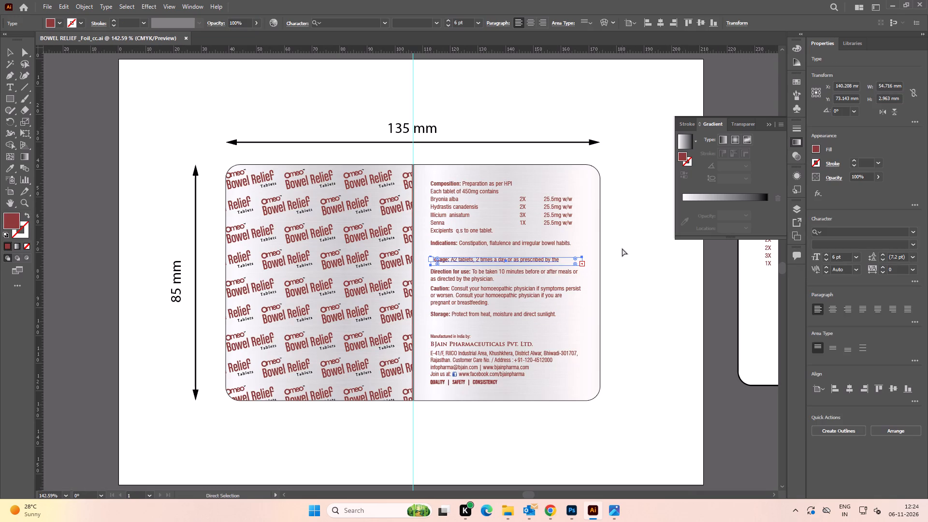
key(ctrl+a)
key(ctrl+shift+o)
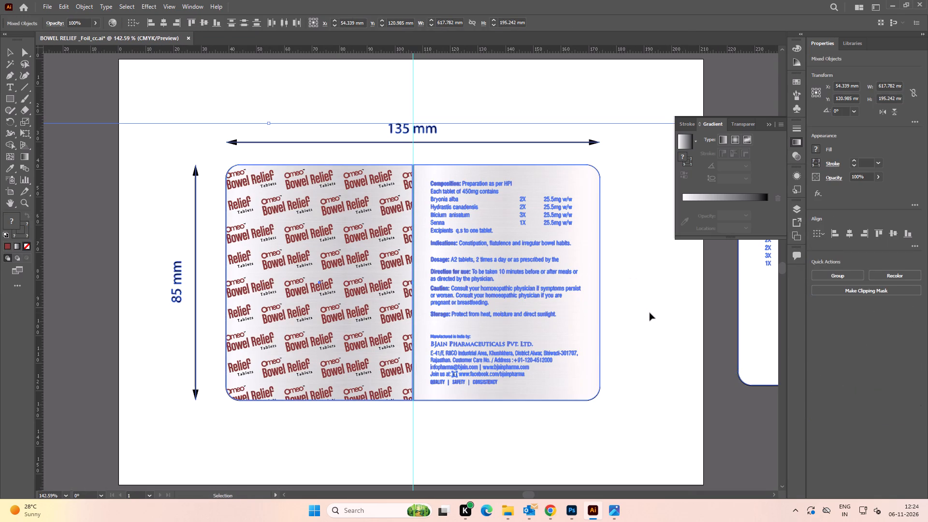
click(650, 313)
key(ctrl+s)
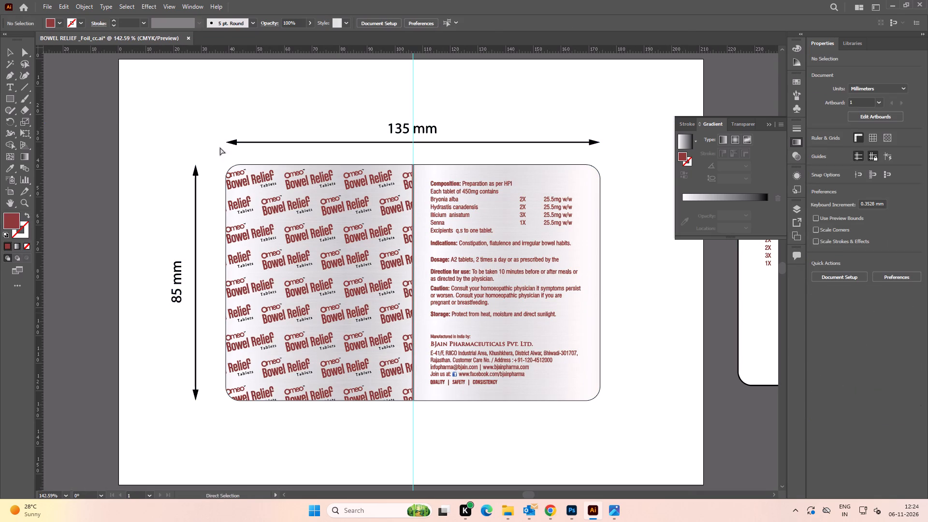
key(ctrl+s)
key(ctrl+s)
key(ctrl+s)
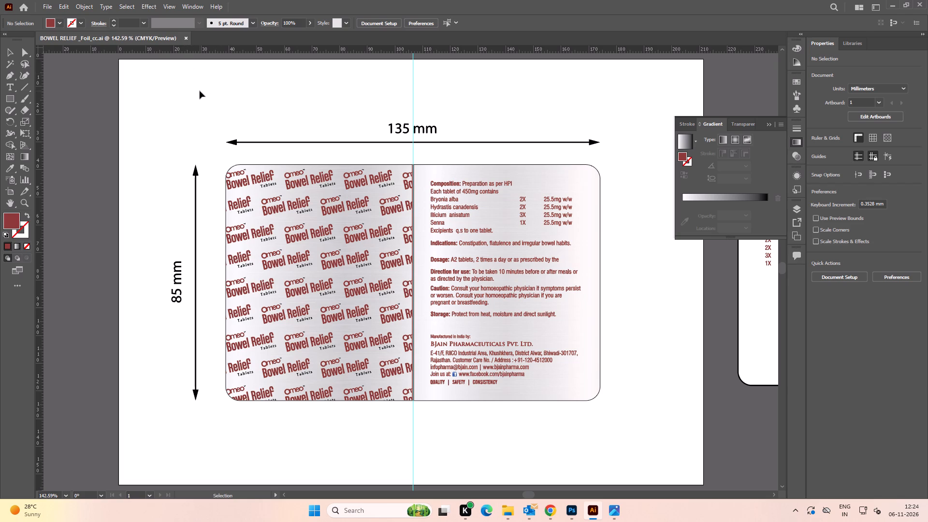
Save the outlined label as an Adobe PDF over the existing BOWEL RELIEF _Foil_cc PDF and close the document.
key(ctrl+shift+s)
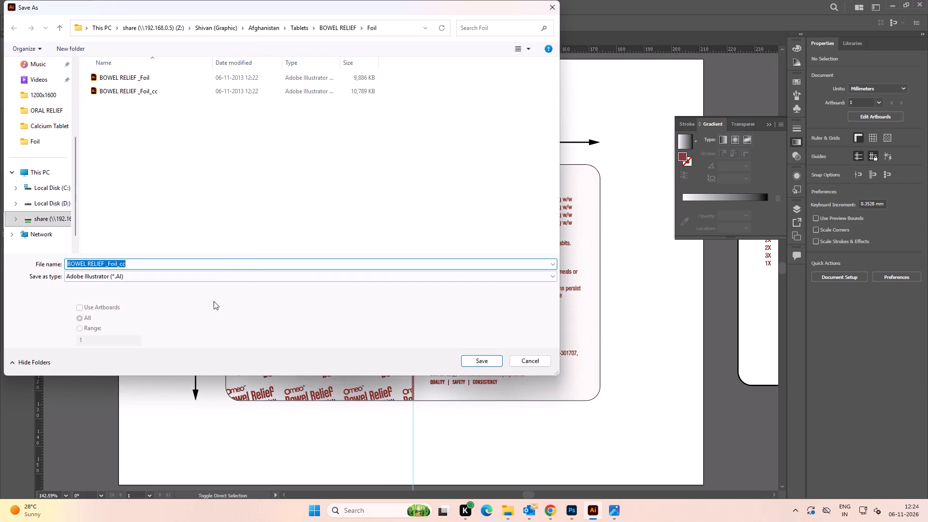
click(209, 280)
click(203, 296)
click(144, 79)
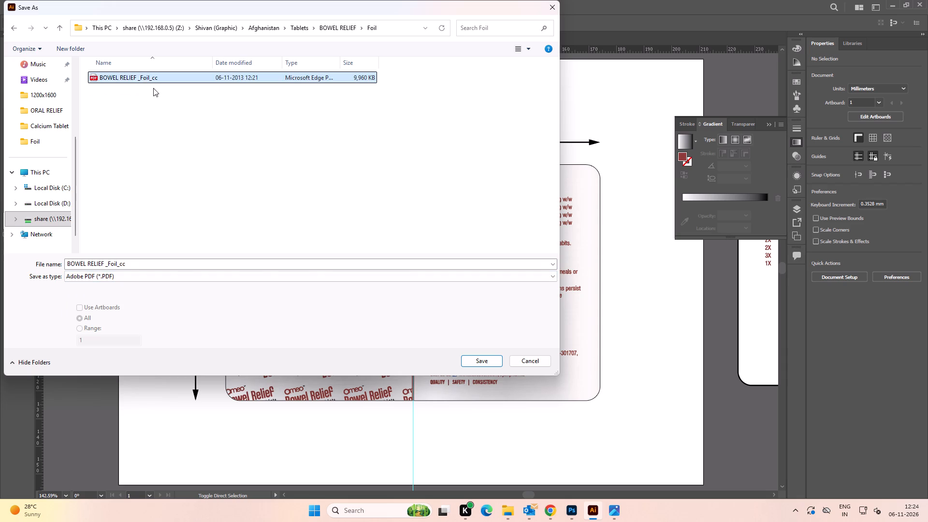
double_click(132, 74)
click(487, 296)
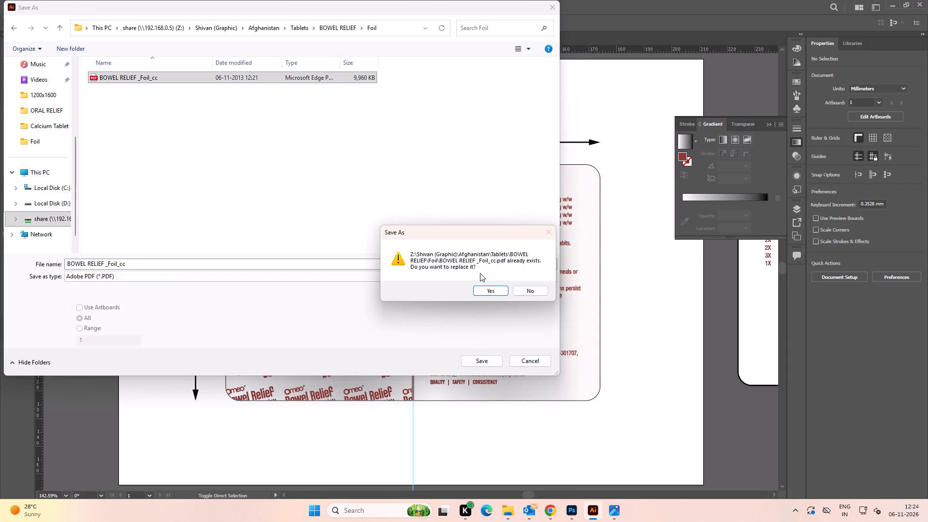
click(487, 287)
click(551, 378)
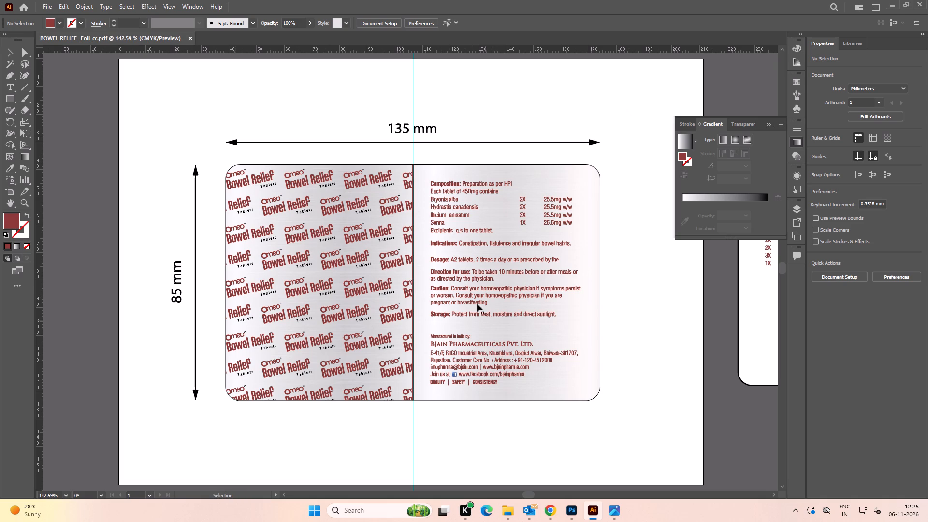
click(190, 38)
Open the BOWEL RELIEF _Foil_cc PDF from the Foil folder in Edge, review the label, and close it.
key(alt+Tab)
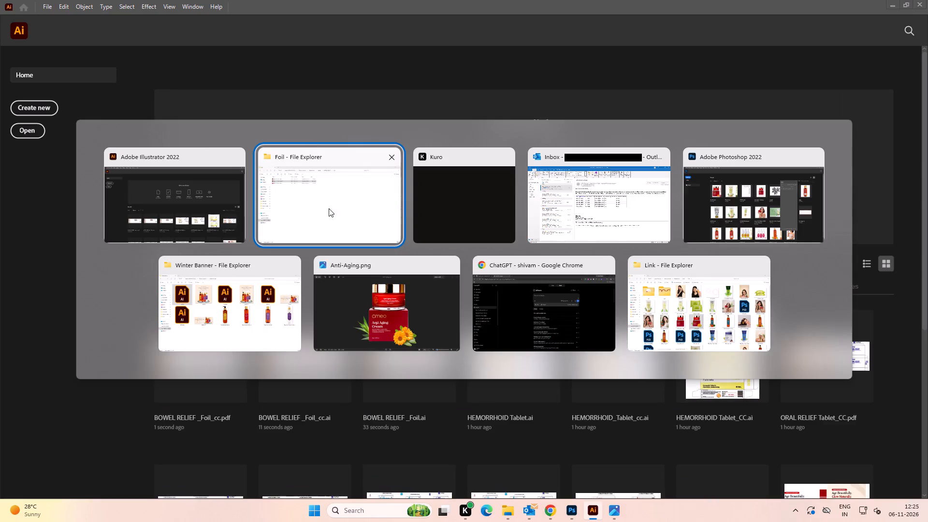
alt+click(348, 215)
click(399, 219)
click(161, 111)
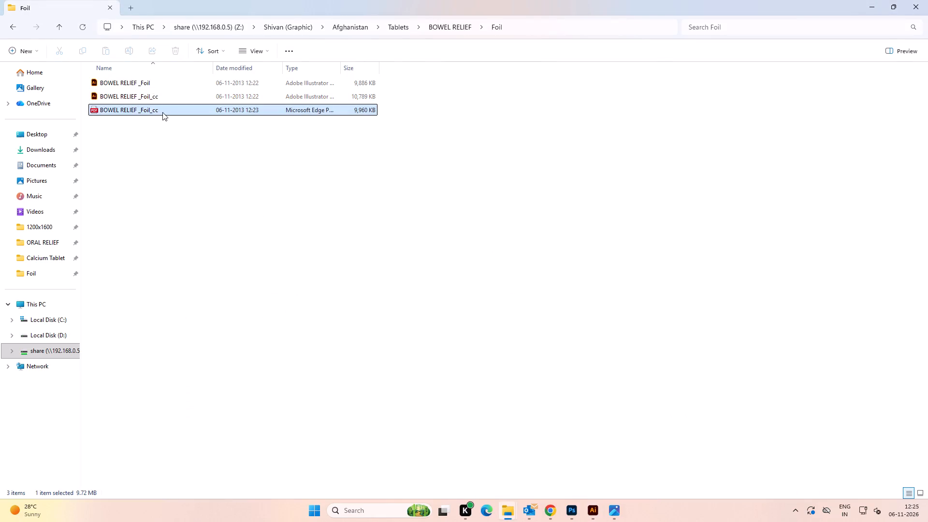
double_click(162, 112)
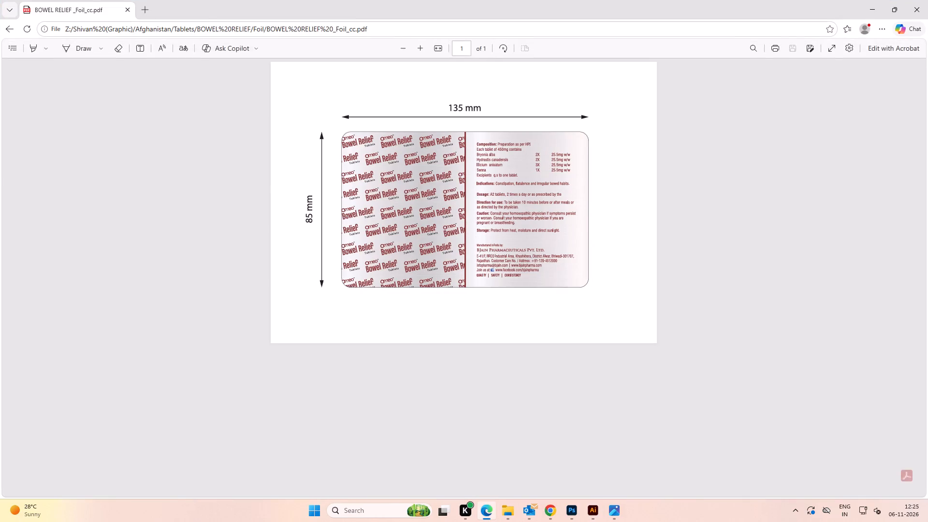
ctrl+scroll(564, 198, up, 5)
click(927, 0)
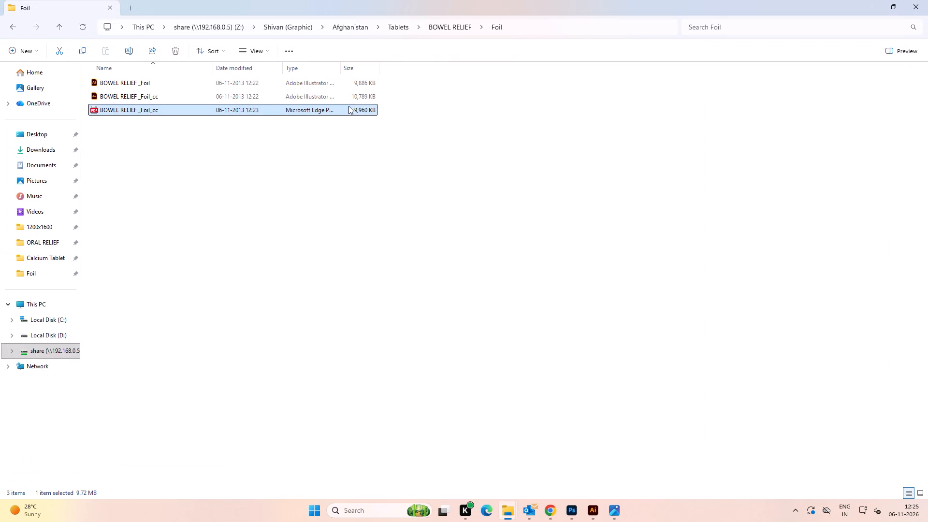
Compare the contents of the Calcium Tablet folder with the folder structure of BOWEL RELIEF in the Tablets folder.
click(333, 185)
key(BackSpace)
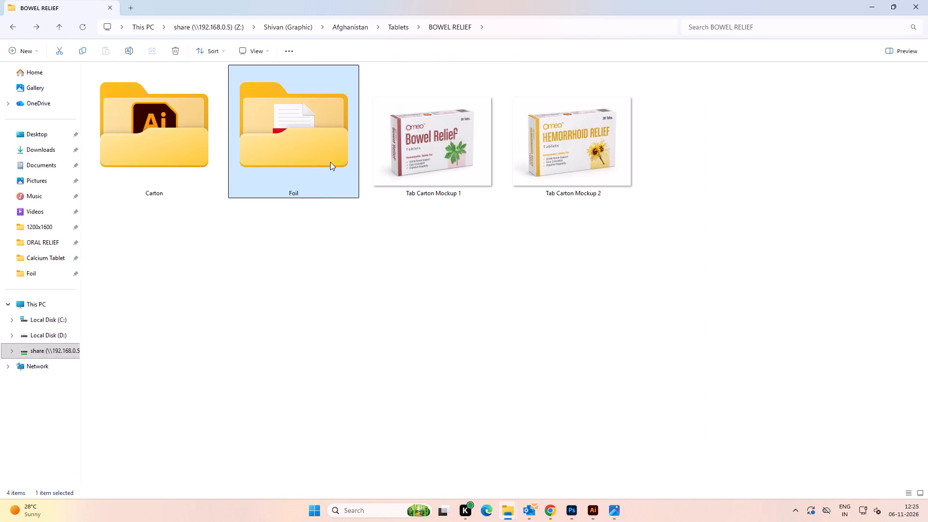
key(BackSpace)
double_click(289, 128)
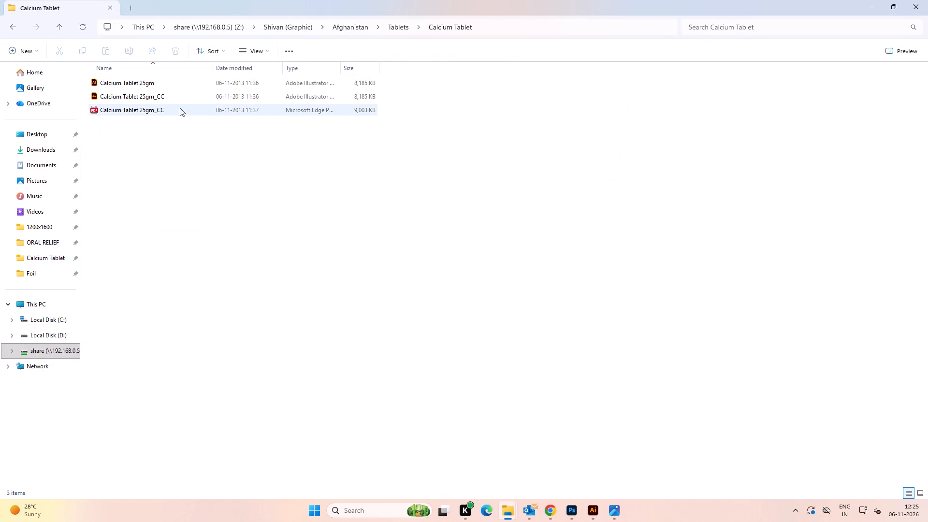
click(11, 26)
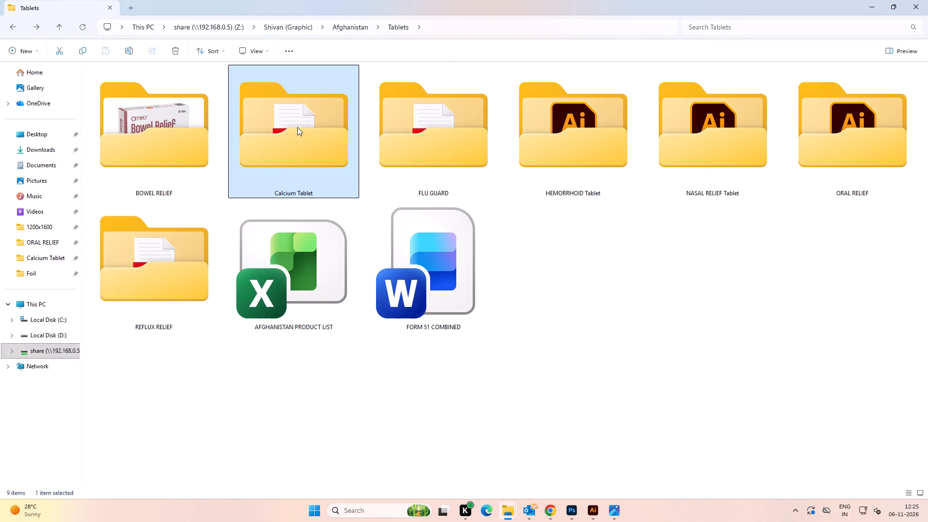
double_click(172, 140)
click(286, 132)
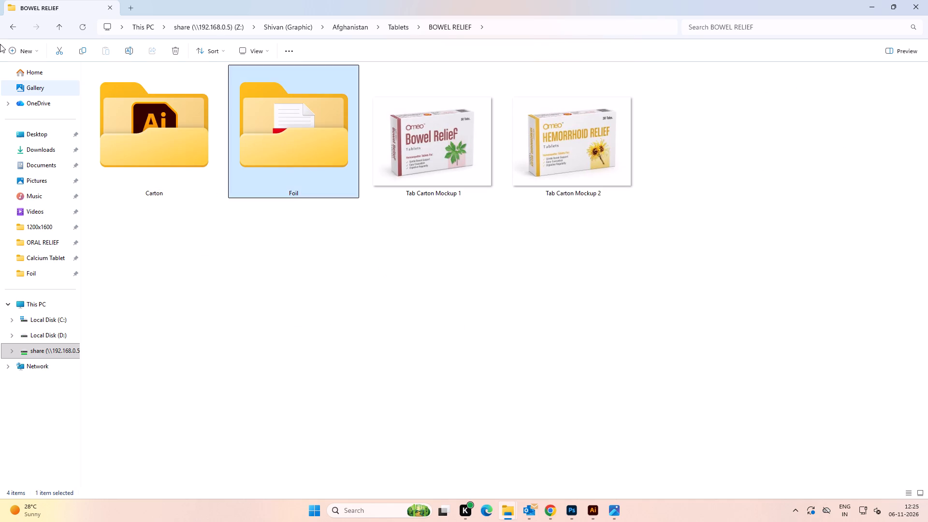
click(15, 29)
Create a new folder named Carton inside the Calcium Tablet folder.
double_click(343, 160)
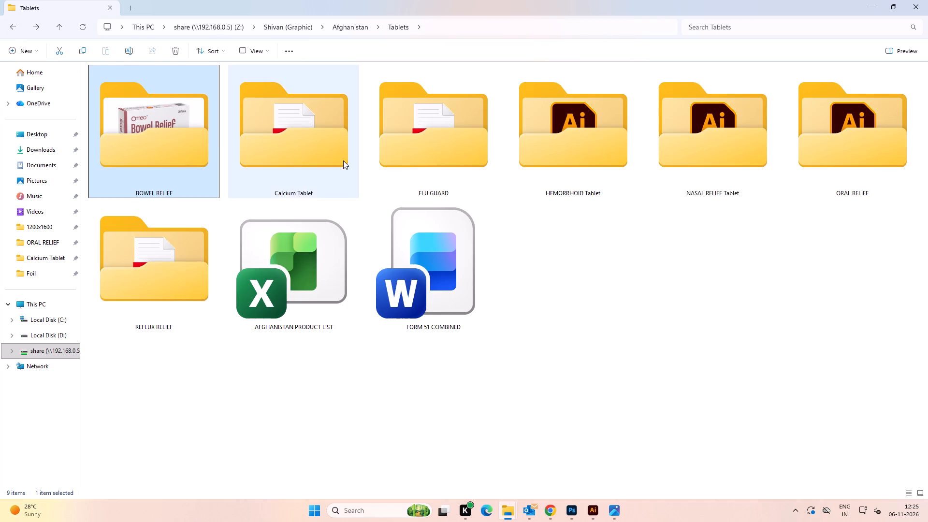
click(326, 205)
key(ctrl+shift+n)
text(Carton)
key(Return)
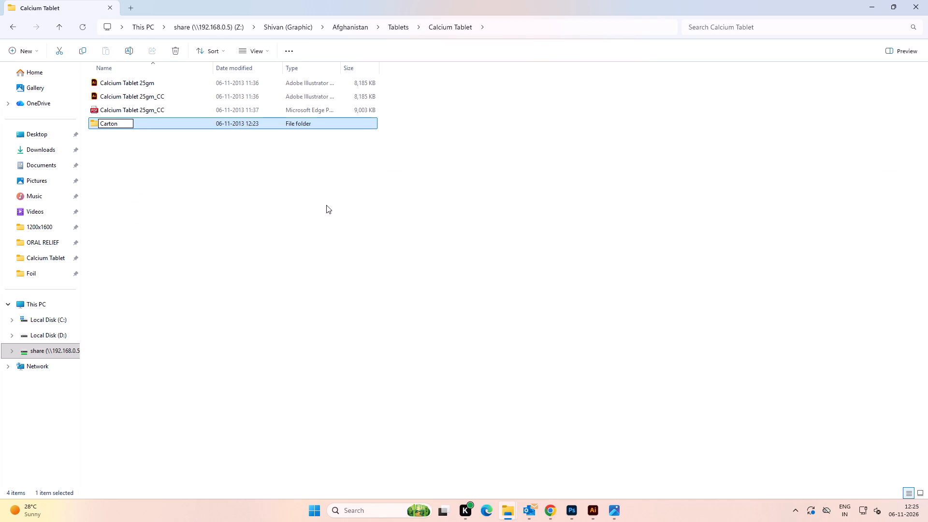
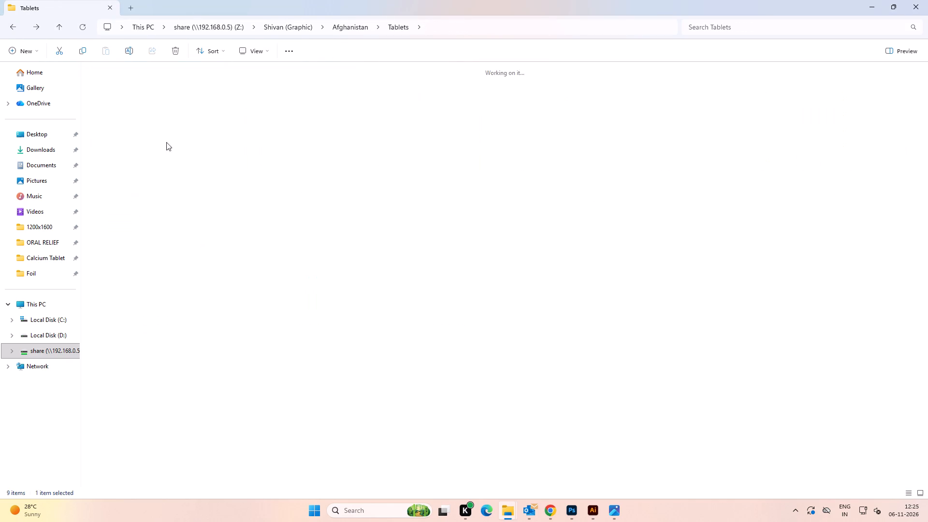
Copy the Foil folder from BOWEL RELIEF into the Calcium Tablet folder.
click(290, 145)
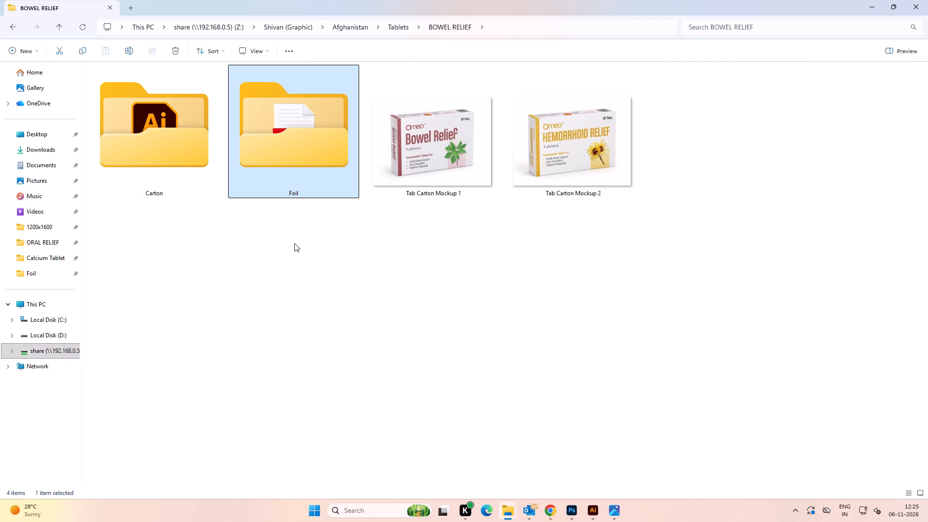
key(ctrl+c)
key(ctrl+c)
click(17, 31)
double_click(267, 139)
key(ctrl+v)
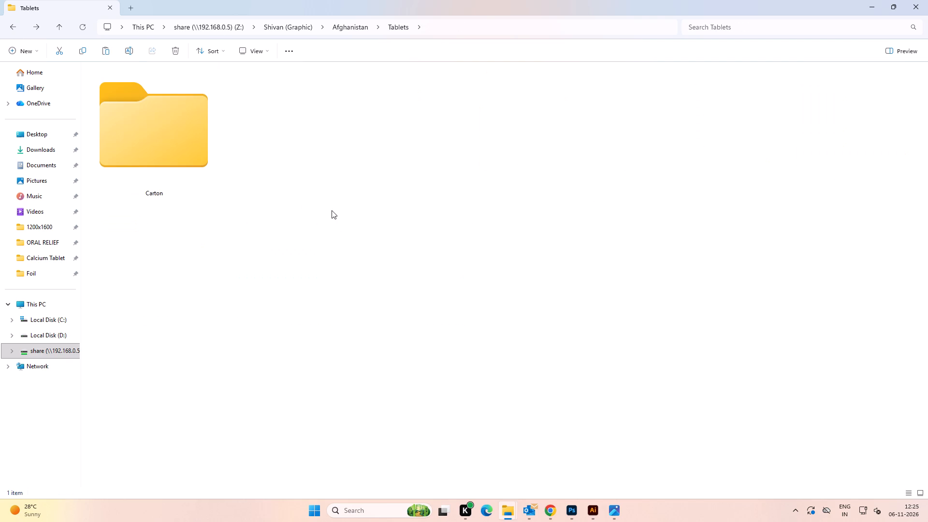
Permanently delete the BOWEL RELIEF _Foil_cc Illustrator and PDF files from the Foil folder copied into Calcium Tablet.
double_click(306, 140)
drag(272, 159, 182, 122)
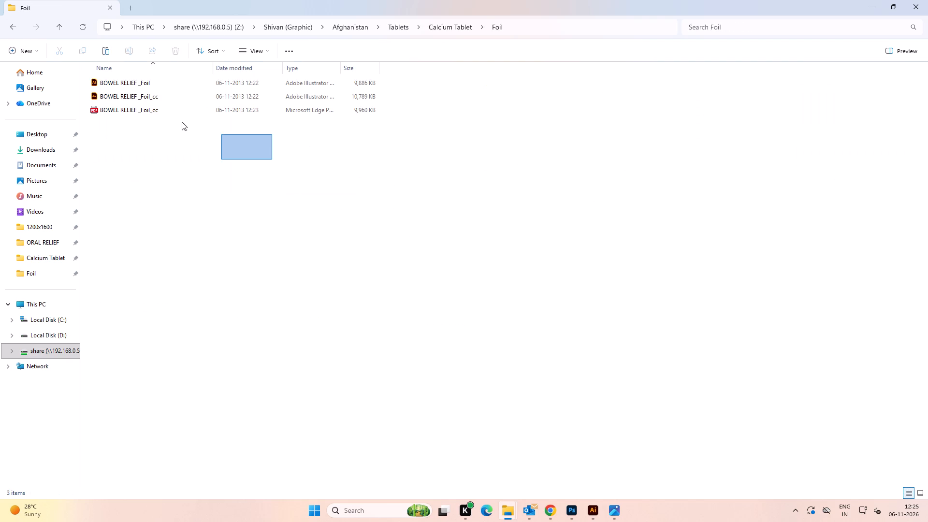
drag(182, 122, 116, 98)
key(Delete)
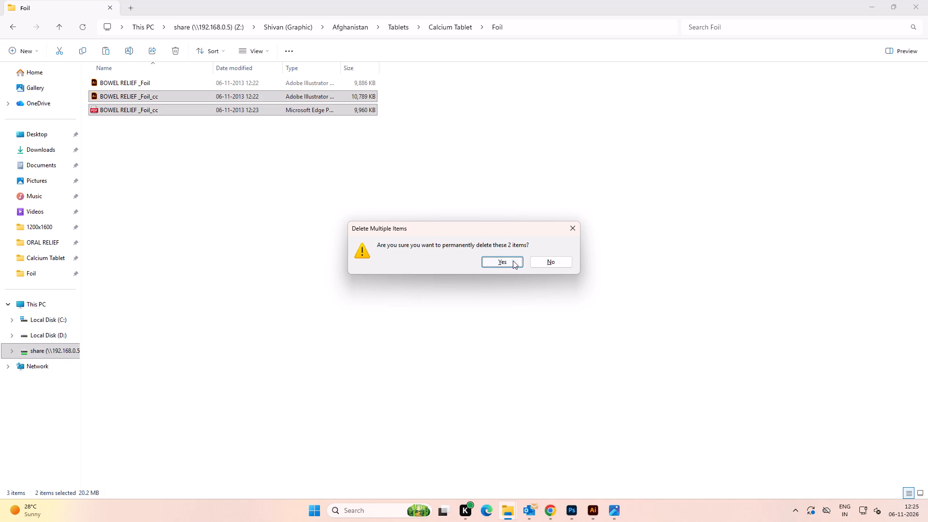
click(510, 263)
Rename the remaining BOWEL RELIEF _Foil file in that folder as Calcium Tablet_Foil.
click(134, 84)
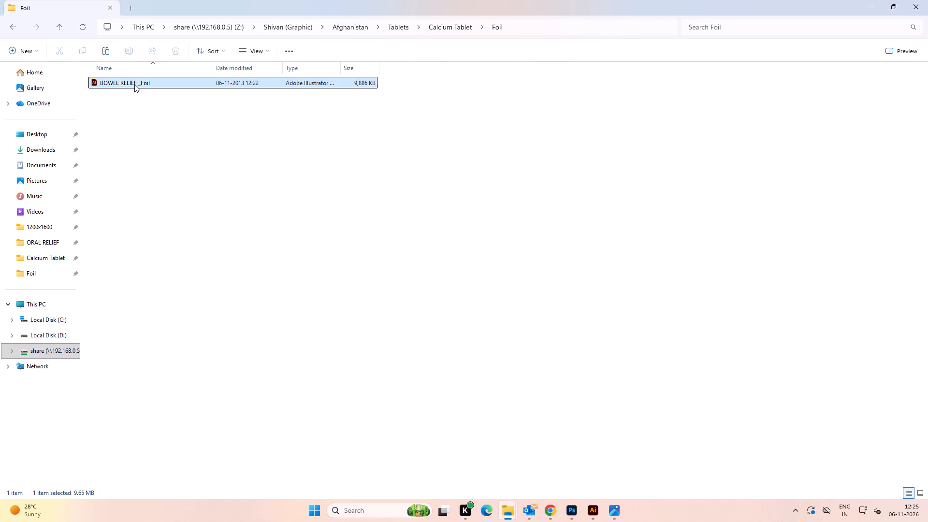
click(126, 50)
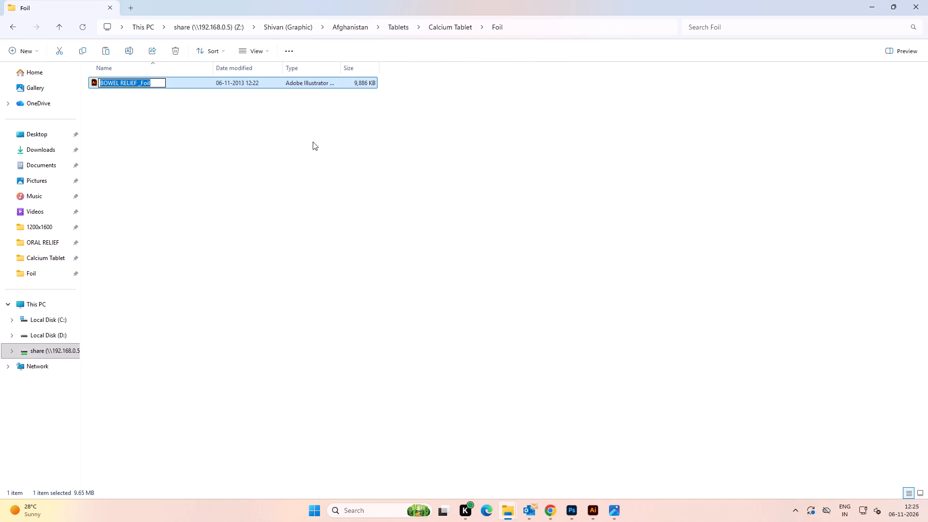
key(Right)
key(Left)
key(Left)
key(Left)
key(Left)
key(Left)
key(Left)
key(Right)
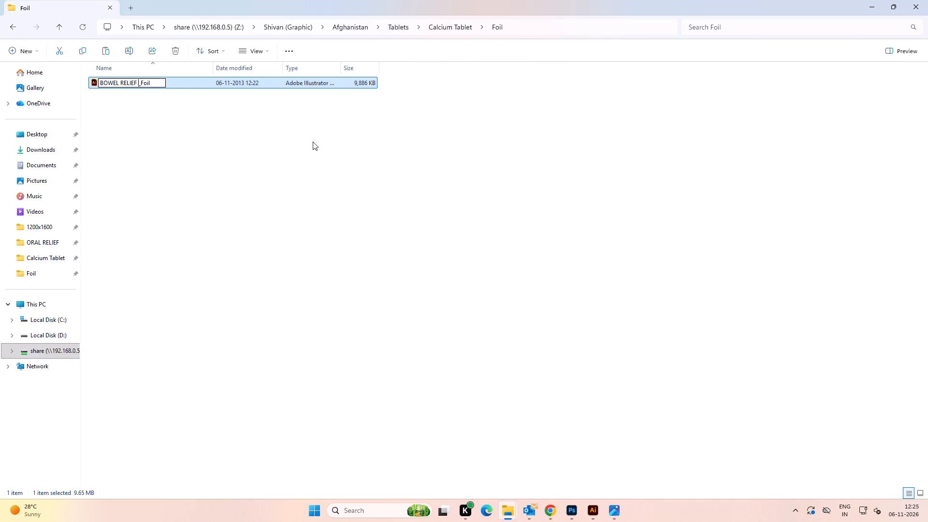
key(BackSpace)
key(ctrl+shift+Left)
key(ctrl+shift+Left)
key(ctrl+shift+Left)
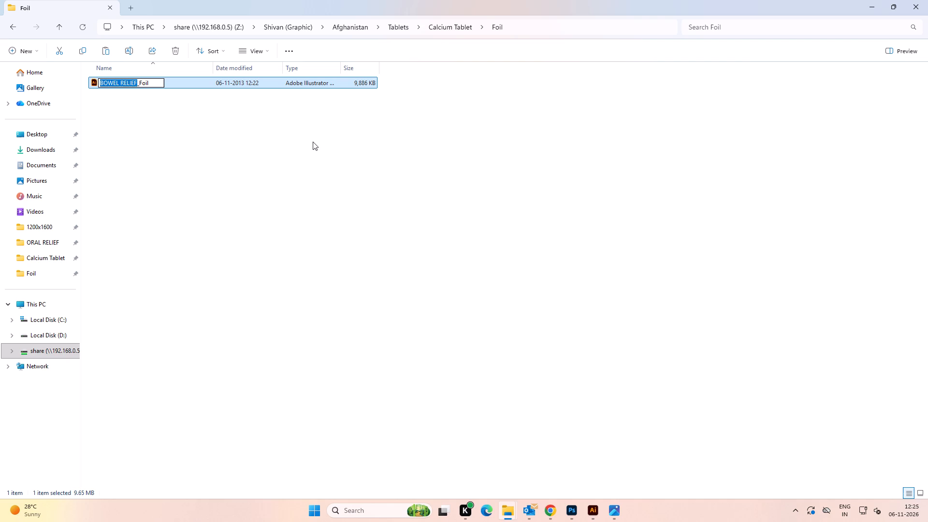
text(Cal)
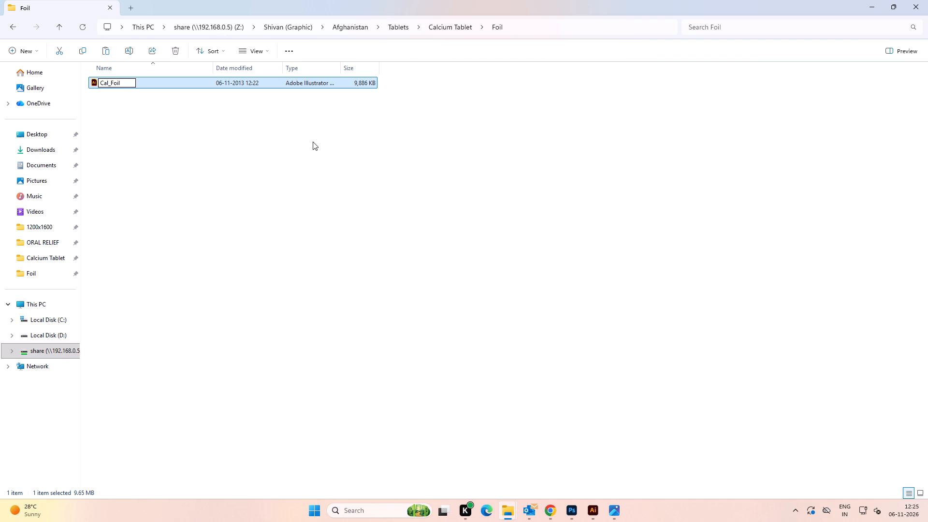
text(cium)
key(space)
text(Tab)
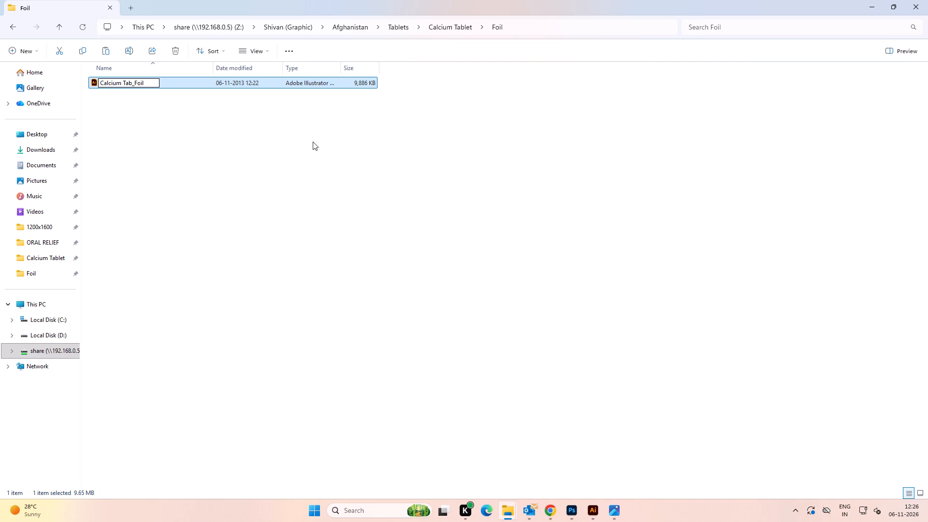
text(let)
key(Return)
click(299, 136)
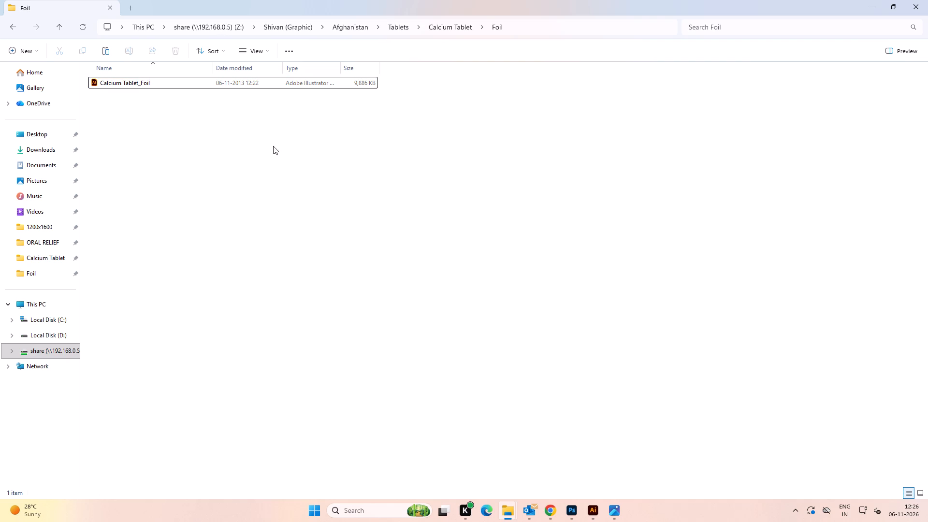
Open Calcium Tablet_Foil in Illustrator and delete the lower spare white panel with its black indications text beside the artboard.
double_click(146, 78)
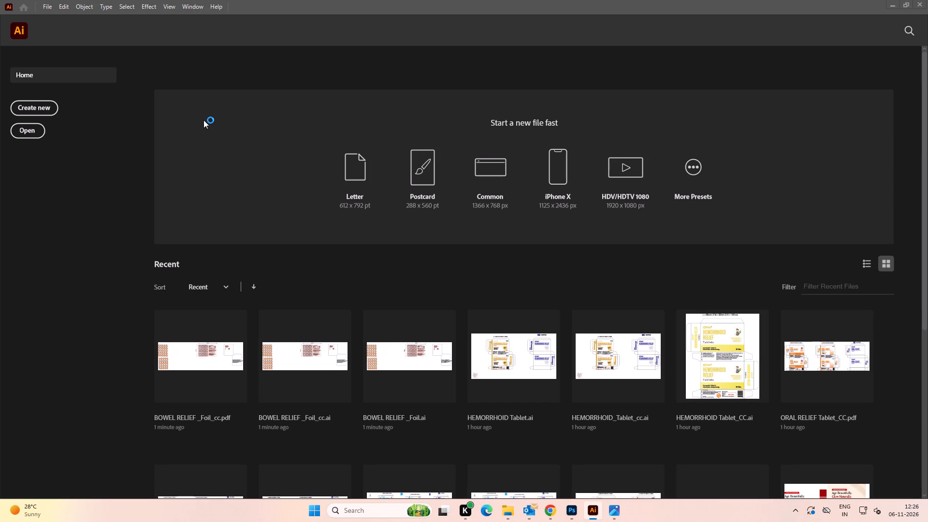
key(space)
drag(472, 232, 420, 222)
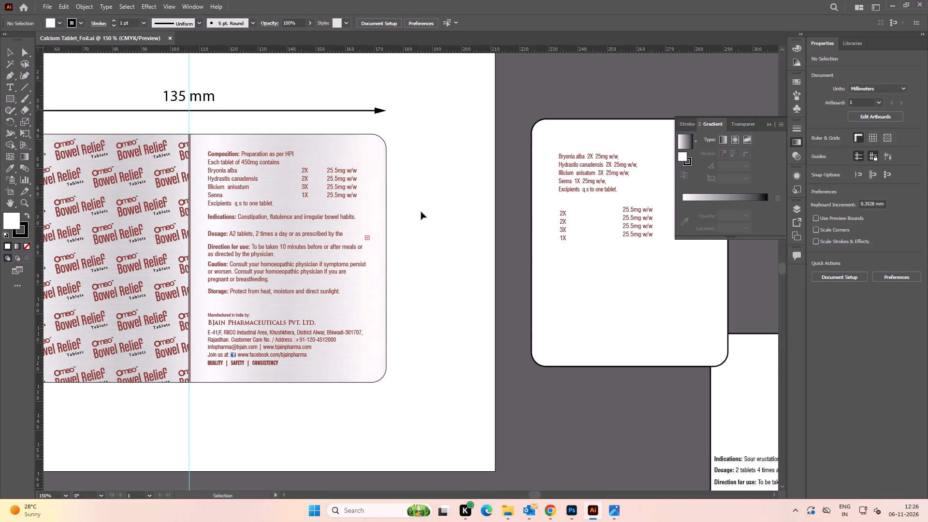
alt+scroll(422, 205, down, 2)
key(space)
drag(490, 217, 301, 197)
click(293, 144)
drag(277, 123, 401, 321)
click(500, 300)
drag(508, 362, 332, 301)
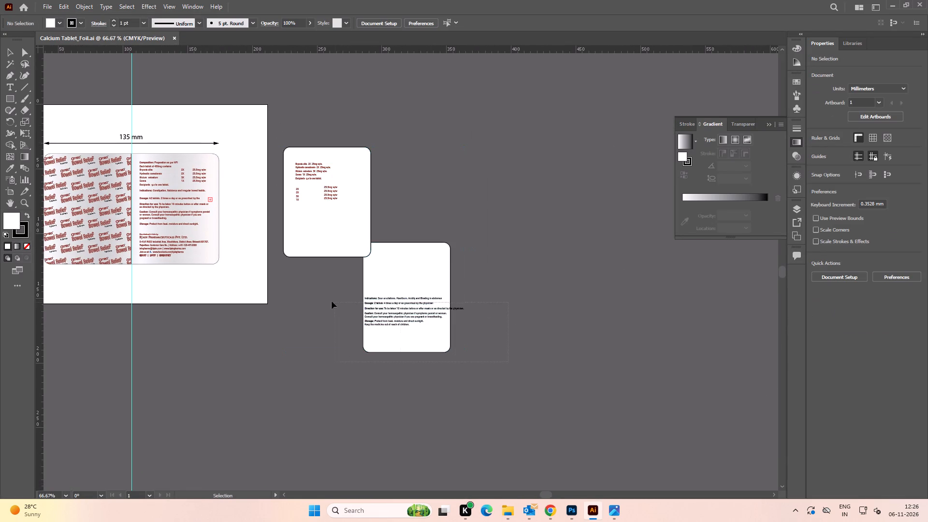
drag(332, 301, 332, 292)
key(Delete)
click(509, 288)
Lock the remaining white rounded panel behind the spare composition text beside the artboard.
click(313, 185)
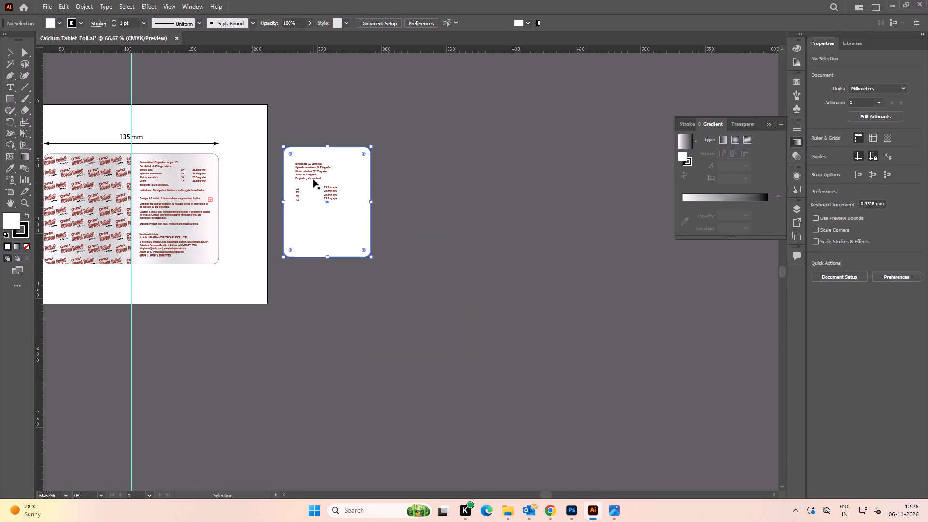
alt+scroll(311, 173, up, 2)
key(ctrl+2)
Open the editable Calcium Tablet 25gm Illustrator file from the Carton folder of Calcium Tablet.
key(space)
drag(236, 225, 511, 223)
alt+scroll(507, 223, down, 1)
key(space)
drag(464, 225, 493, 223)
key(alt+Tab)
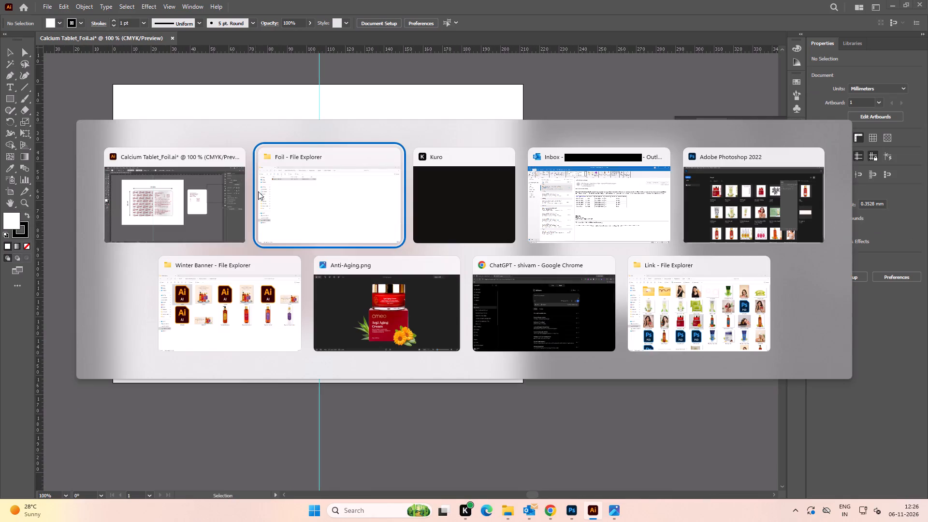
alt+click(309, 199)
click(15, 27)
double_click(146, 122)
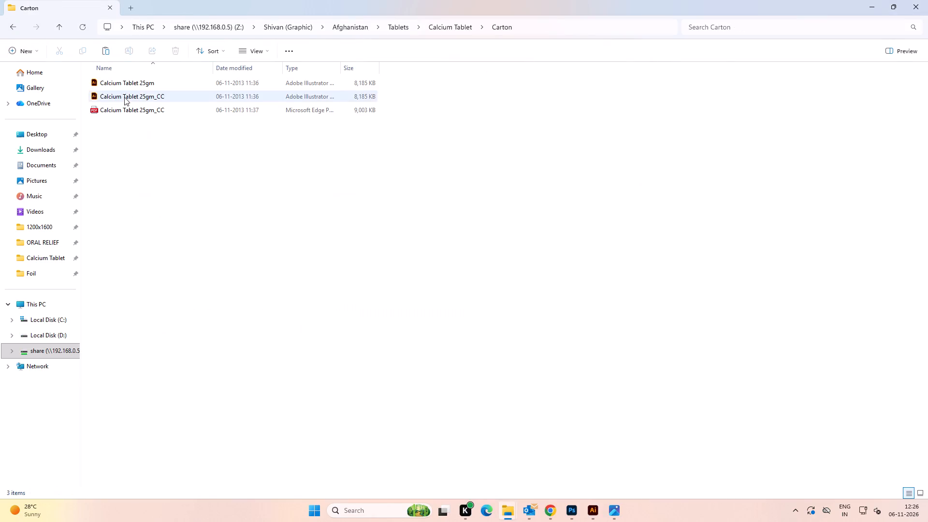
double_click(124, 84)
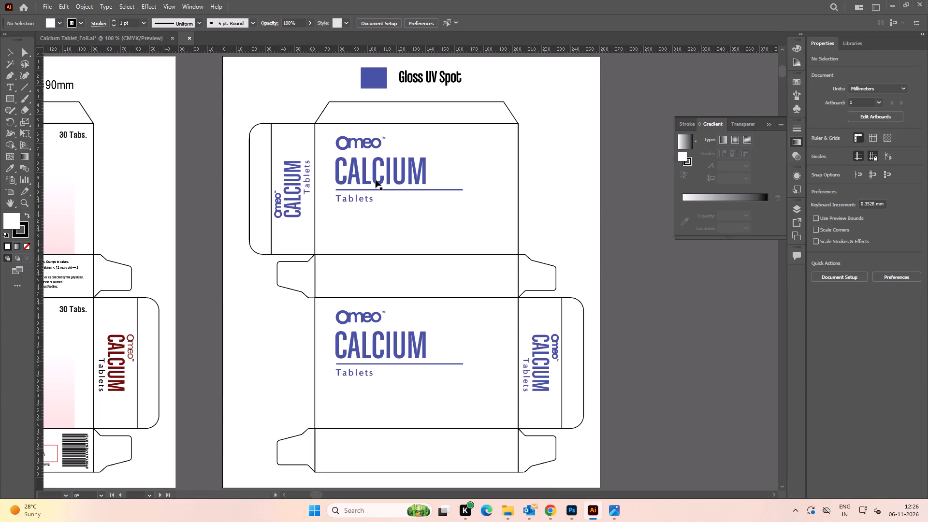
Copy the dark red CALCIUM product name from the carton's upper front panel.
key(space)
drag(211, 172, 673, 155)
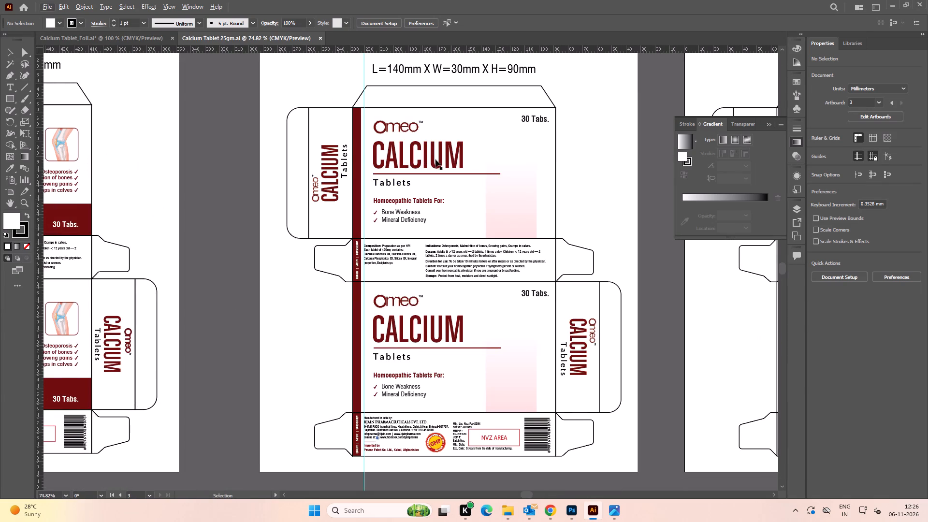
key(space)
drag(455, 158, 415, 174)
click(384, 180)
shift+click(357, 199)
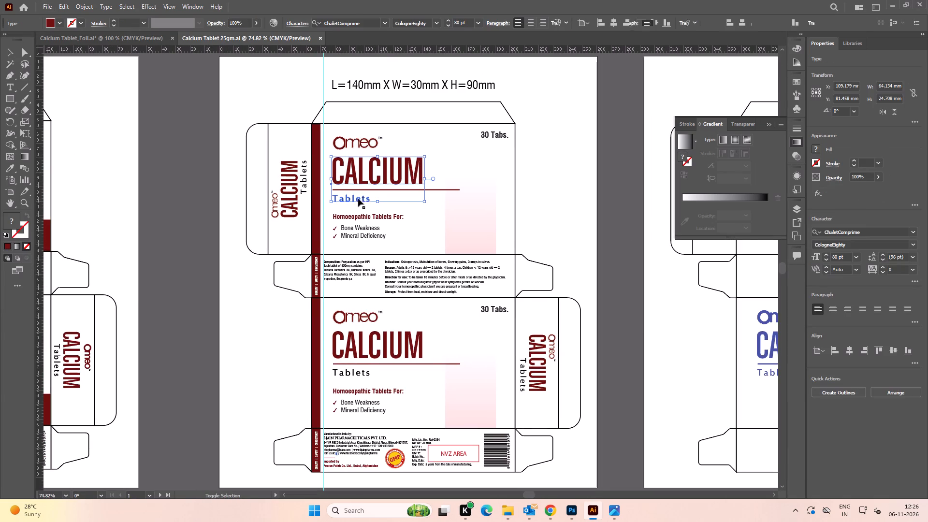
click(205, 174)
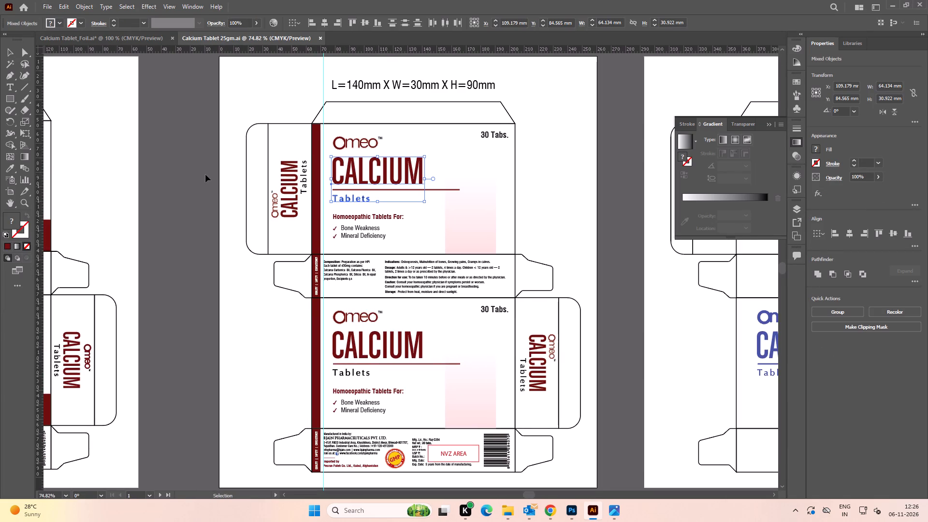
click(357, 176)
key(ctrl+c)
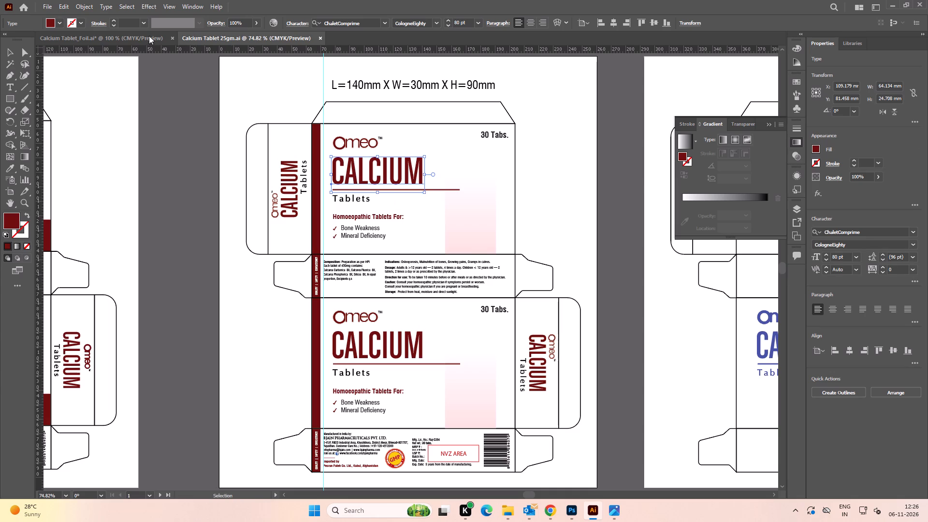
In the Calcium Tablet_Foil document, duplicate the clipped Bowel Relief logo pattern off the artboard, centred at about X -55 mm.
click(136, 34)
key(space)
drag(164, 144, 311, 133)
alt+scroll(332, 174, up, 2)
click(352, 148)
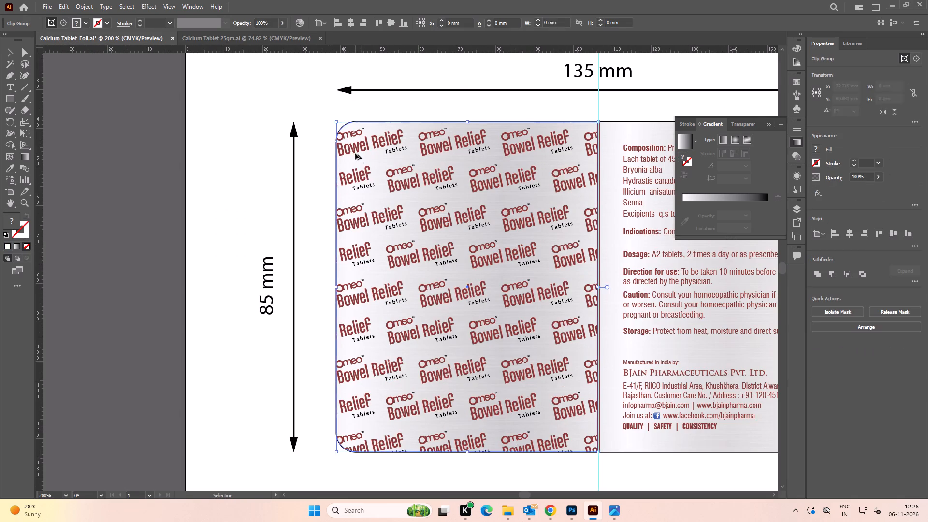
alt+scroll(355, 153, down, 1)
drag(361, 148, 322, 150)
key(ctrl+z)
drag(354, 148, 101, 154)
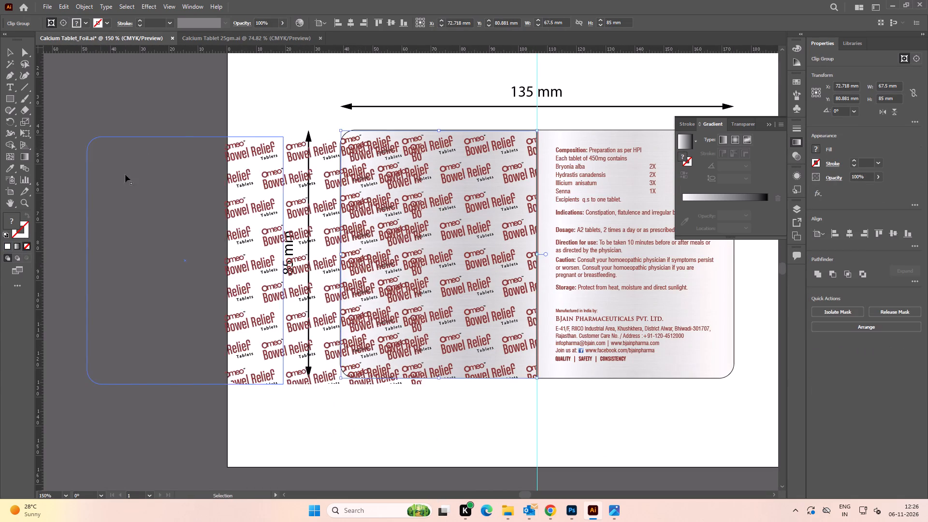
key(space)
drag(115, 172, 470, 144)
drag(488, 129, 371, 125)
alt+scroll(371, 125, down, 3)
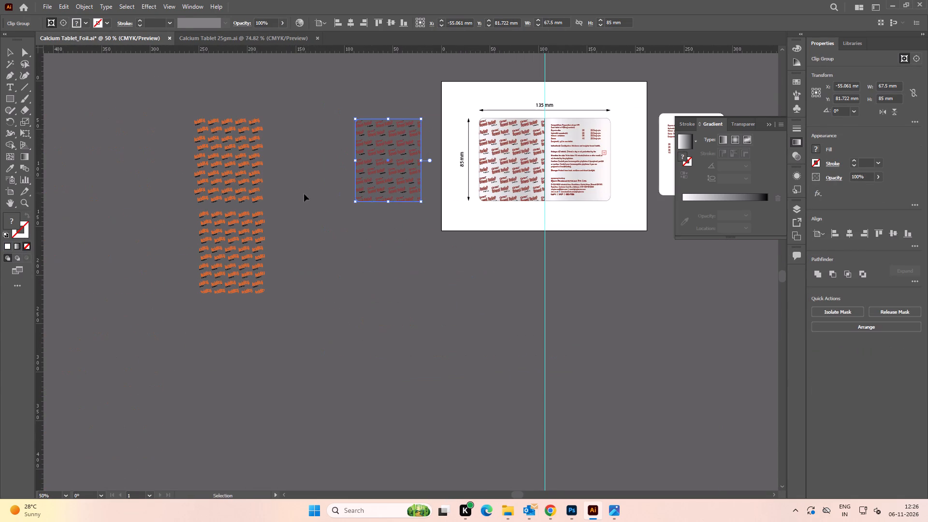
click(304, 194)
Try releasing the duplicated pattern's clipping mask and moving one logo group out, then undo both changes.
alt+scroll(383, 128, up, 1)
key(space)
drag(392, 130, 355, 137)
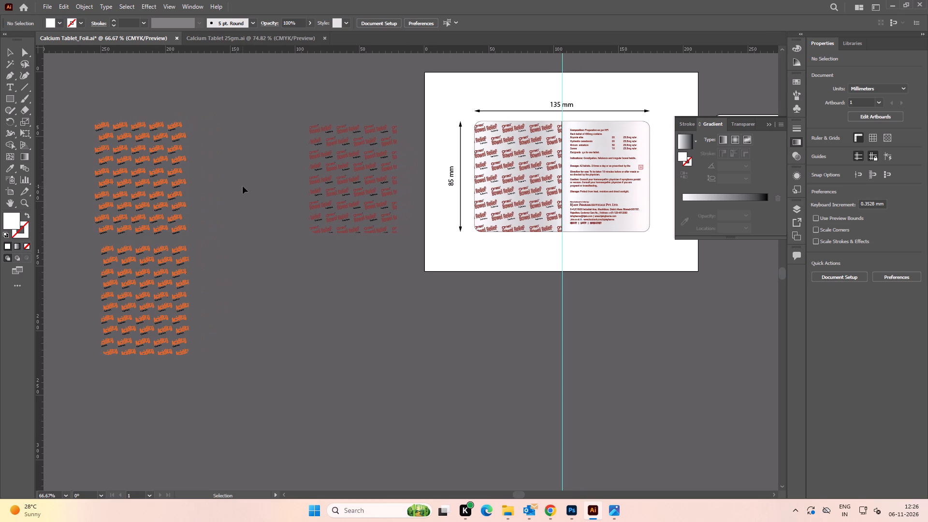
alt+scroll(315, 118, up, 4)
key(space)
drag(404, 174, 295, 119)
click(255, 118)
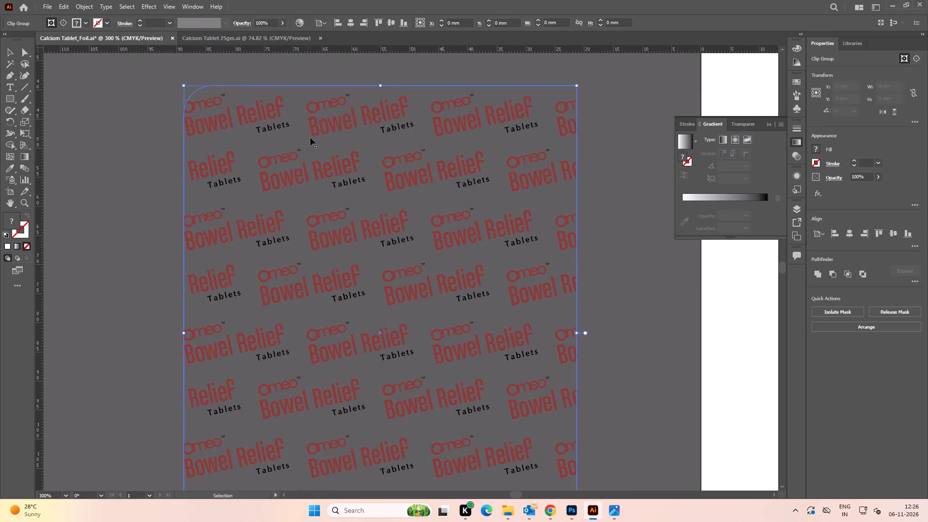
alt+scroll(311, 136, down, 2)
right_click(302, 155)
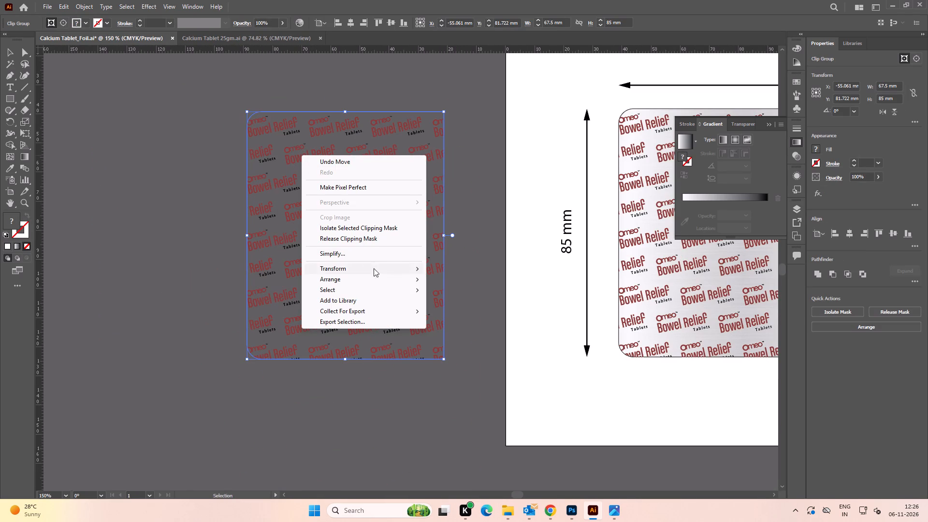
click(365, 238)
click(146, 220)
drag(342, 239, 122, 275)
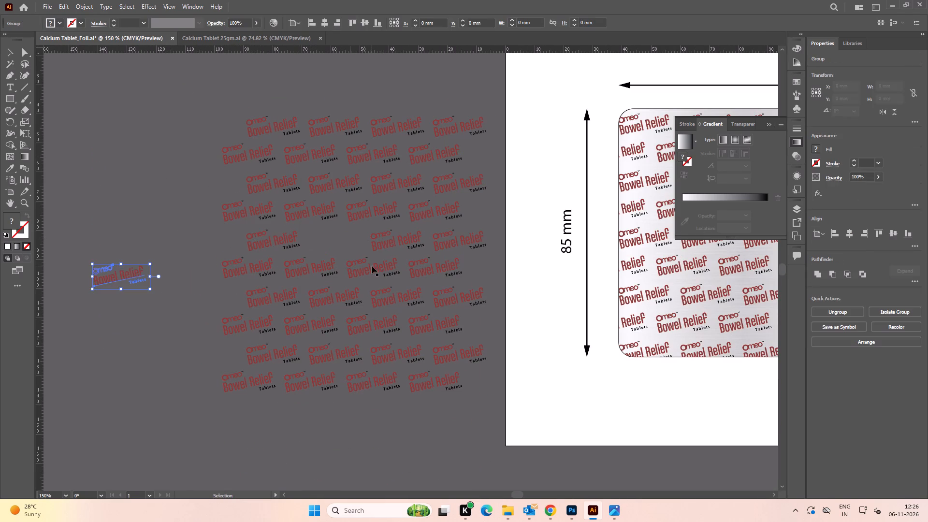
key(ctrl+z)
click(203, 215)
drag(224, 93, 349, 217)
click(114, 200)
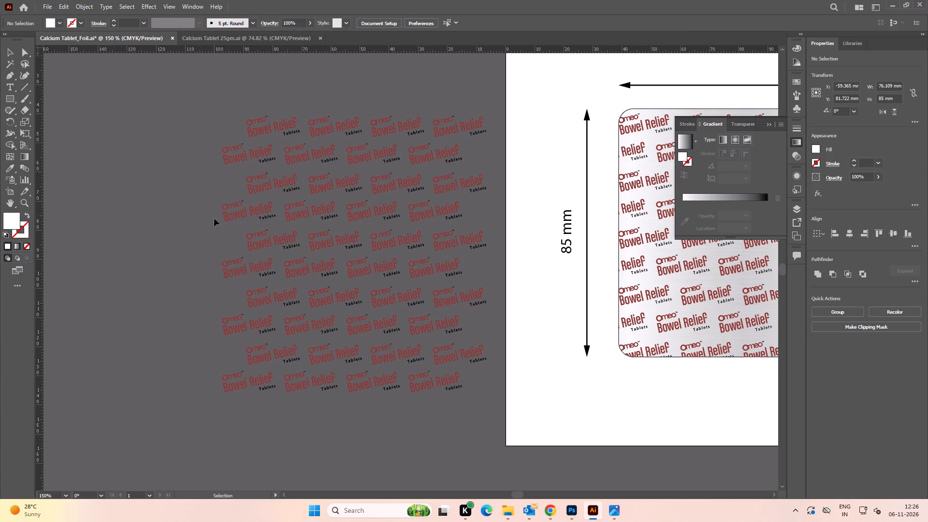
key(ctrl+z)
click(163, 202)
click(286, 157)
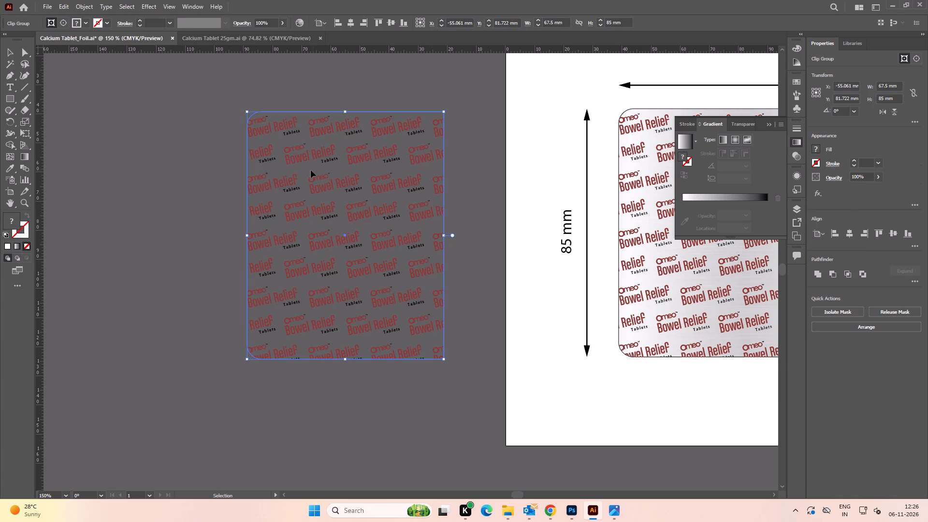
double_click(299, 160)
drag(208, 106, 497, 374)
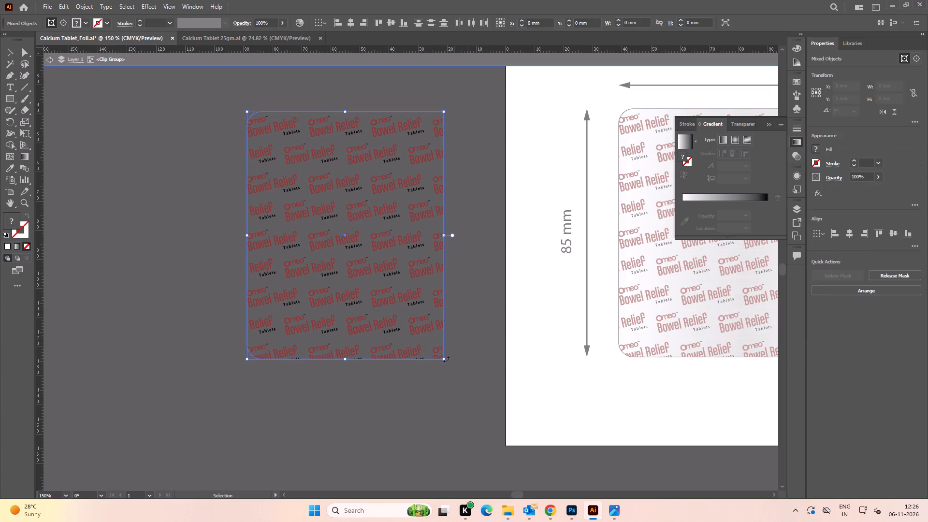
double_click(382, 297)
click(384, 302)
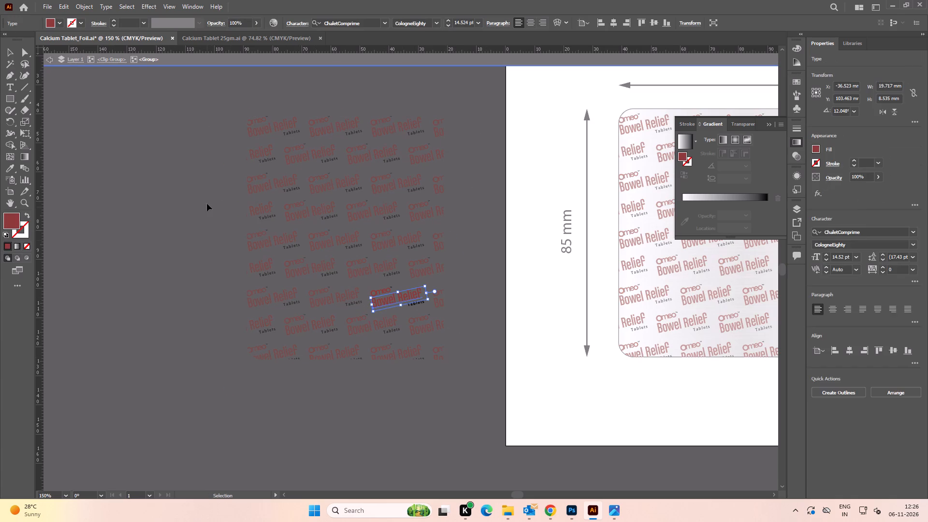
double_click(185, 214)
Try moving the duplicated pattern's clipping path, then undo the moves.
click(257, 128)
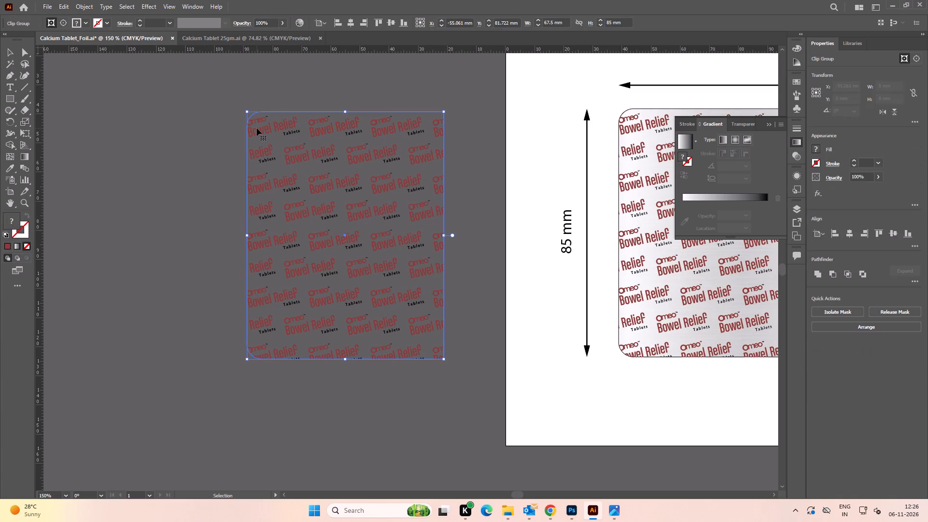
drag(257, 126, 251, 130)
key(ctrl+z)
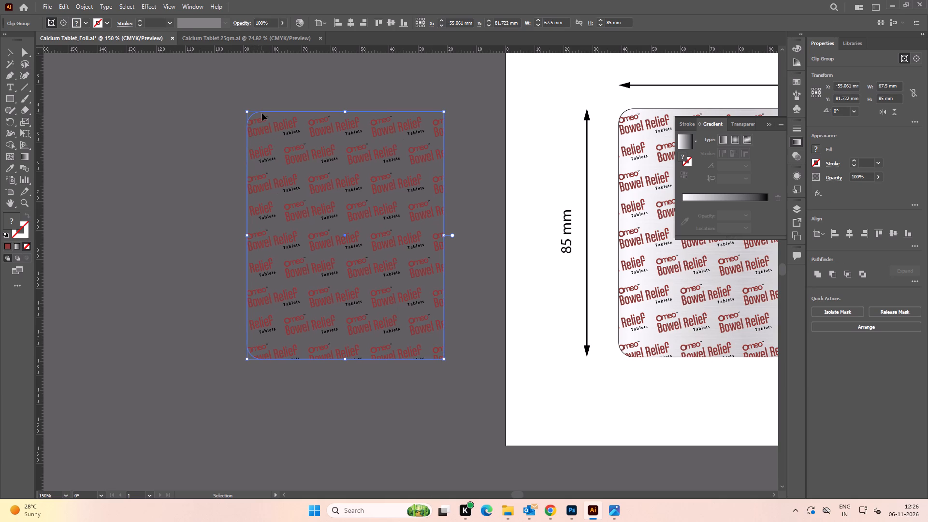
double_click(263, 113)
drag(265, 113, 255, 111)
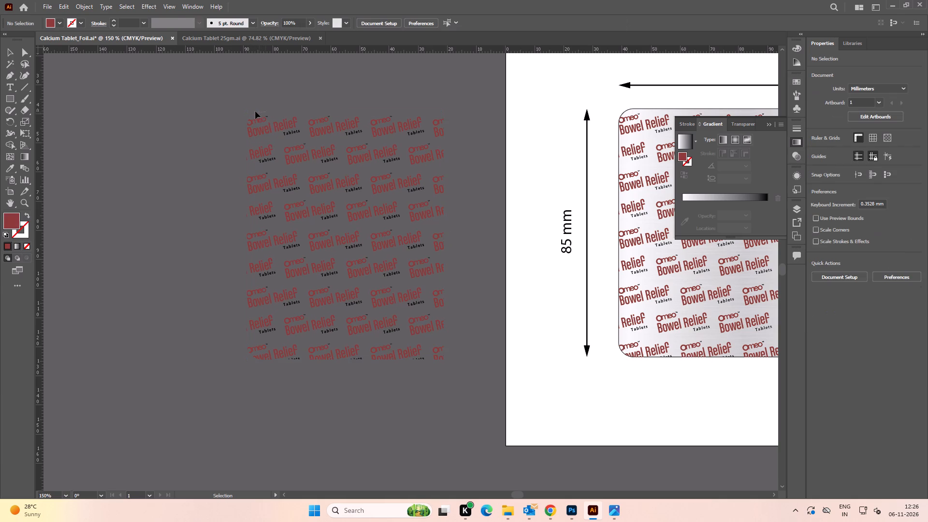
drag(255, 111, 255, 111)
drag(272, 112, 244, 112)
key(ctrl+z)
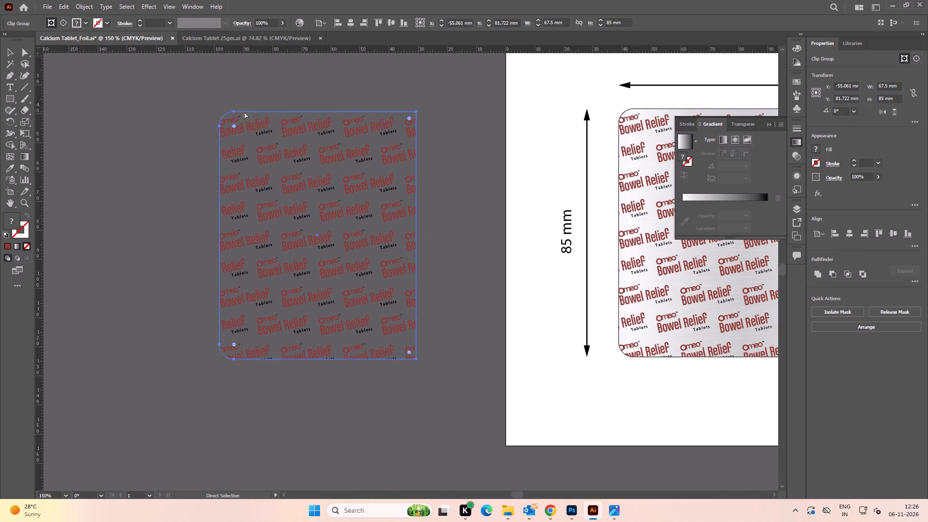
Release the clipping mask of the duplicated Bowel Relief pattern beside the artboard.
click(284, 125)
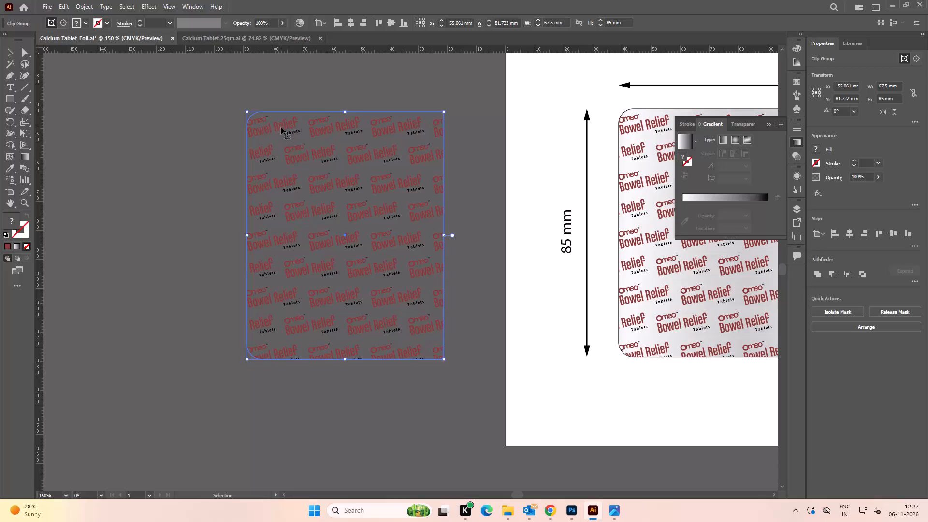
double_click(230, 159)
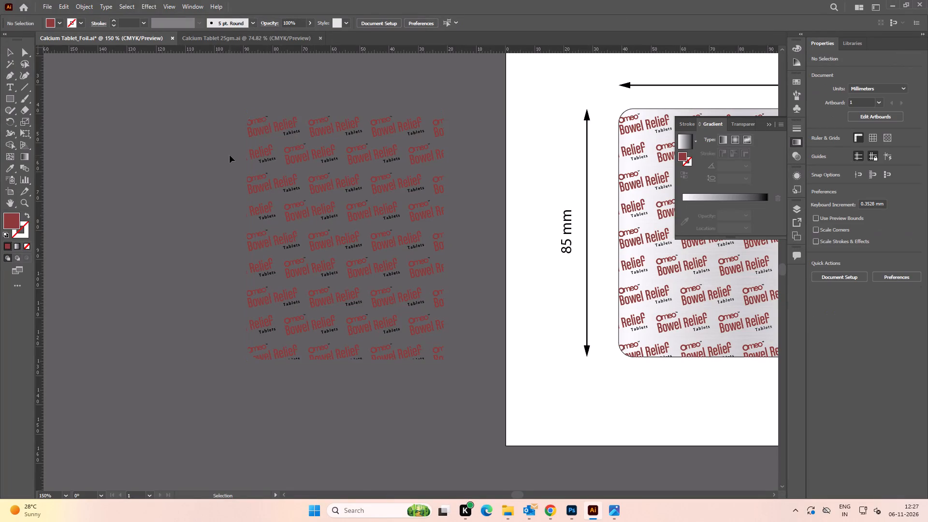
alt+scroll(232, 155, down, 4)
double_click(213, 156)
alt+scroll(234, 172, up, 2)
drag(209, 92, 327, 249)
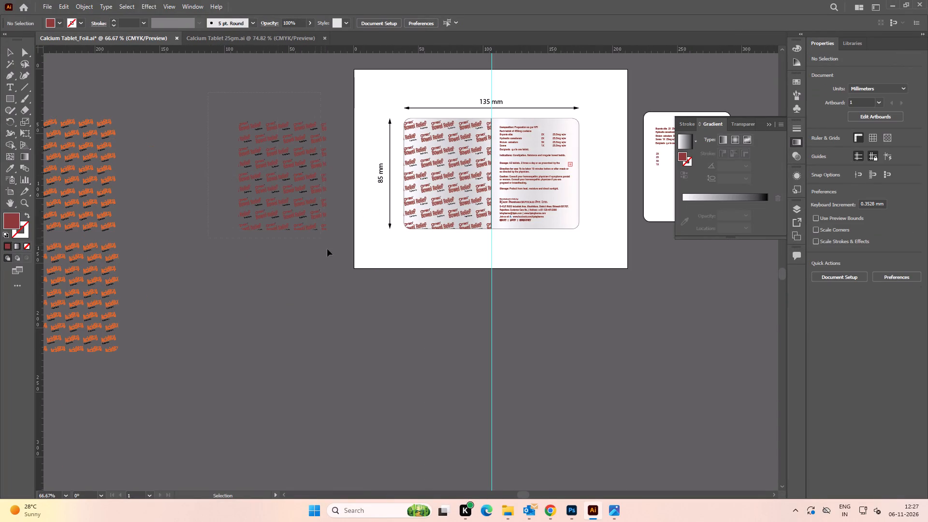
drag(327, 249, 339, 268)
alt+scroll(275, 199, up, 2)
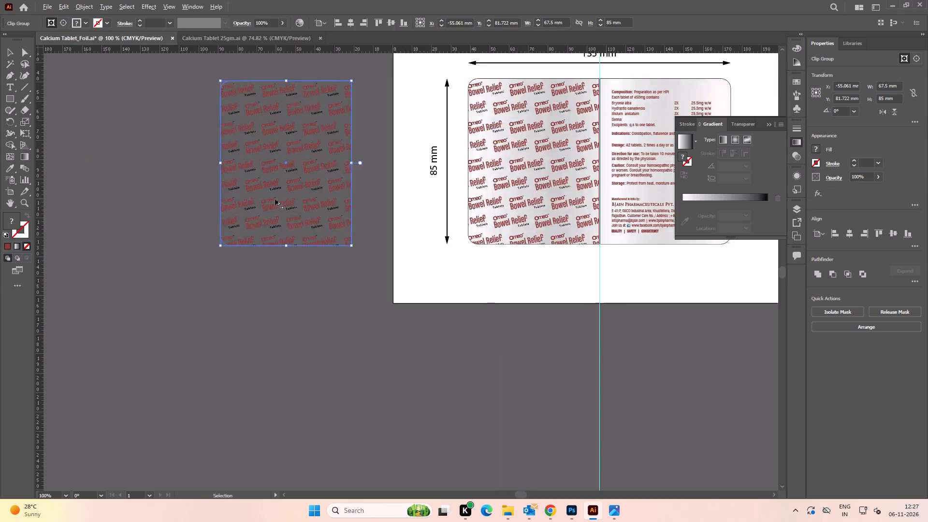
right_click(256, 149)
click(310, 232)
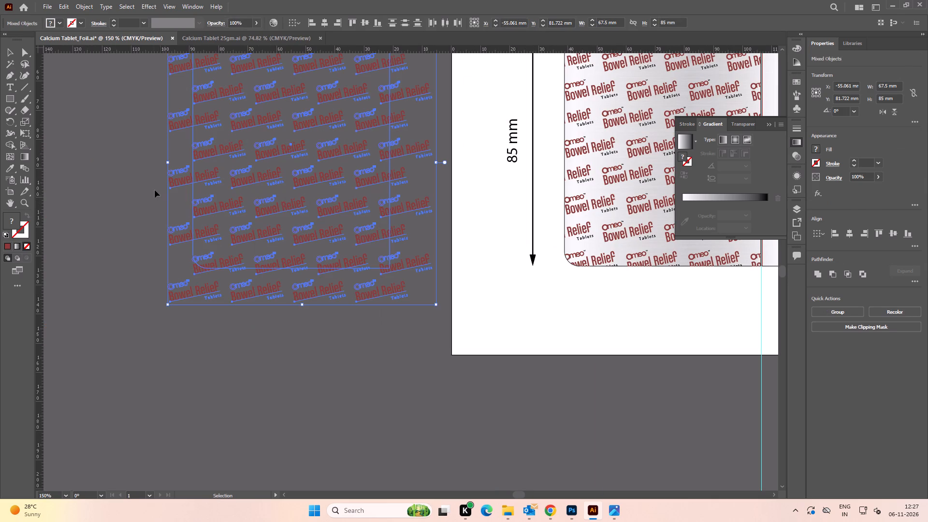
click(143, 184)
Move the released 67.5 x 85 mm clipping rectangle up and away from the loose logos, and fill it white.
alt+scroll(145, 184, down, 1)
key(space)
drag(145, 164, 157, 217)
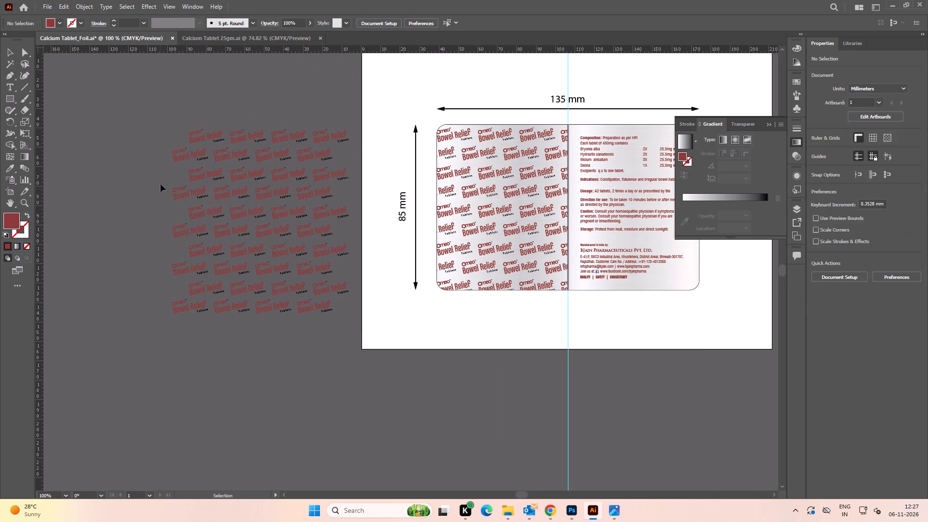
alt+scroll(203, 129, up, 2)
drag(217, 117, 231, 135)
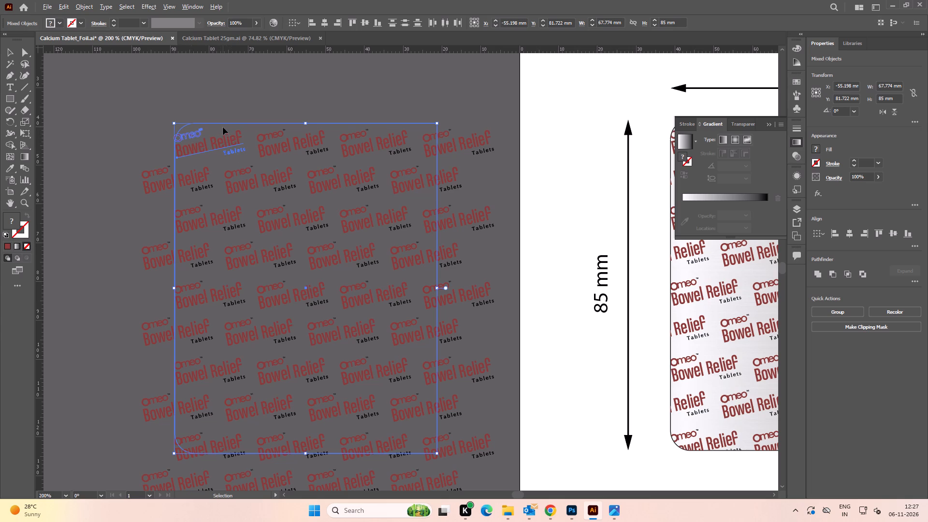
alt+scroll(223, 127, down, 2)
key(space)
drag(225, 123, 248, 180)
drag(258, 184, 219, 152)
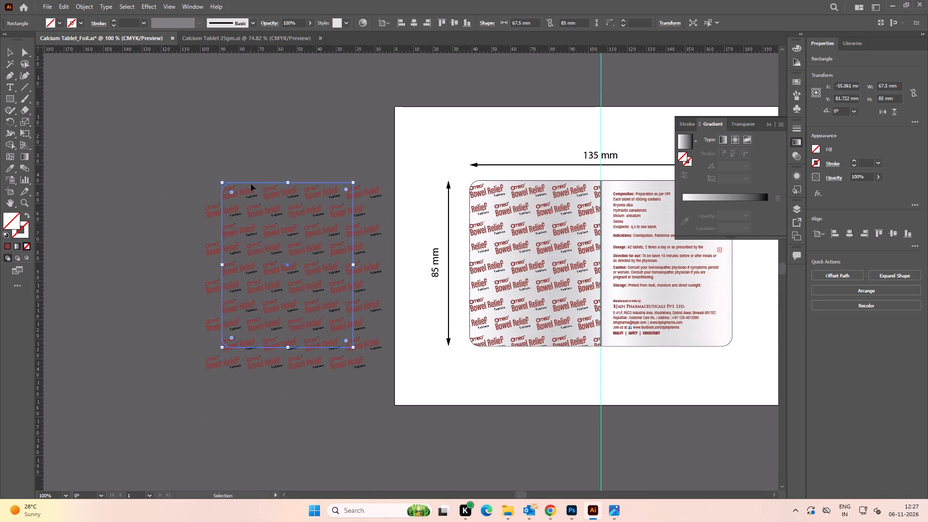
drag(251, 183, 123, 103)
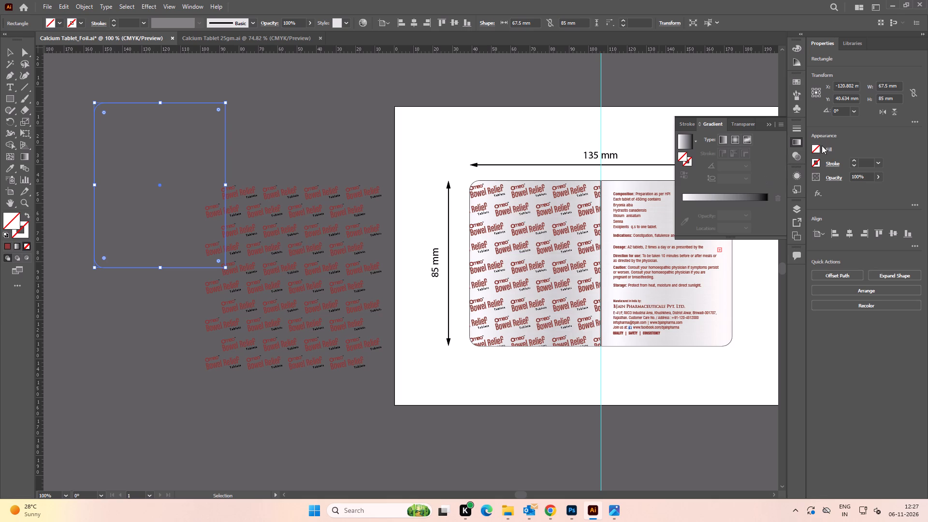
click(818, 148)
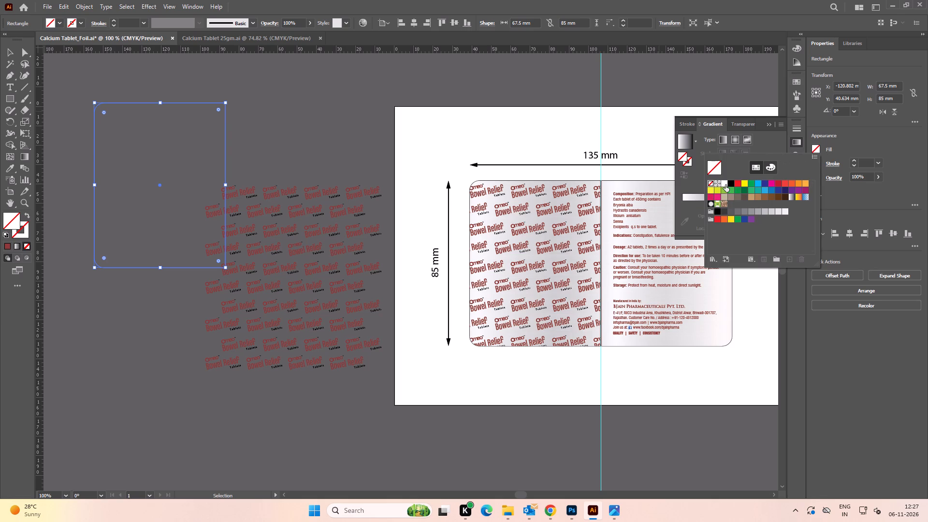
click(725, 184)
click(276, 113)
Move the white rectangle farther from the Bowel Relief logos, into the empty area above the orange Acidity patterns.
key(space)
drag(263, 139, 491, 158)
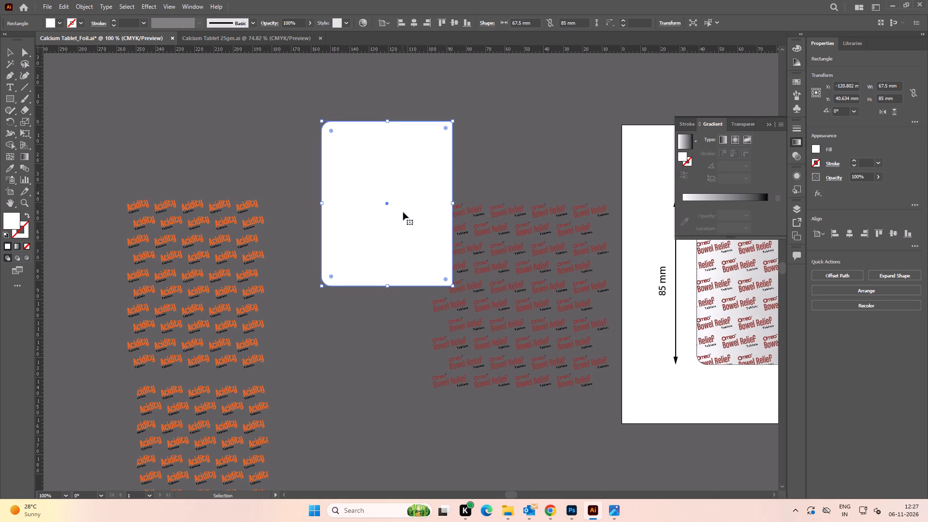
drag(405, 213, 304, 168)
key(space)
drag(443, 143, 372, 206)
drag(230, 224, 278, 164)
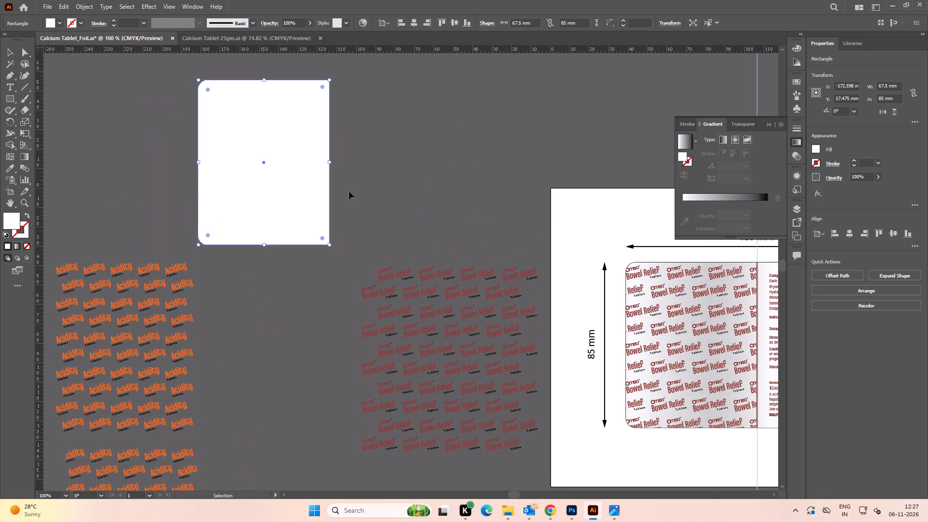
key(space)
drag(476, 200, 340, 188)
click(340, 187)
Delete all the loose Bowel Relief logos of the released pattern except the first one in the top row.
key(space)
drag(285, 357, 258, 293)
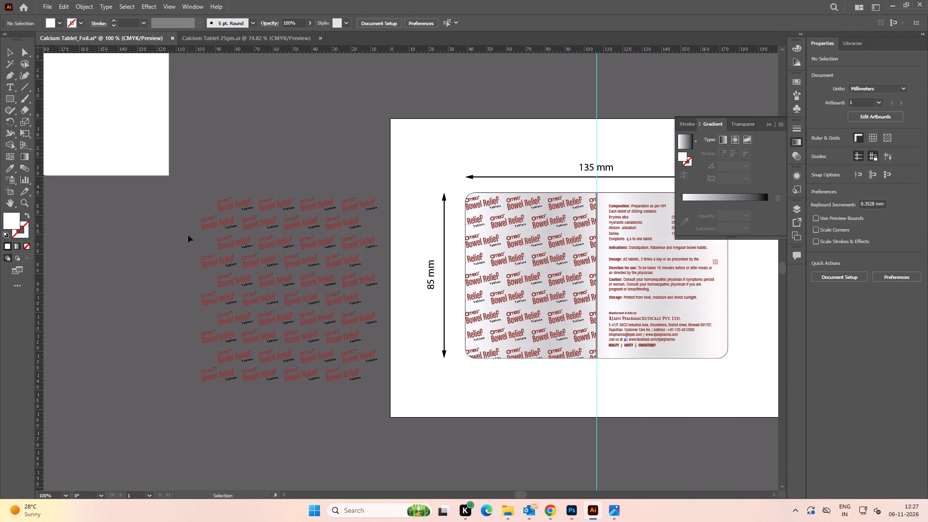
drag(185, 224, 306, 386)
key(Delete)
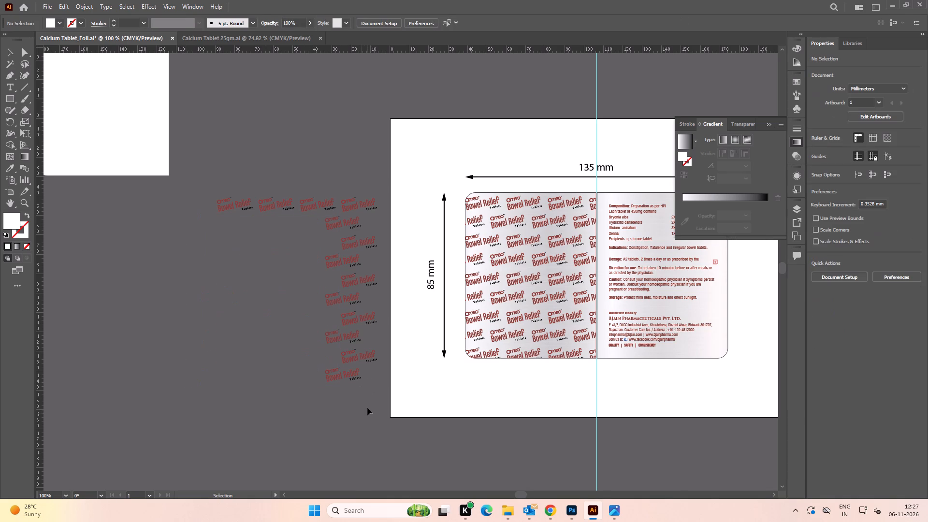
drag(367, 412, 316, 218)
key(Delete)
click(351, 248)
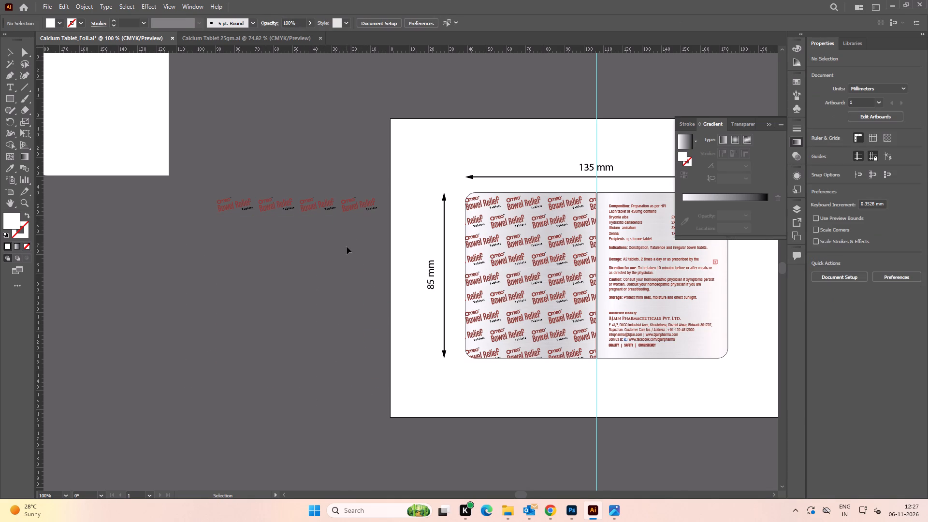
alt+scroll(289, 230, up, 2)
drag(234, 149, 472, 213)
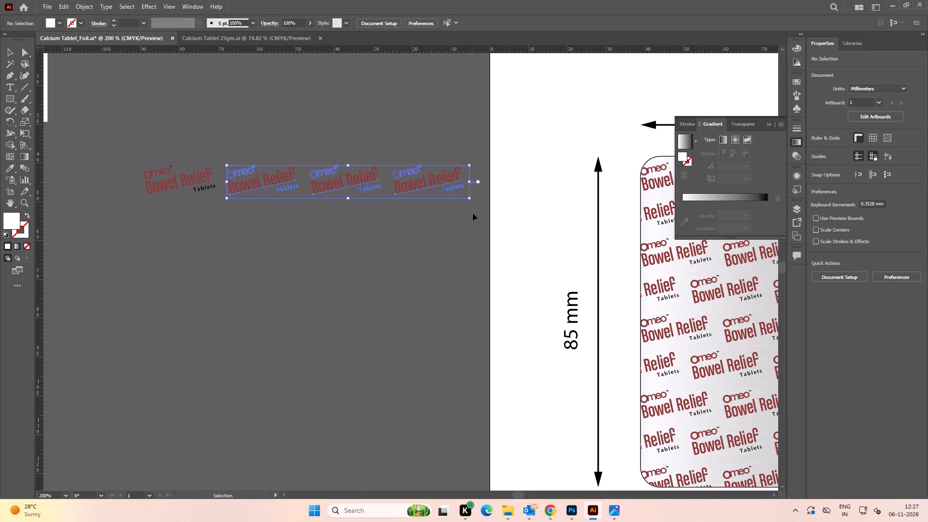
key(Delete)
click(461, 217)
Paste the CALCIUM product name, scale it to 20.65 pt (about 16.6 mm wide), and place it below the remaining Bowel Relief logo.
alt+scroll(151, 182, up, 3)
key(space)
drag(127, 192, 141, 195)
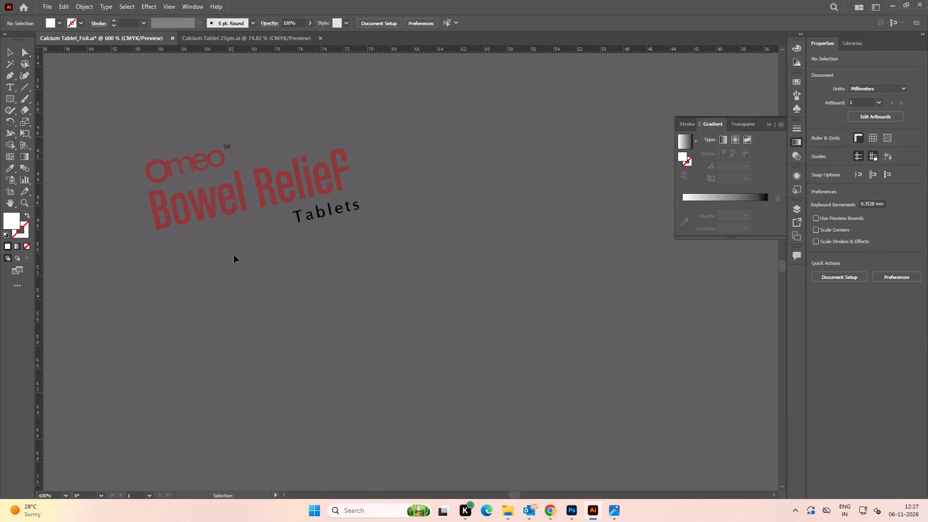
key(ctrl+v)
alt+scroll(339, 263, down, 4)
shift+drag(336, 231, 342, 274)
alt+scroll(330, 280, up, 4)
shift+drag(345, 259, 348, 301)
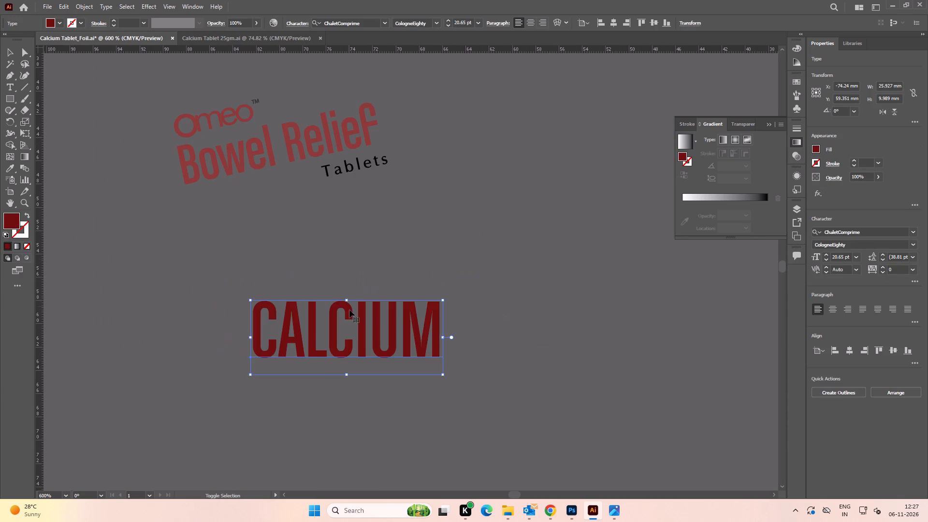
drag(349, 311, 316, 221)
key(space)
scroll(313, 220, up, 3)
key(space)
drag(325, 273, 307, 277)
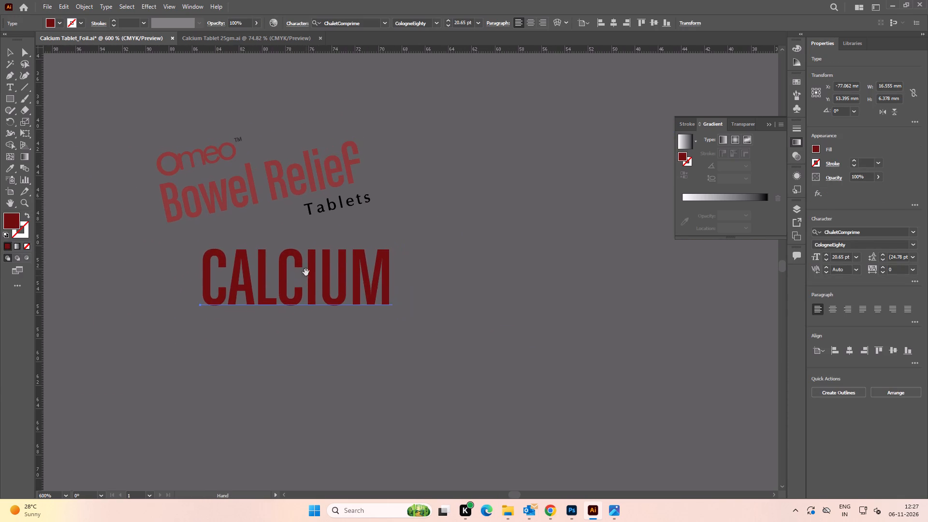
Over the Bowel Relief logo, rotate the CALCIUM text about 11.8° to match its slant and scale it down to about 15.86 pt.
drag(298, 263, 264, 203)
alt+scroll(268, 198, up, 1)
drag(392, 287, 403, 248)
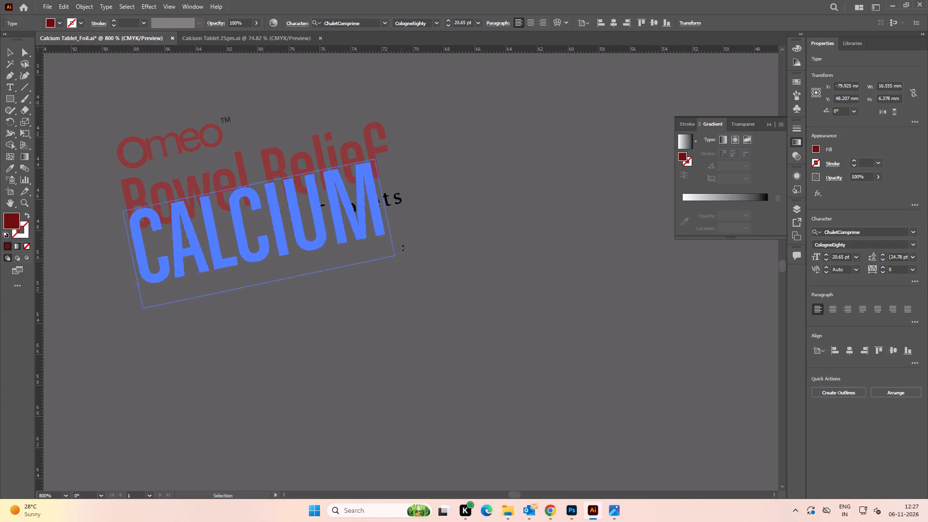
drag(403, 248, 403, 230)
drag(402, 231, 415, 262)
drag(320, 230, 322, 178)
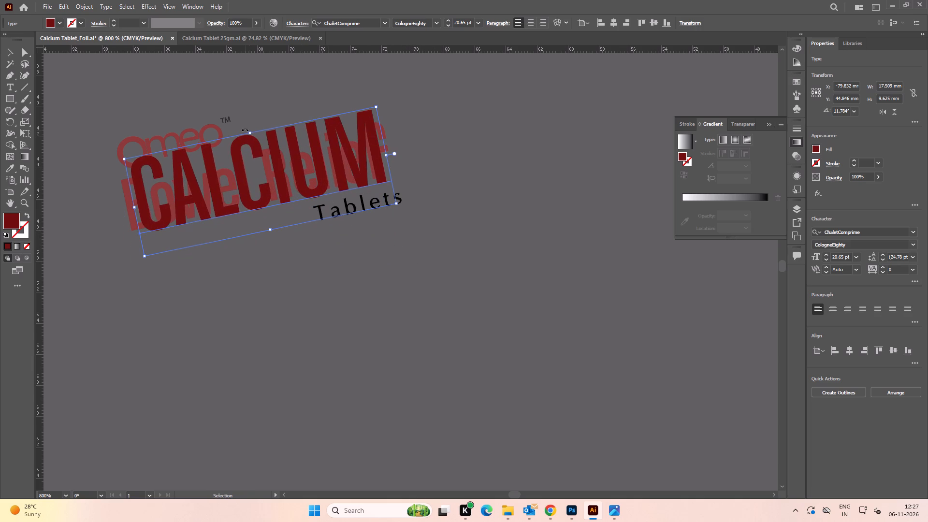
shift+drag(251, 133, 251, 156)
drag(255, 169, 241, 171)
Move the slanted CALCIUM text off the logo to just below it, at about X -78.9 mm, Y 52.9 mm.
alt+scroll(242, 171, down, 1)
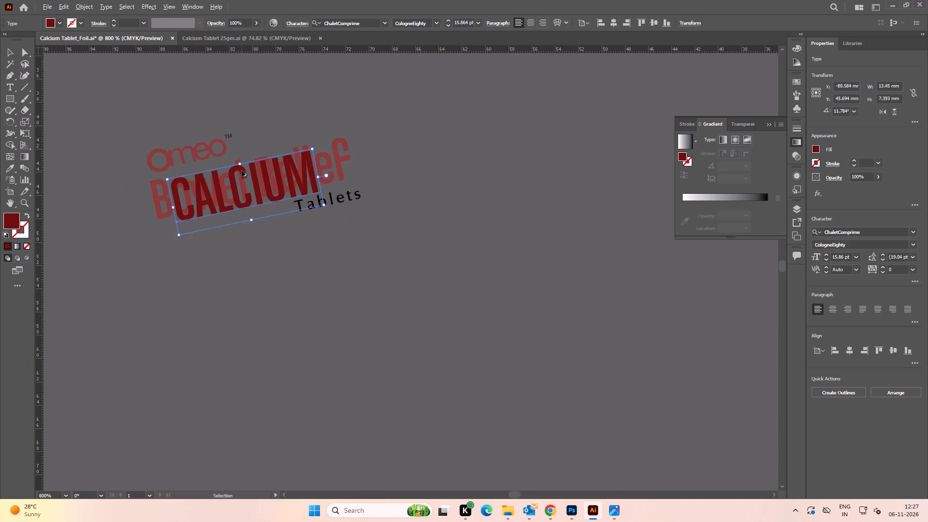
alt+scroll(242, 171, down, 1)
key(space)
drag(275, 257, 268, 212)
click(268, 212)
drag(236, 151, 257, 235)
key(space)
drag(411, 231, 378, 194)
click(378, 194)
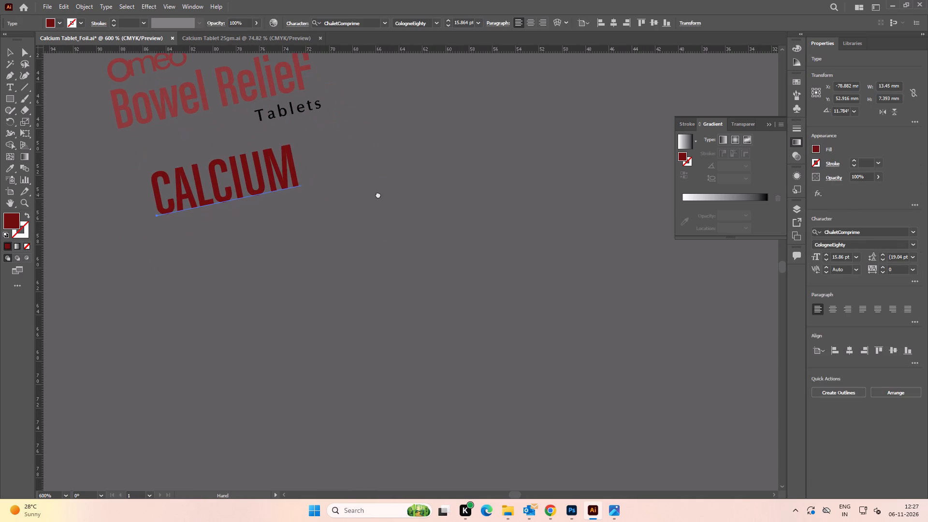
key(space)
drag(290, 164, 308, 182)
click(391, 175)
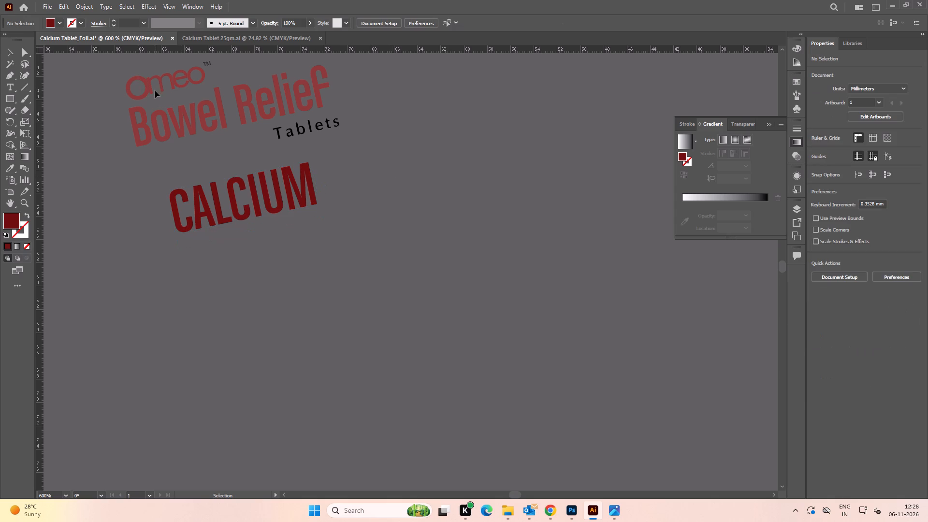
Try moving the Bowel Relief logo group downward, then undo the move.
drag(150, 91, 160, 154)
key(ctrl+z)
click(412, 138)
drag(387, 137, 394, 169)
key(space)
Ungroup the Bowel Relief logo into separate Omeo, product name and Tablets elements.
click(246, 119)
key(ctrl+shift+g)
click(408, 148)
key(space)
drag(394, 120, 433, 158)
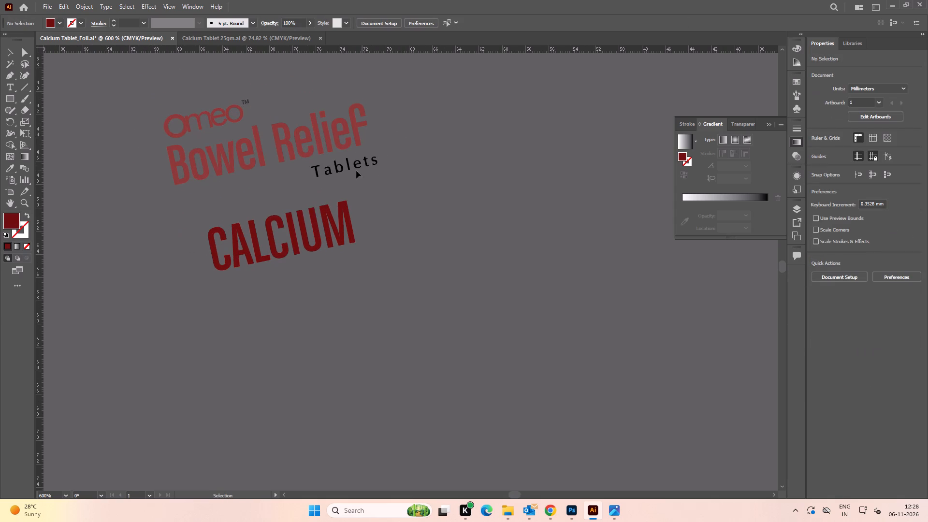
Move the black Tablets lettering from the Bowel Relief logo to just beneath the right end of the CALCIUM text.
drag(344, 169, 338, 269)
alt+scroll(346, 263, up, 4)
key(space)
drag(346, 274, 320, 246)
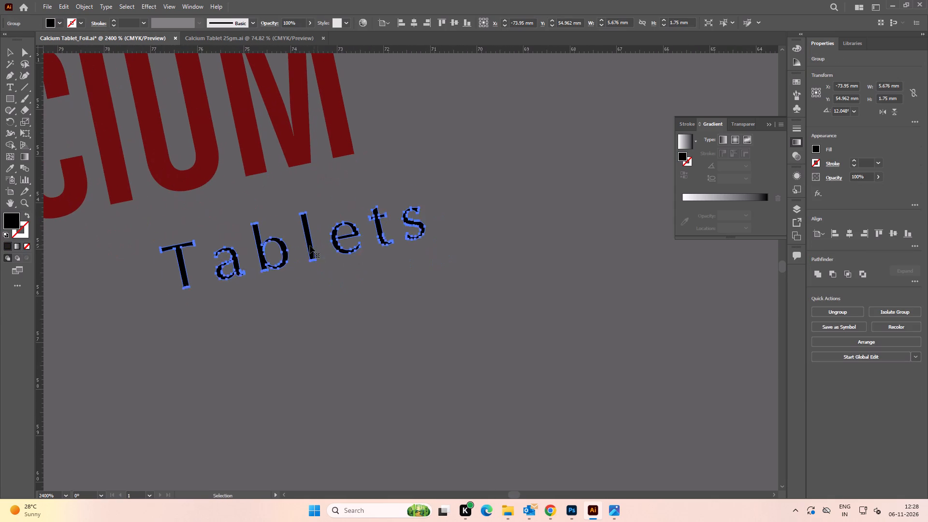
drag(310, 246, 252, 233)
alt+scroll(258, 219, down, 2)
click(396, 197)
alt+scroll(389, 190, down, 1)
key(space)
drag(399, 188, 377, 228)
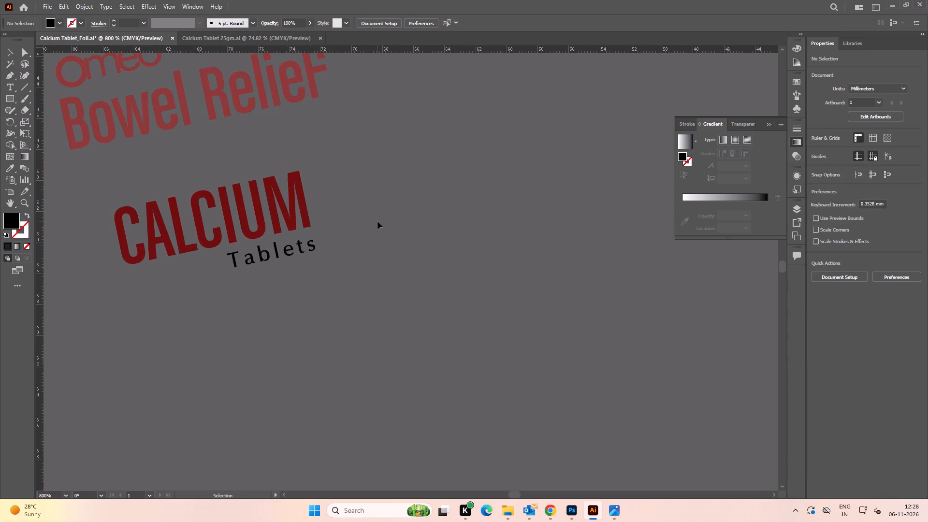
Undo the last Tablets lettering moves and place a copy of that lettering beneath the right end of the CALCIUM text.
alt+scroll(377, 221, down, 2)
key(ctrl+z)
key(ctrl+z)
alt+drag(333, 178, 327, 245)
alt+scroll(340, 236, up, 3)
alt+scroll(406, 202, down, 1)
key(space)
drag(422, 187, 381, 249)
click(378, 243)
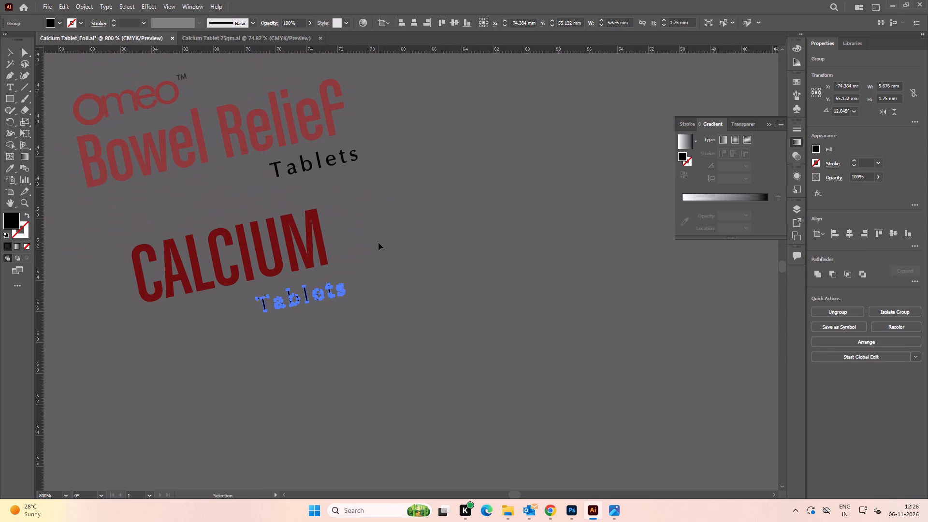
Align the right edge of the copied Tablets lettering with the right edge of the CALCIUM text.
alt+scroll(303, 306, up, 3)
alt+scroll(336, 276, down, 3)
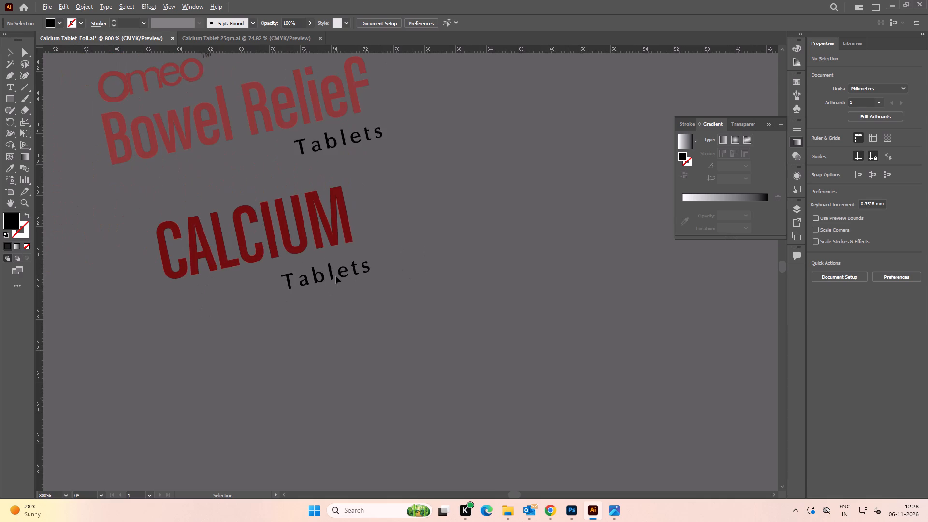
alt+scroll(336, 276, up, 4)
drag(334, 279, 289, 267)
shift+click(399, 128)
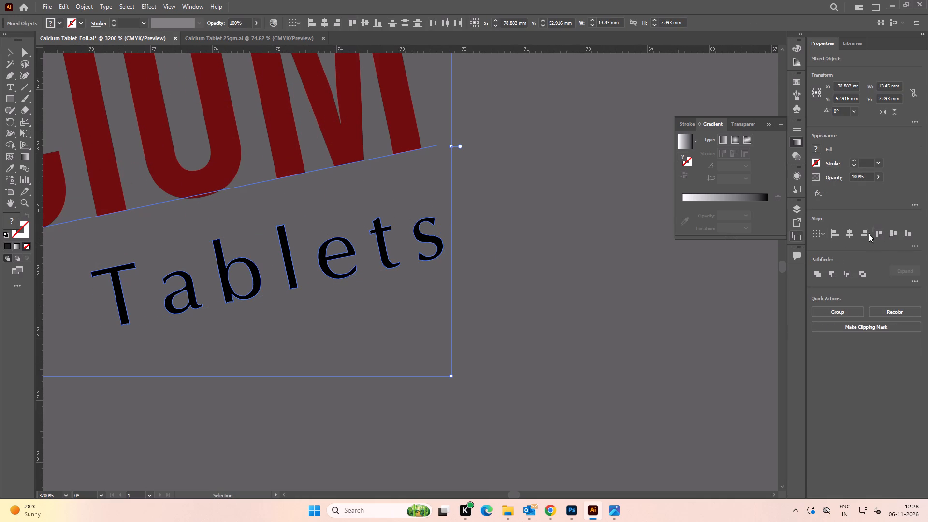
click(865, 233)
click(558, 226)
Fine-tune the copied Tablets lettering's position beneath CALCIUM to about X -75.0 mm, Y 55.0 mm.
drag(442, 238, 437, 238)
click(425, 237)
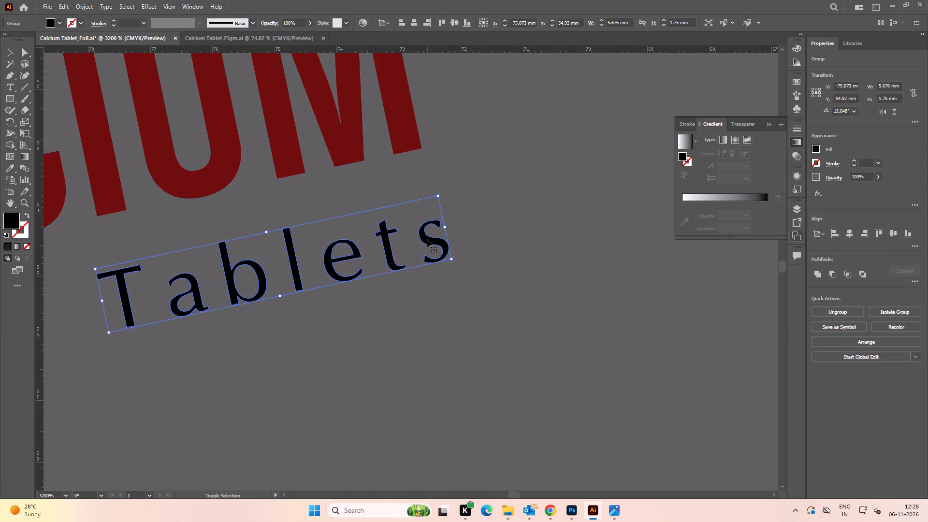
key(Left)
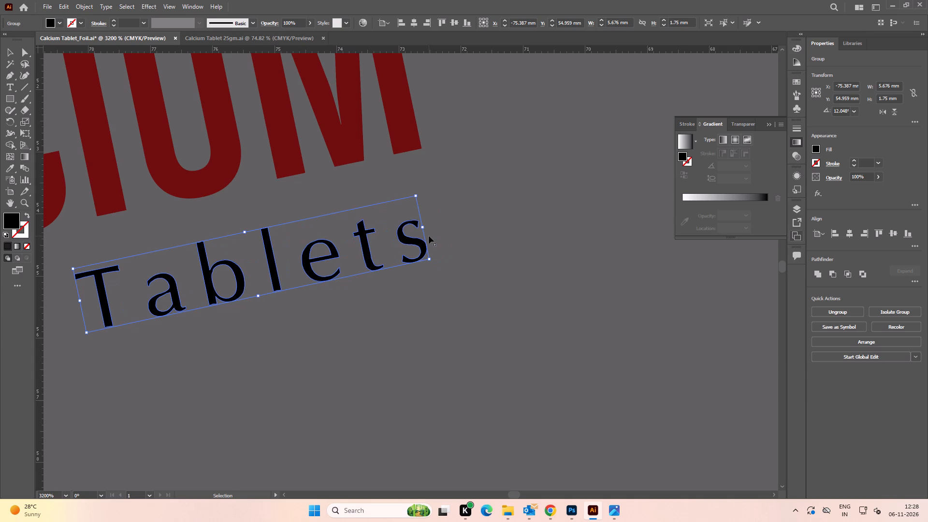
key(ctrl+z)
click(557, 222)
alt+scroll(536, 200, down, 3)
key(space)
drag(531, 205, 478, 233)
alt+scroll(409, 253, up, 2)
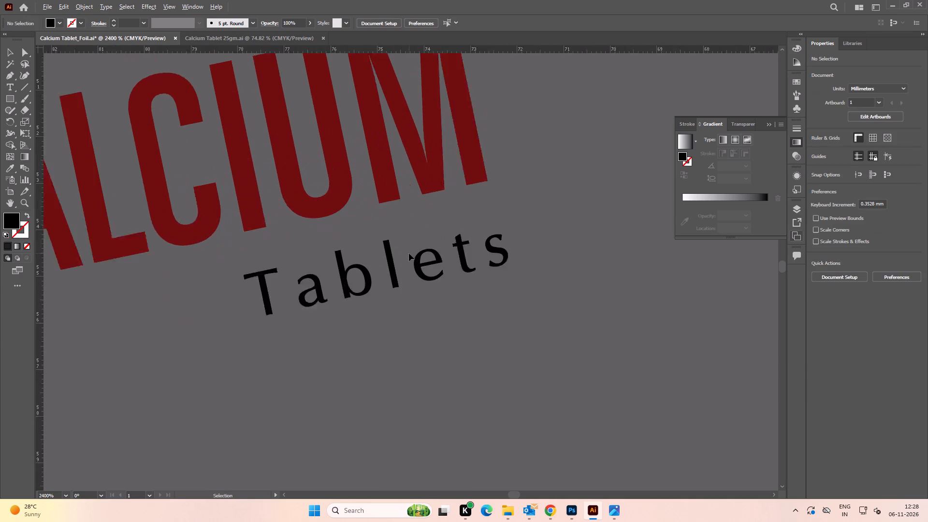
alt+scroll(409, 253, up, 1)
click(388, 261)
alt+scroll(390, 249, down, 3)
click(503, 226)
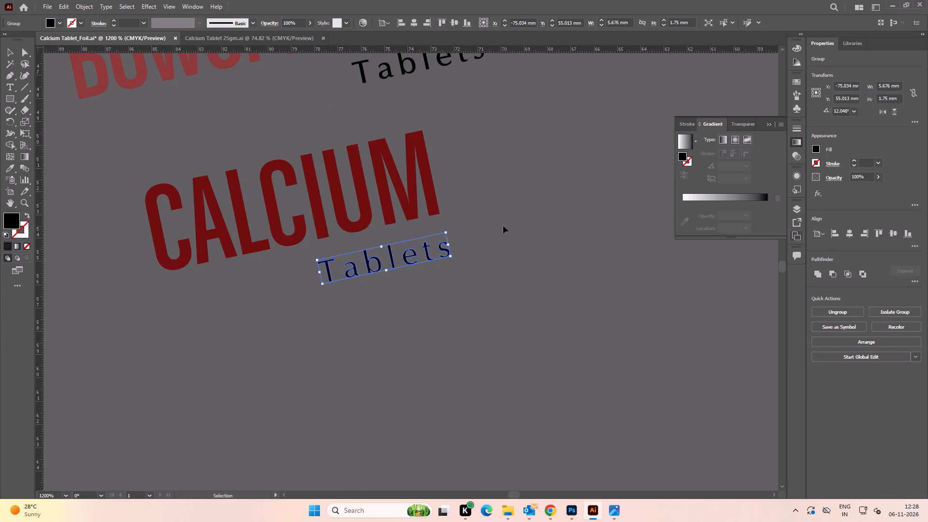
Copy the Omeo lettering from the Bowel Relief logo to just above CALCIUM, at about X -82.9 mm, Y 49.3 mm.
key(space)
drag(503, 197, 525, 234)
alt+scroll(526, 235, down, 1)
click(295, 94)
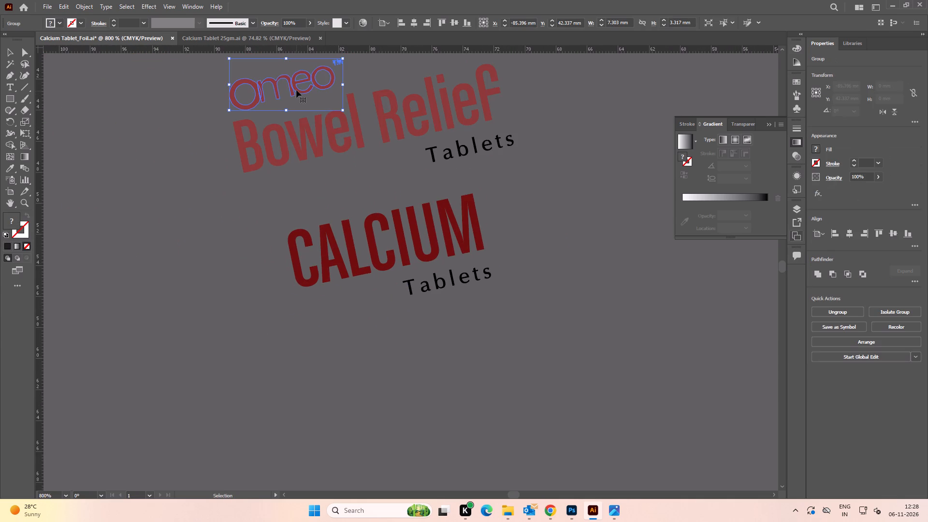
alt+drag(296, 90, 335, 199)
Recolour the copied Omeo lettering with the dark red fill sampled from the CALCIUM text.
alt+scroll(330, 208, up, 2)
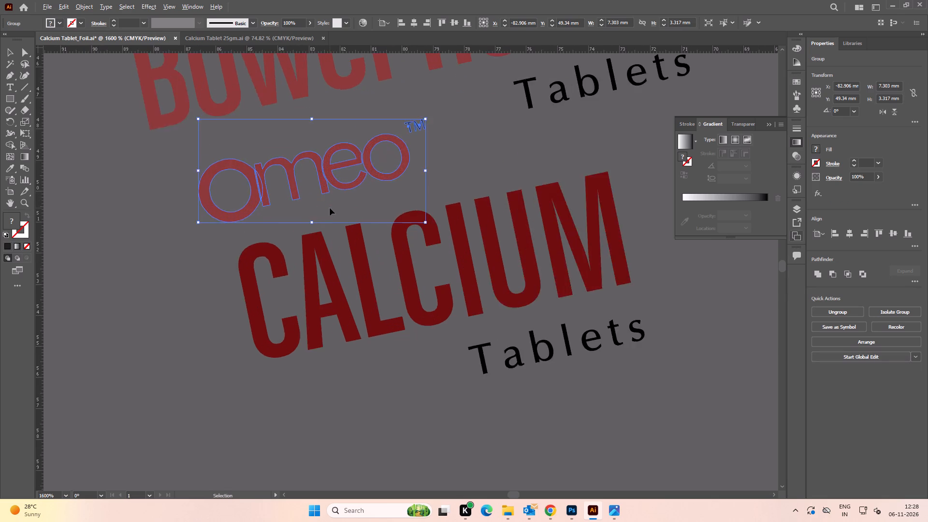
alt+scroll(330, 208, down, 3)
alt+scroll(353, 236, up, 3)
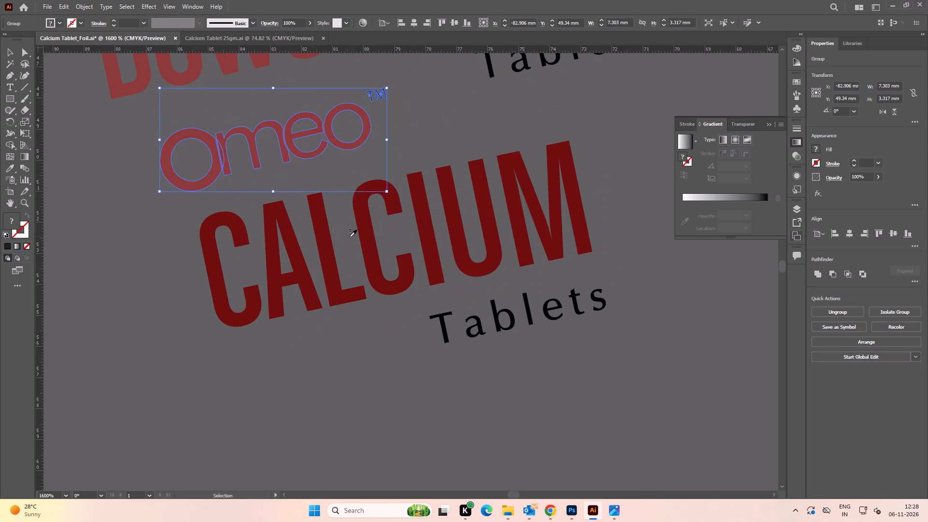
key(i)
click(318, 235)
key(v)
click(70, 174)
Left-align the copied Omeo lettering with the CALCIUM text, then nudge it slightly left to about X -82.1 mm.
alt+scroll(217, 168, up, 2)
click(217, 168)
shift+click(242, 269)
click(227, 278)
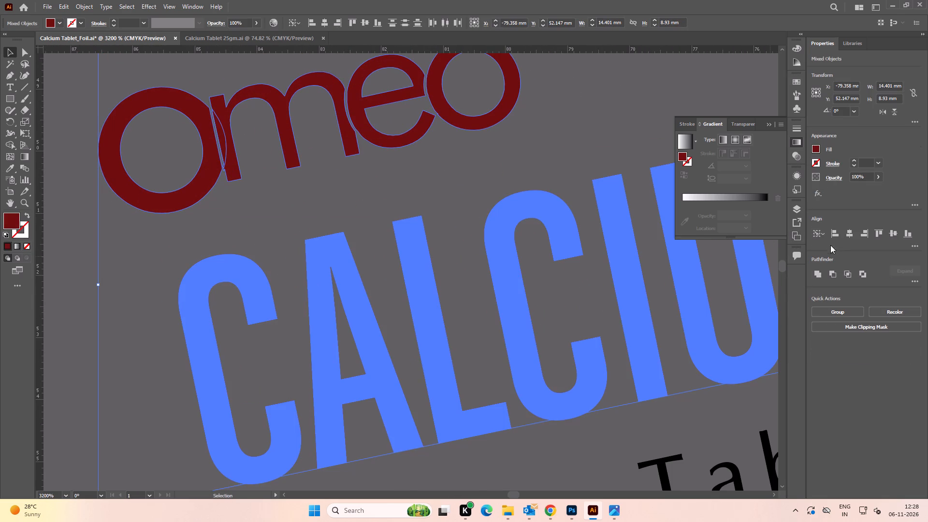
click(829, 236)
click(76, 226)
drag(262, 191, 255, 191)
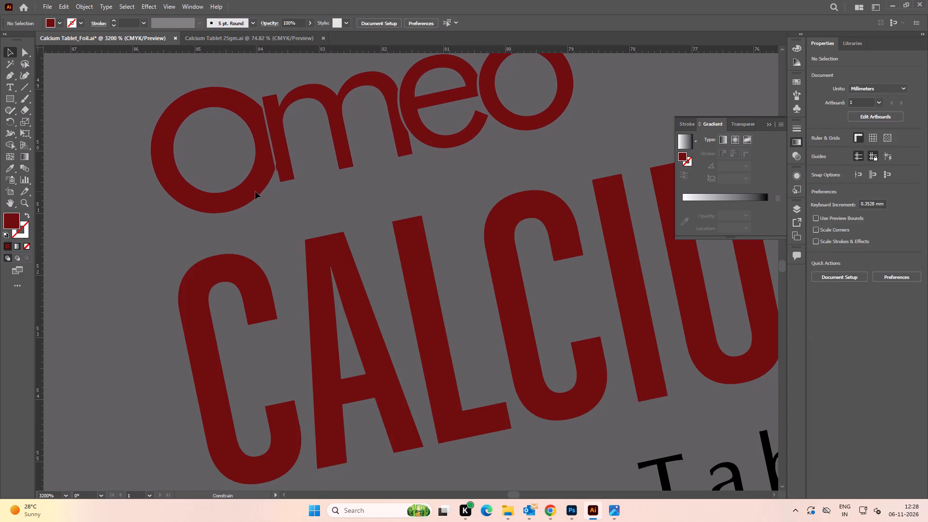
drag(255, 191, 251, 193)
alt+scroll(251, 193, down, 4)
click(211, 228)
key(space)
drag(215, 231, 208, 233)
alt+scroll(248, 181, up, 3)
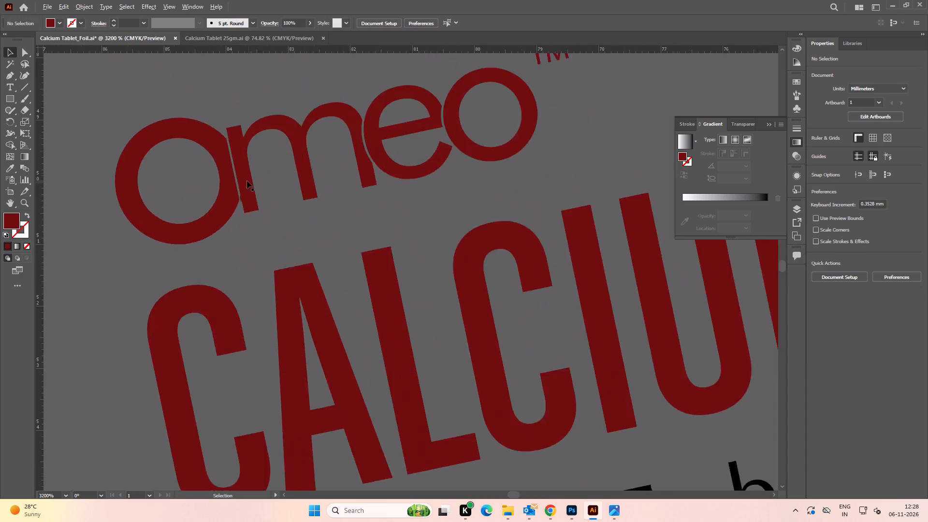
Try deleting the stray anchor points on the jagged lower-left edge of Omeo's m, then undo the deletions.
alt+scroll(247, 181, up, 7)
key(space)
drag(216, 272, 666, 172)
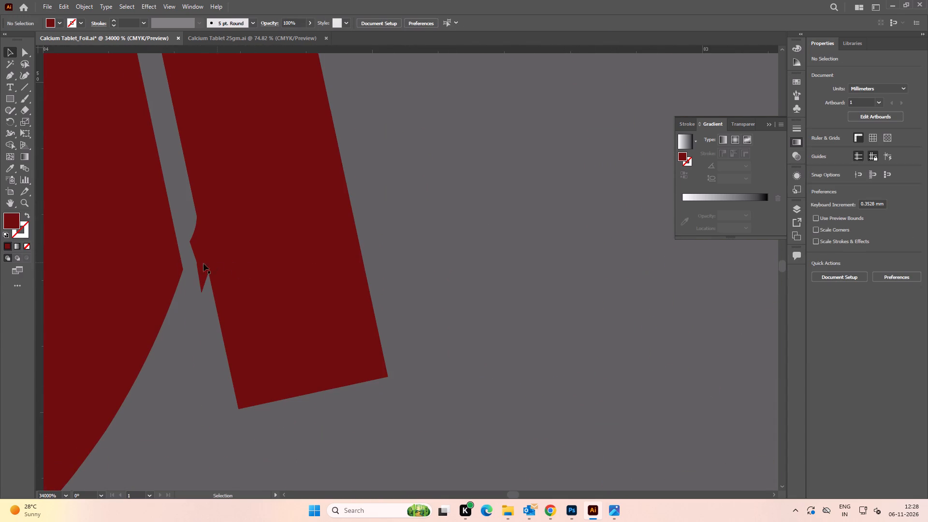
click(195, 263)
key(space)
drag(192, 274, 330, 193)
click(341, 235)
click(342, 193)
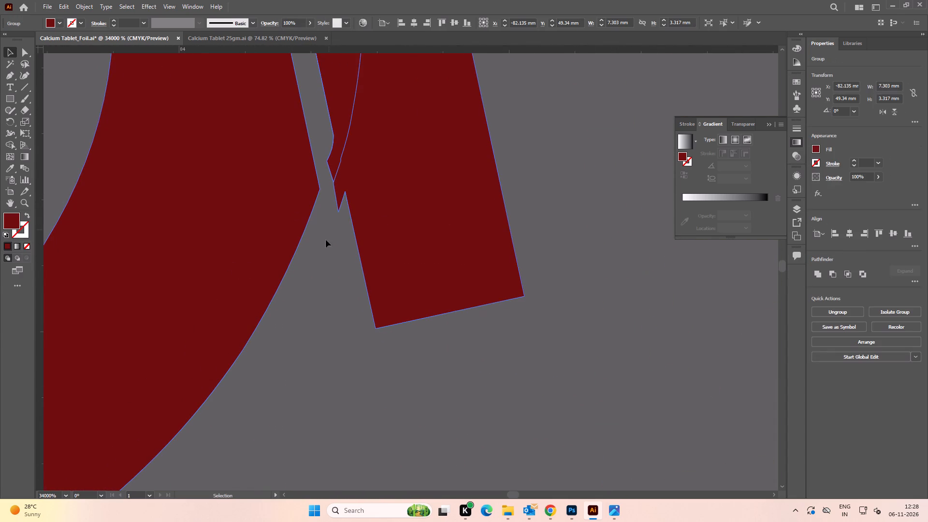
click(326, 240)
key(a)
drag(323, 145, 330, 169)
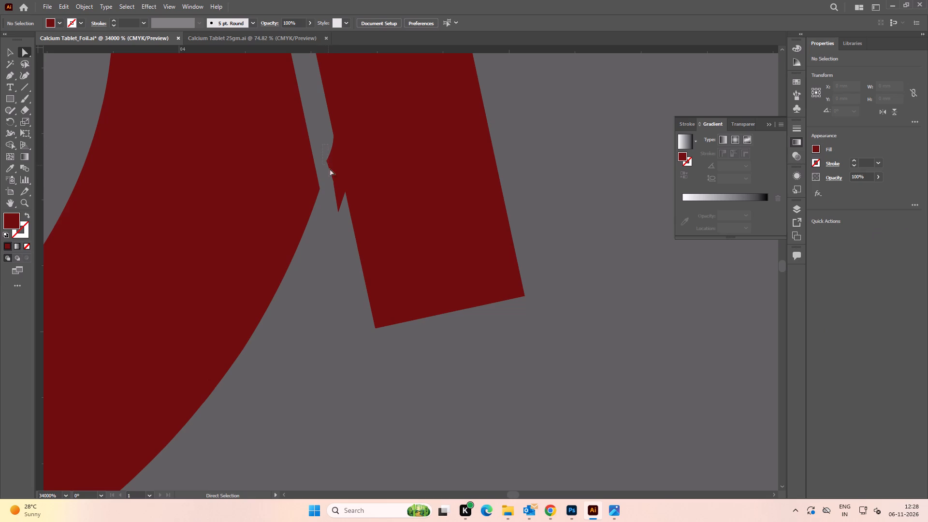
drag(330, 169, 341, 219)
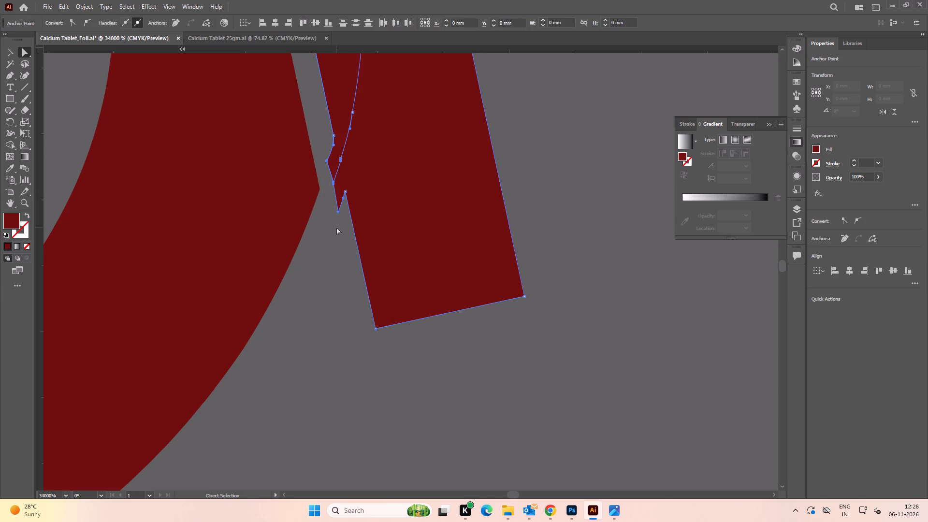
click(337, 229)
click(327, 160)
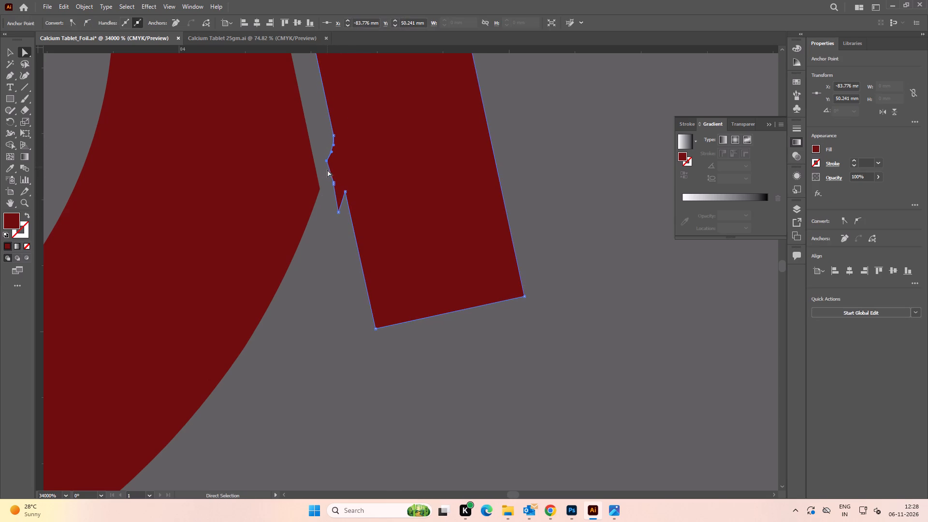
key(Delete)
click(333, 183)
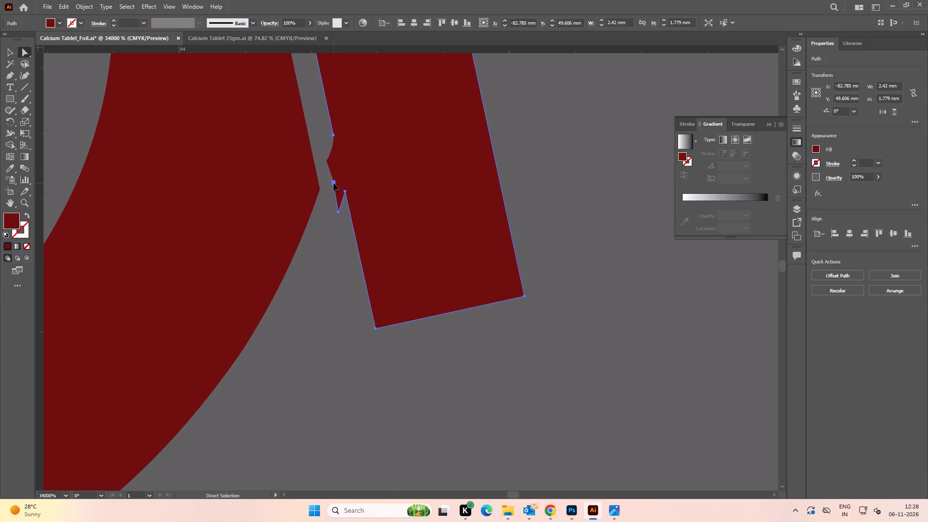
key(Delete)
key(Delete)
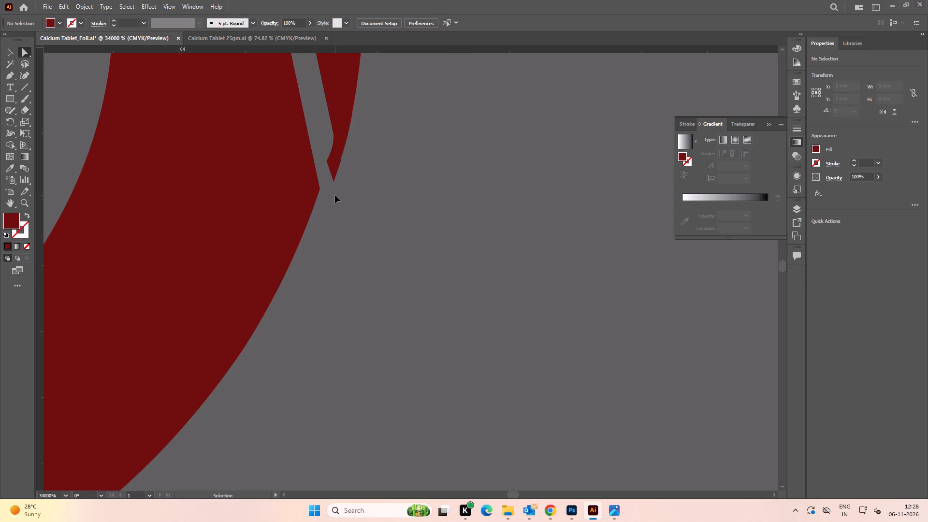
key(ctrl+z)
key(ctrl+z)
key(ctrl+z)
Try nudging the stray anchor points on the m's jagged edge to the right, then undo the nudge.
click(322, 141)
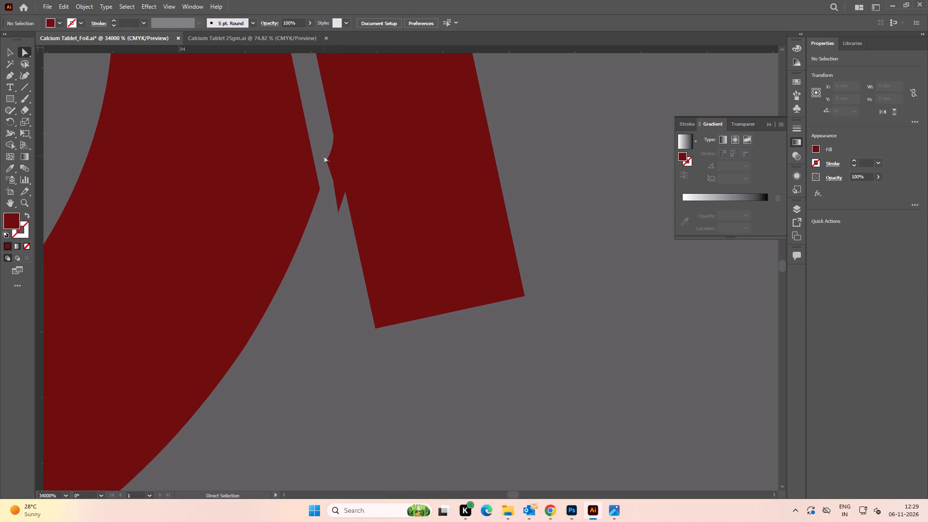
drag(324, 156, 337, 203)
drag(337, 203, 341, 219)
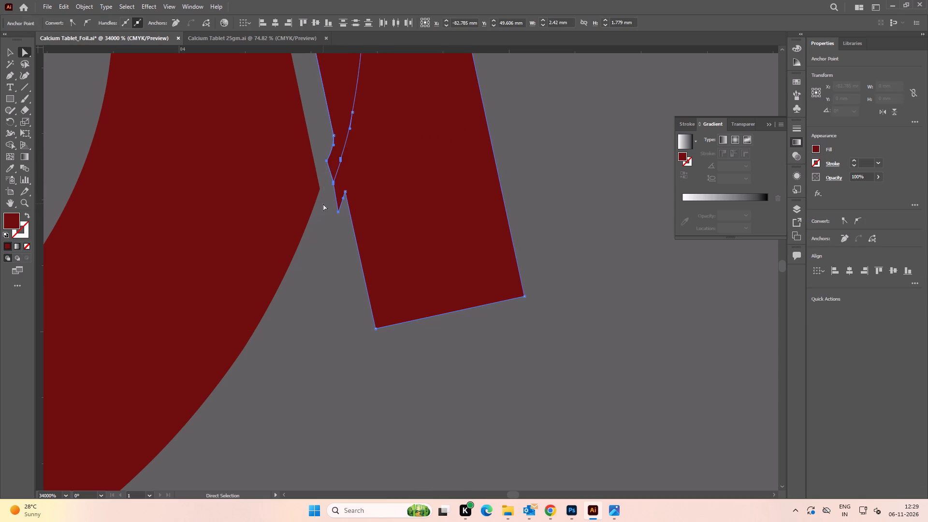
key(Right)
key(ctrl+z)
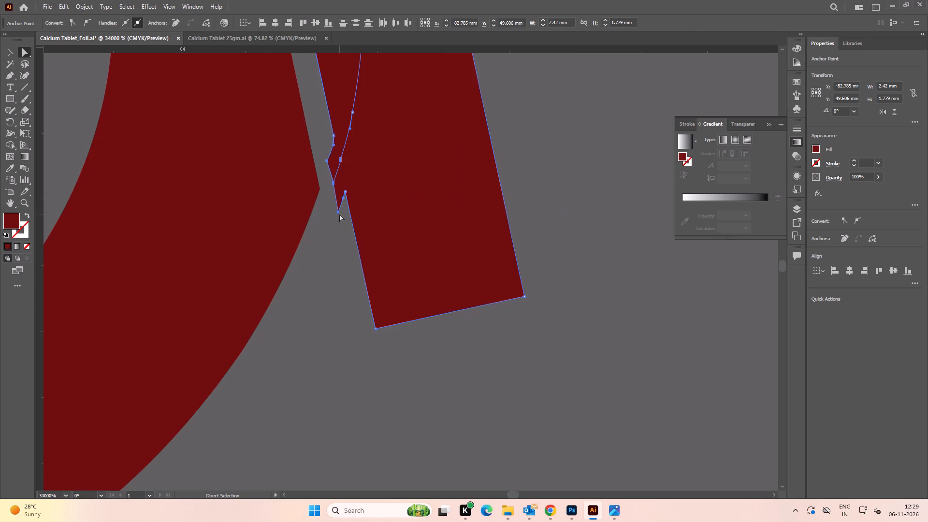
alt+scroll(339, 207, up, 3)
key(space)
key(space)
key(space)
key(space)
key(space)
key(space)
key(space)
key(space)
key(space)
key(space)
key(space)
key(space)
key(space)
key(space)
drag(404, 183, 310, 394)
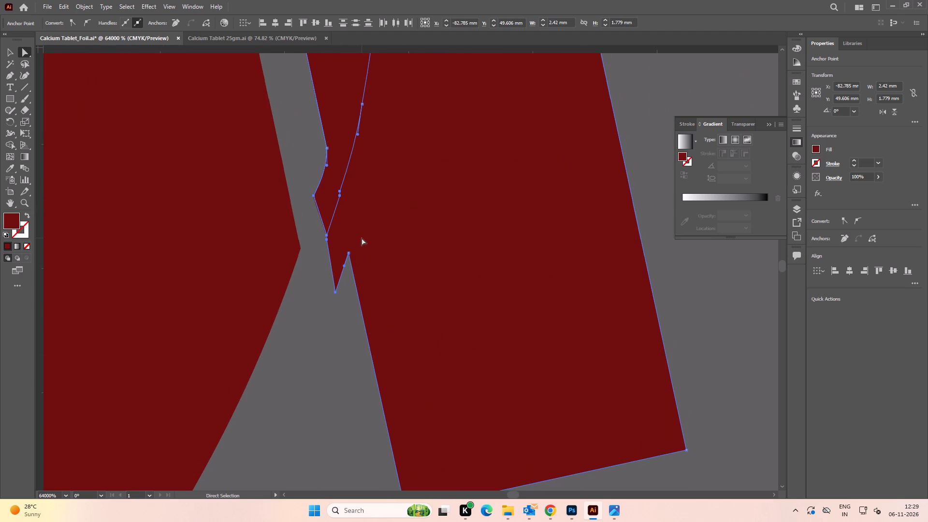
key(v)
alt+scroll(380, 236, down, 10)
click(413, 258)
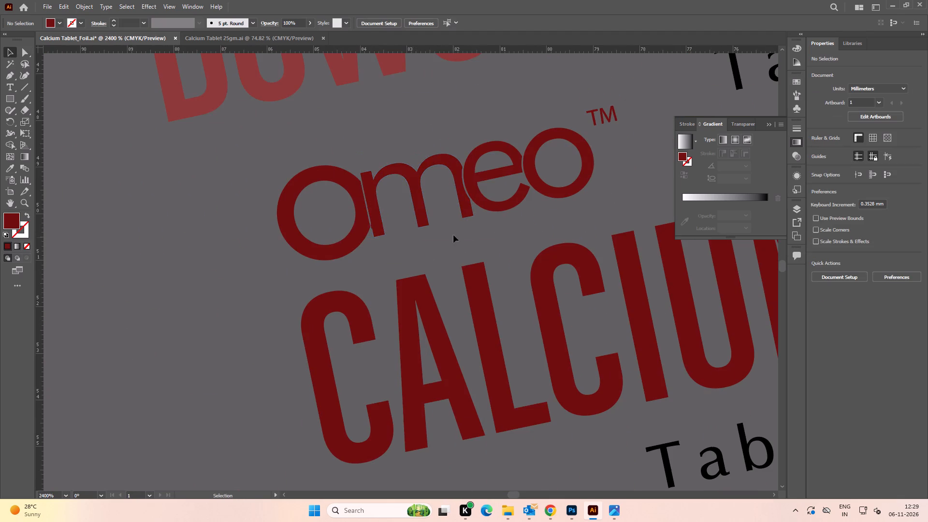
Move the original Omeo Bowel Relief Tablets elements together up and to the left, away from the CALCIUM logo.
alt+scroll(454, 233, down, 4)
key(space)
drag(479, 224, 277, 232)
key(space)
scroll(347, 160, down, 2)
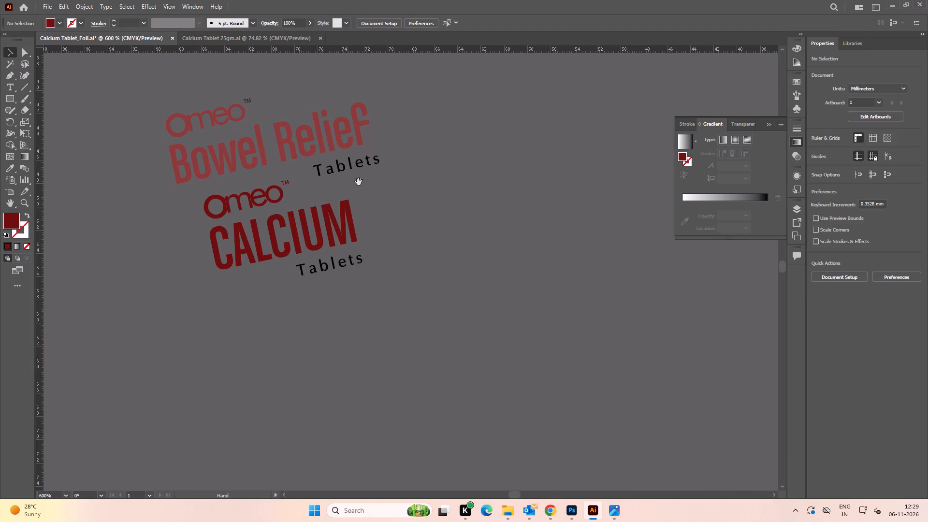
key(space)
drag(230, 118, 261, 192)
drag(157, 157, 397, 243)
drag(394, 243, 365, 222)
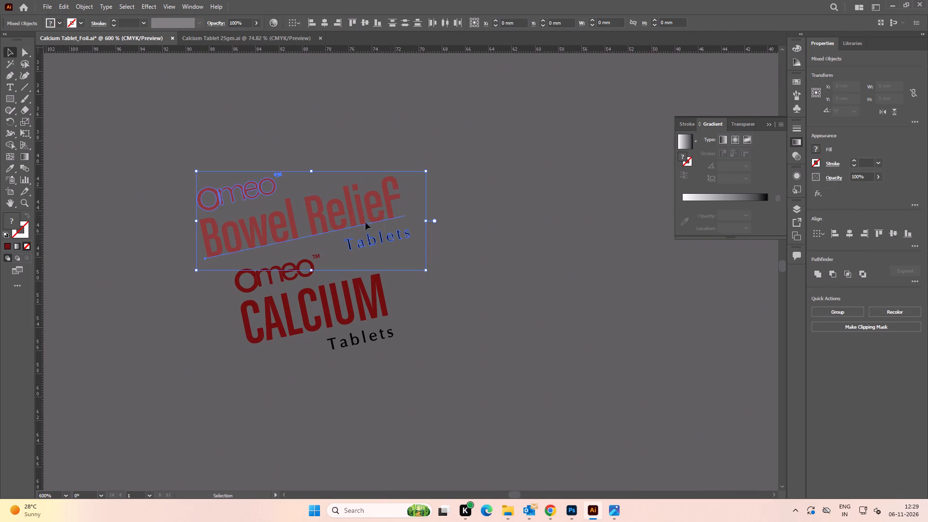
drag(365, 222, 233, 136)
drag(332, 226, 313, 212)
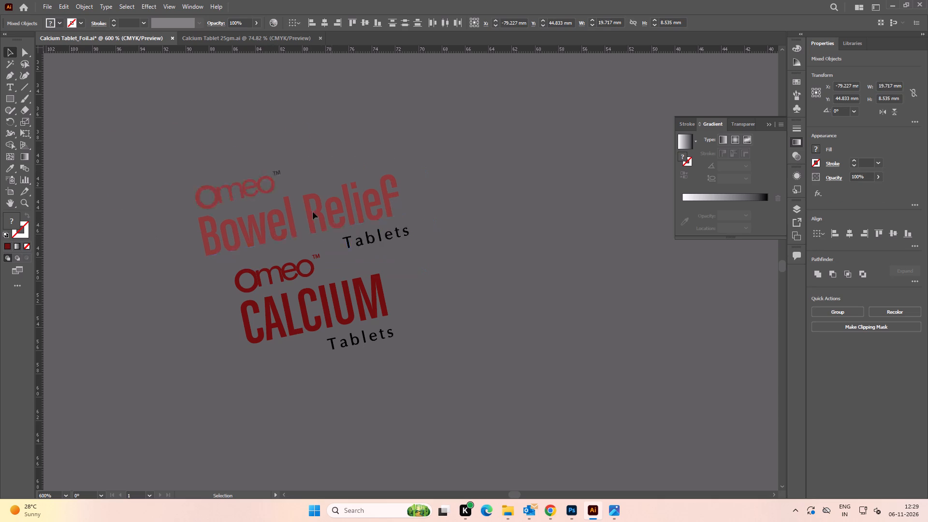
drag(313, 212, 144, 101)
alt+scroll(297, 195, down, 4)
click(237, 210)
Fine-tune the CALCIUM text's vertical position beneath the Omeo lettering to about Y 52.9 mm.
key(space)
drag(328, 230, 252, 232)
scroll(230, 230, up, 2)
drag(167, 214, 292, 266)
alt+scroll(268, 250, up, 3)
click(281, 239)
click(188, 220)
key(space)
drag(156, 220, 227, 220)
alt+scroll(207, 232, up, 2)
shift+drag(236, 261, 235, 253)
drag(227, 222, 227, 226)
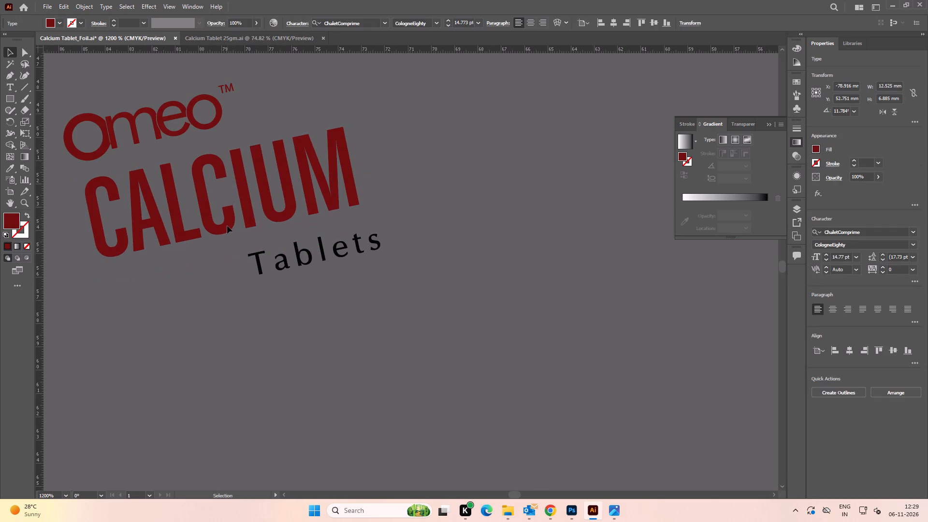
drag(227, 226, 227, 226)
alt+scroll(226, 223, down, 3)
click(238, 276)
alt+scroll(189, 207, up, 3)
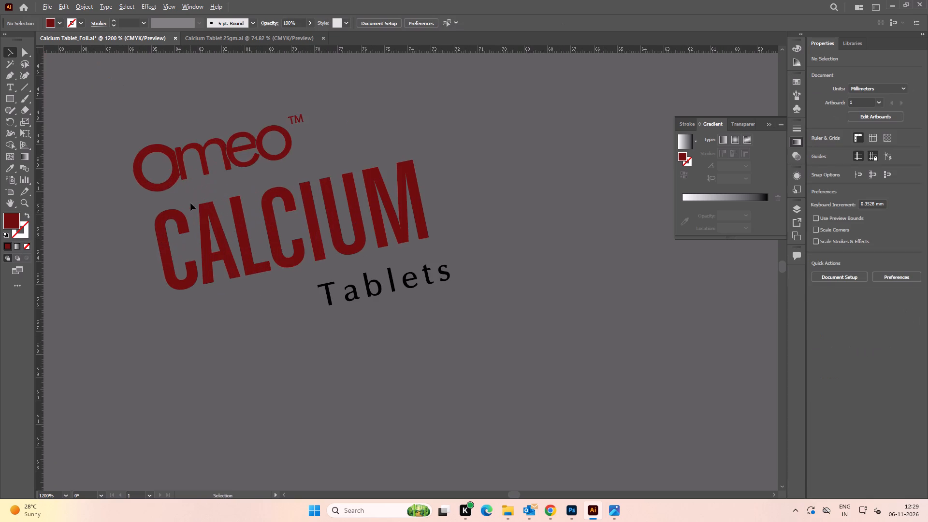
Shift the dark red Omeo lettering slightly right above CALCIUM, to about X -82.0 mm.
click(166, 183)
alt+scroll(164, 193, up, 3)
shift+drag(159, 179, 164, 179)
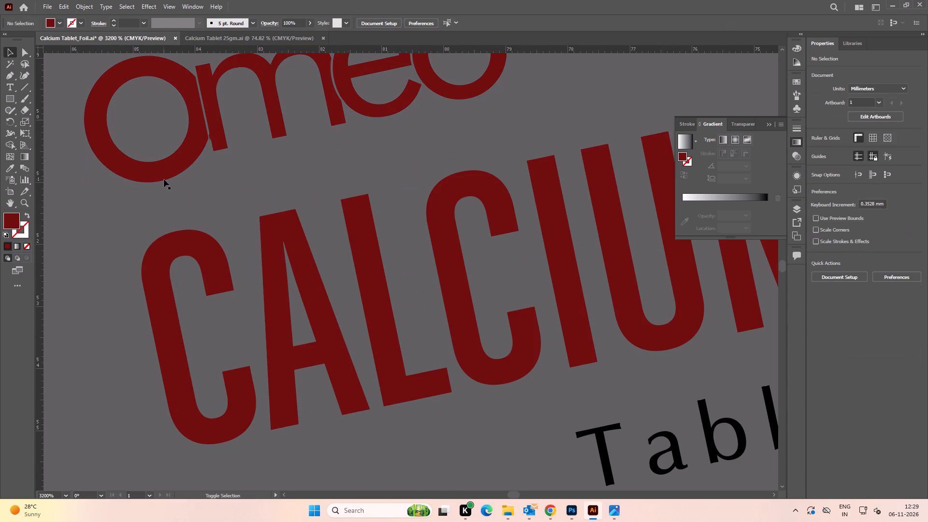
shift+drag(164, 179, 165, 179)
drag(149, 175, 156, 174)
alt+scroll(156, 174, down, 4)
click(449, 252)
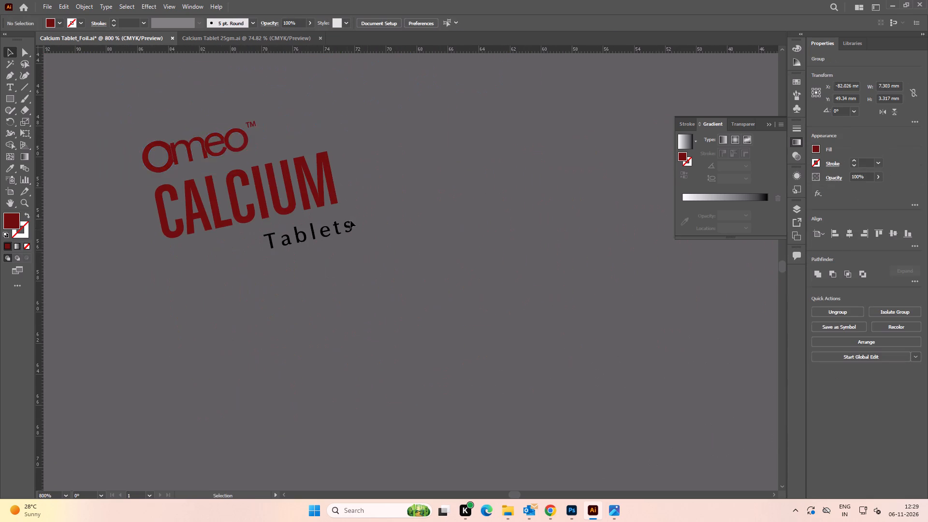
Align the Tablets lettering with the right edge of the CALCIUM text.
alt+scroll(346, 215, up, 2)
click(355, 245)
shift+double_click(325, 183)
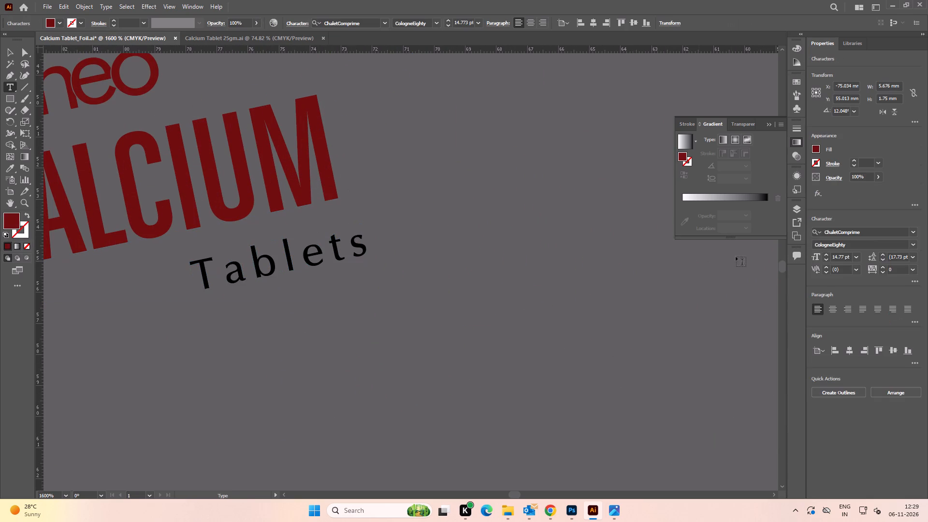
click(8, 53)
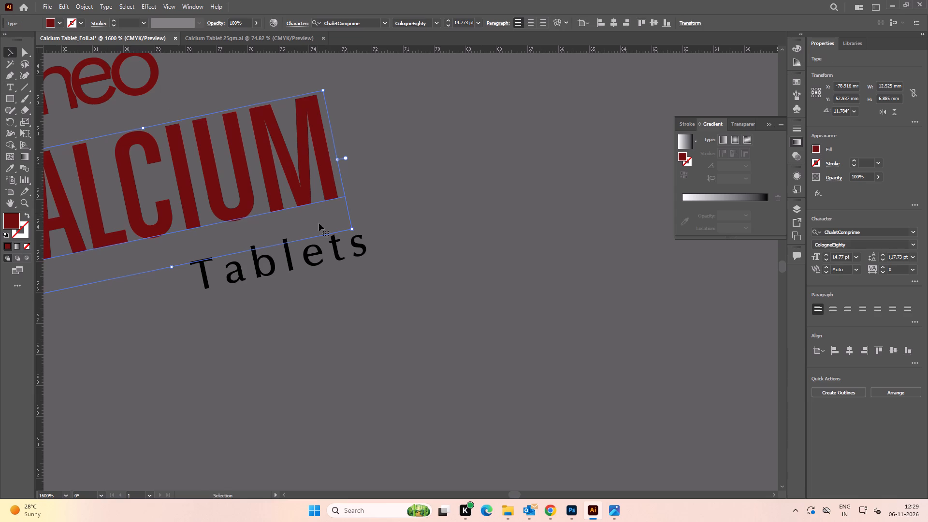
shift+click(356, 246)
click(326, 196)
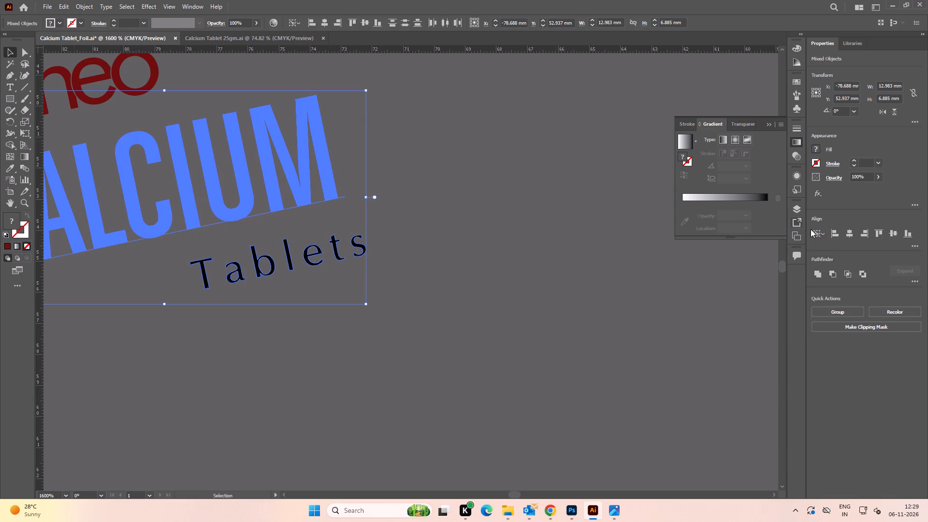
click(865, 232)
click(482, 241)
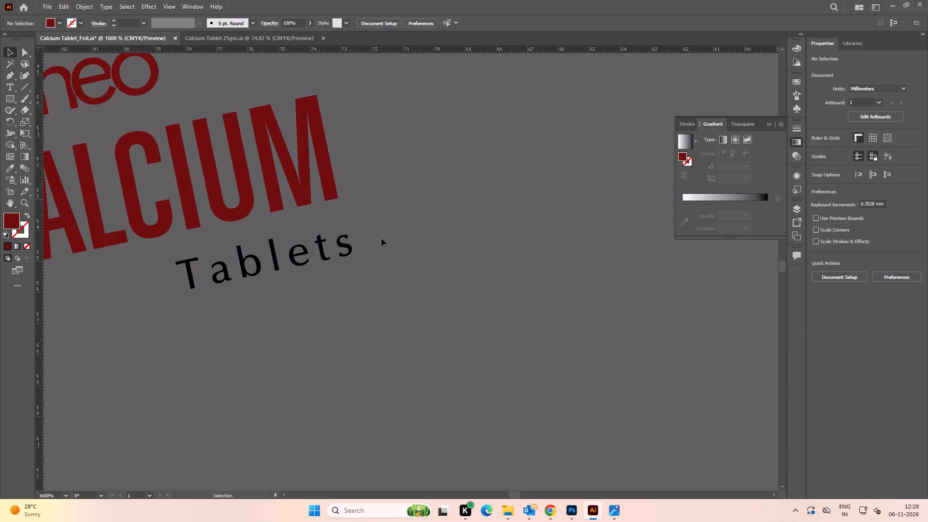
Duplicate the whole Omeo CALCIUM Tablets logo horizontally and repeat the copy into an evenly spaced row of five, about 74.3 mm wide.
alt+scroll(382, 236, down, 4)
drag(439, 273, 213, 184)
key(space)
drag(501, 242, 298, 200)
alt+scroll(254, 205, down, 2)
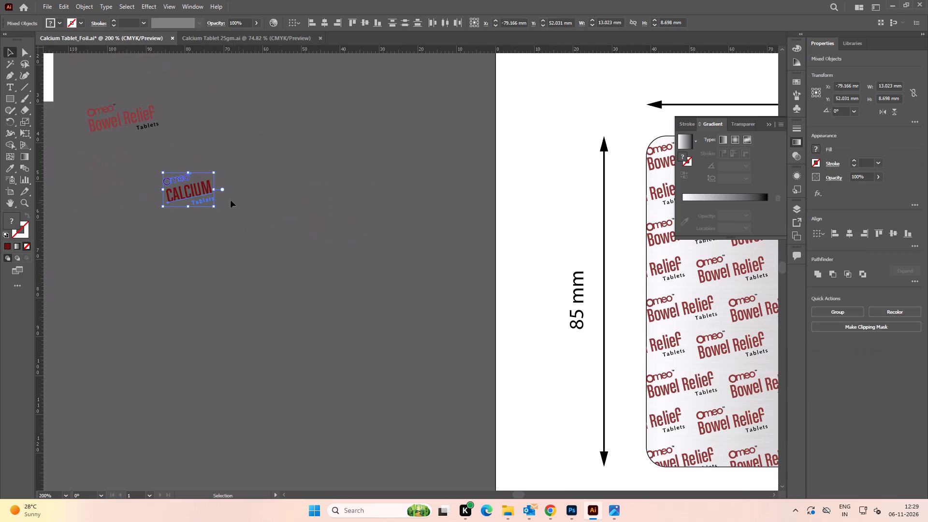
alt+drag(207, 192, 266, 190)
key(ctrl+d)
key(ctrl+d)
key(ctrl+d)
click(388, 232)
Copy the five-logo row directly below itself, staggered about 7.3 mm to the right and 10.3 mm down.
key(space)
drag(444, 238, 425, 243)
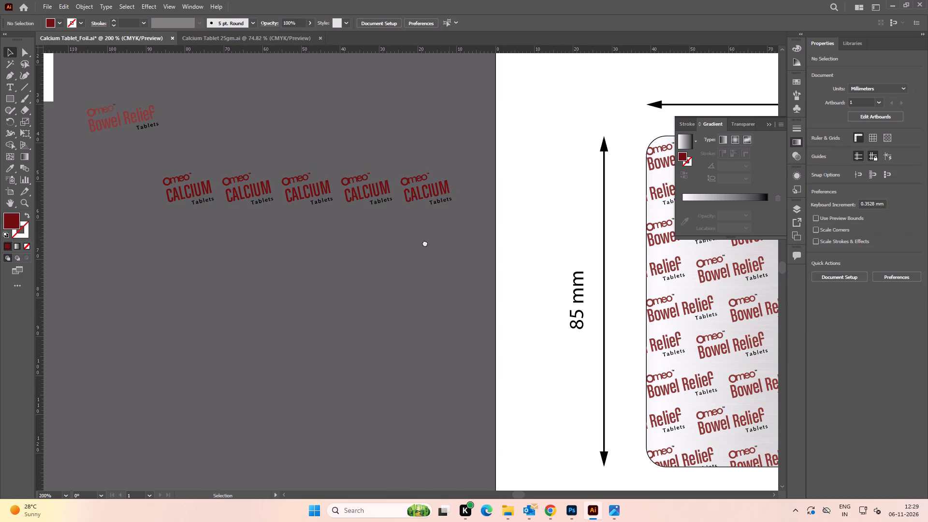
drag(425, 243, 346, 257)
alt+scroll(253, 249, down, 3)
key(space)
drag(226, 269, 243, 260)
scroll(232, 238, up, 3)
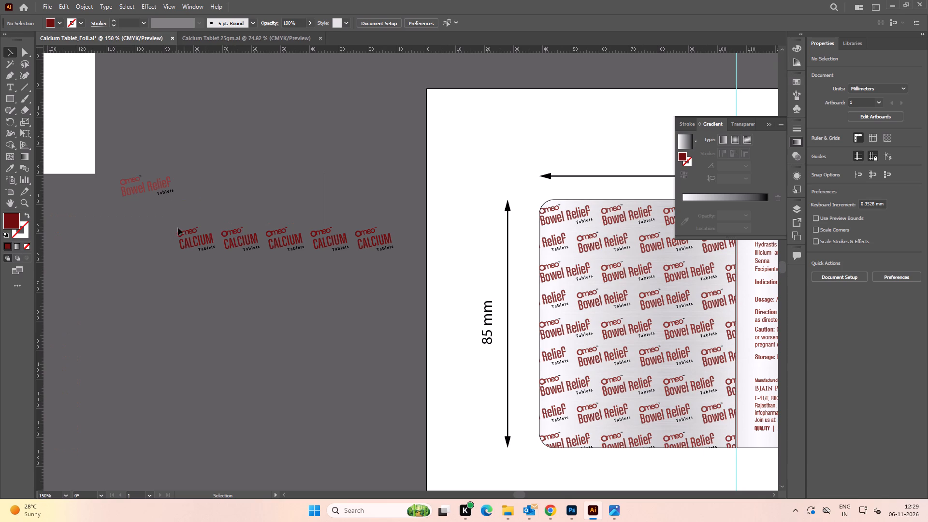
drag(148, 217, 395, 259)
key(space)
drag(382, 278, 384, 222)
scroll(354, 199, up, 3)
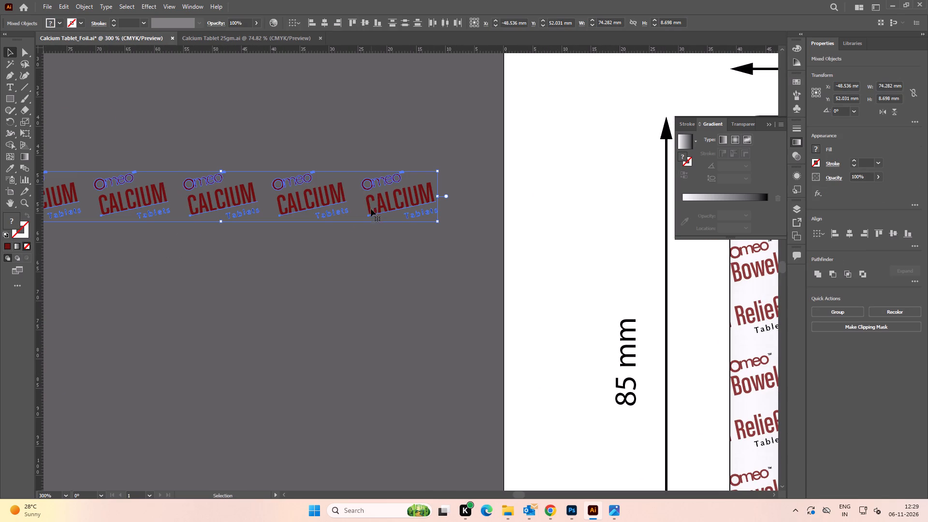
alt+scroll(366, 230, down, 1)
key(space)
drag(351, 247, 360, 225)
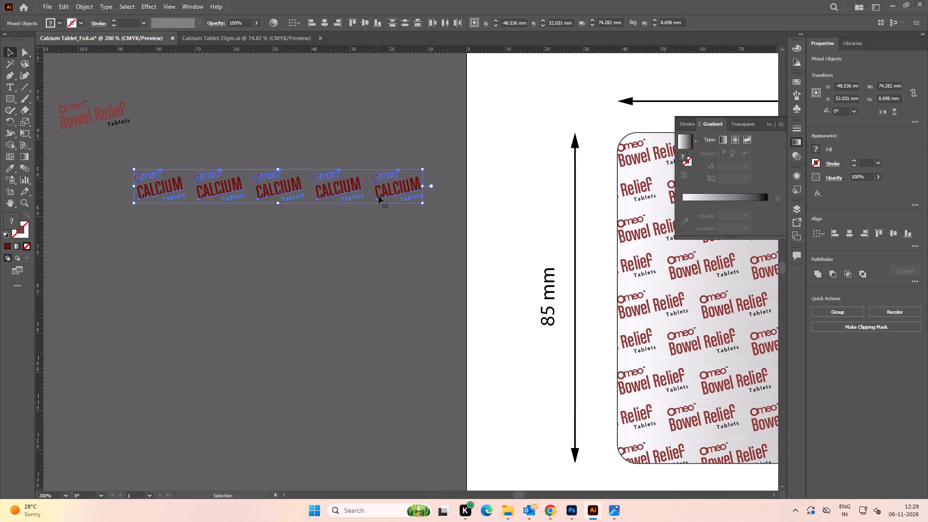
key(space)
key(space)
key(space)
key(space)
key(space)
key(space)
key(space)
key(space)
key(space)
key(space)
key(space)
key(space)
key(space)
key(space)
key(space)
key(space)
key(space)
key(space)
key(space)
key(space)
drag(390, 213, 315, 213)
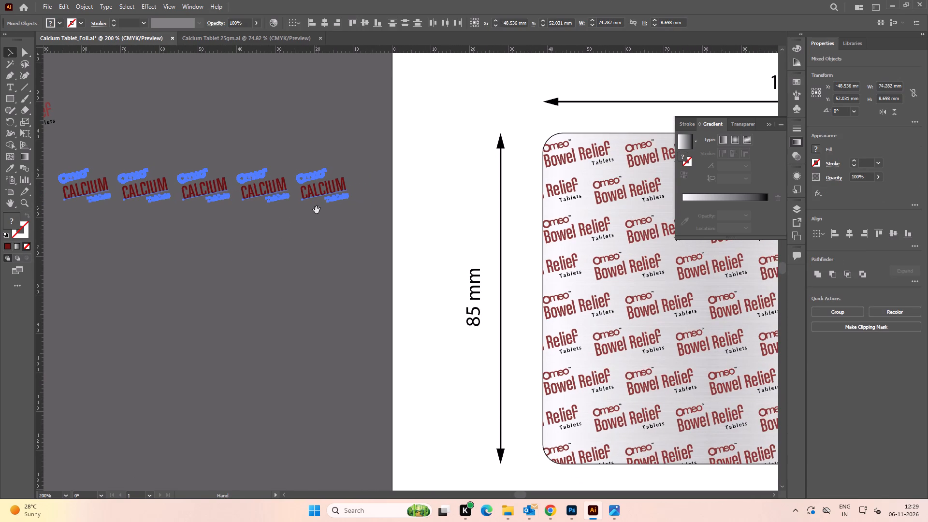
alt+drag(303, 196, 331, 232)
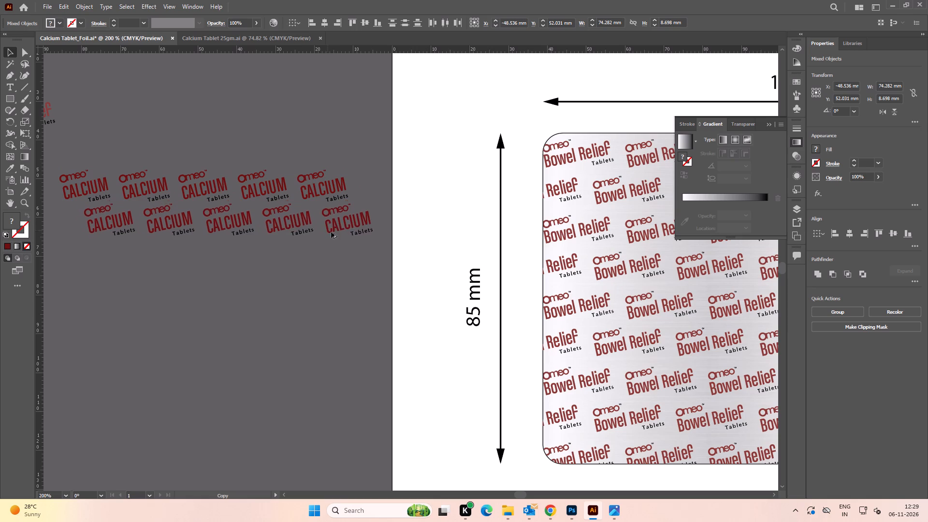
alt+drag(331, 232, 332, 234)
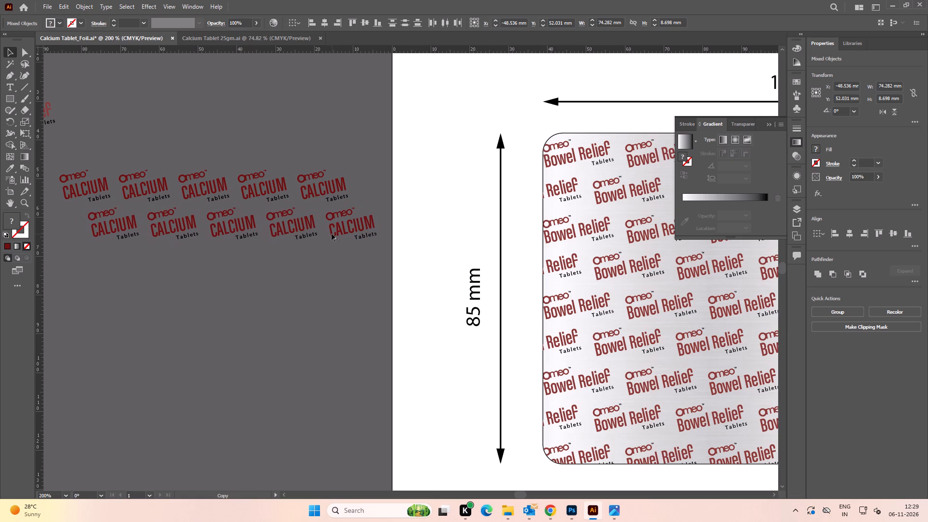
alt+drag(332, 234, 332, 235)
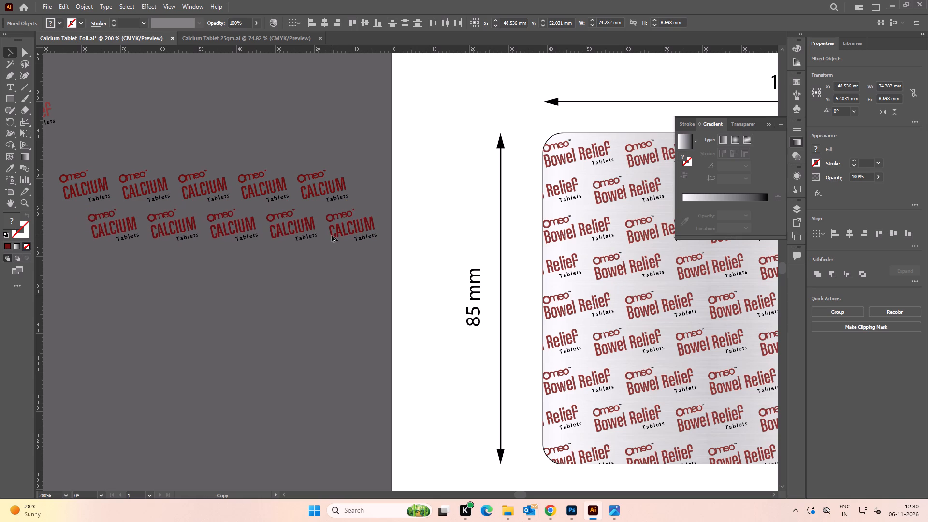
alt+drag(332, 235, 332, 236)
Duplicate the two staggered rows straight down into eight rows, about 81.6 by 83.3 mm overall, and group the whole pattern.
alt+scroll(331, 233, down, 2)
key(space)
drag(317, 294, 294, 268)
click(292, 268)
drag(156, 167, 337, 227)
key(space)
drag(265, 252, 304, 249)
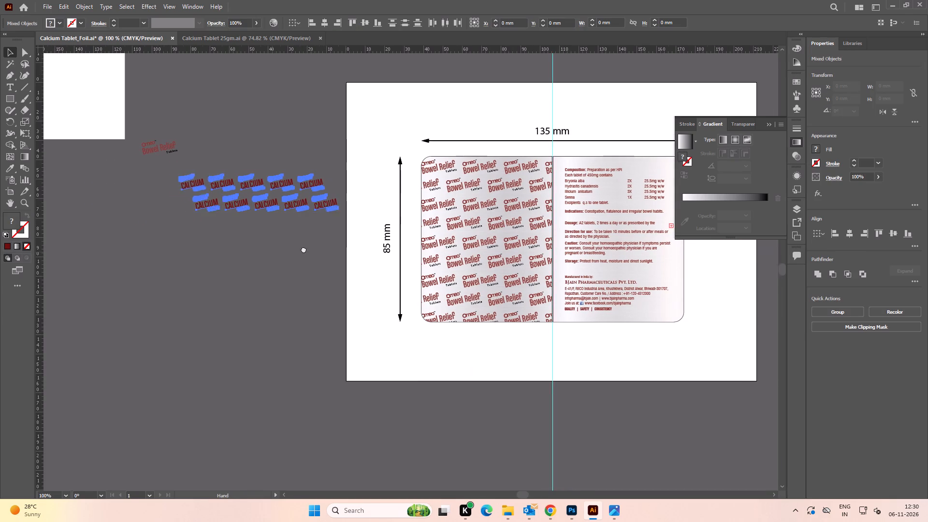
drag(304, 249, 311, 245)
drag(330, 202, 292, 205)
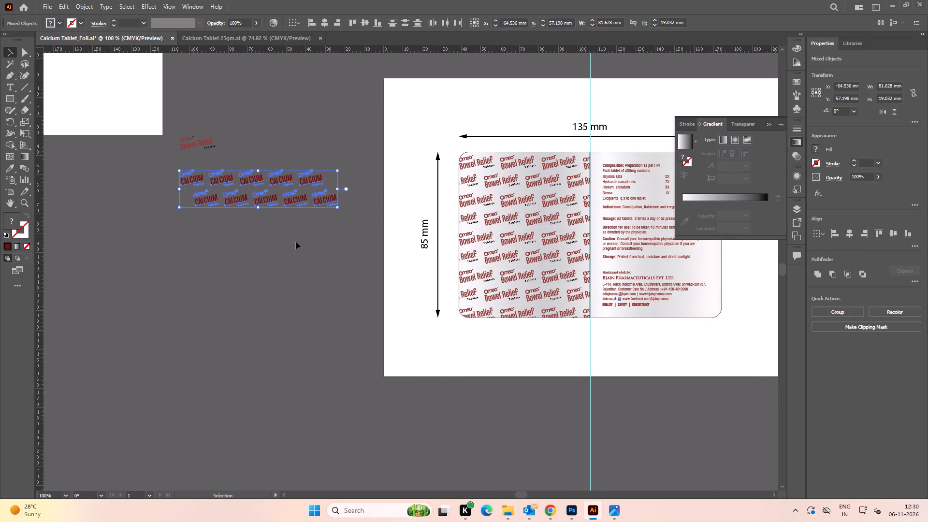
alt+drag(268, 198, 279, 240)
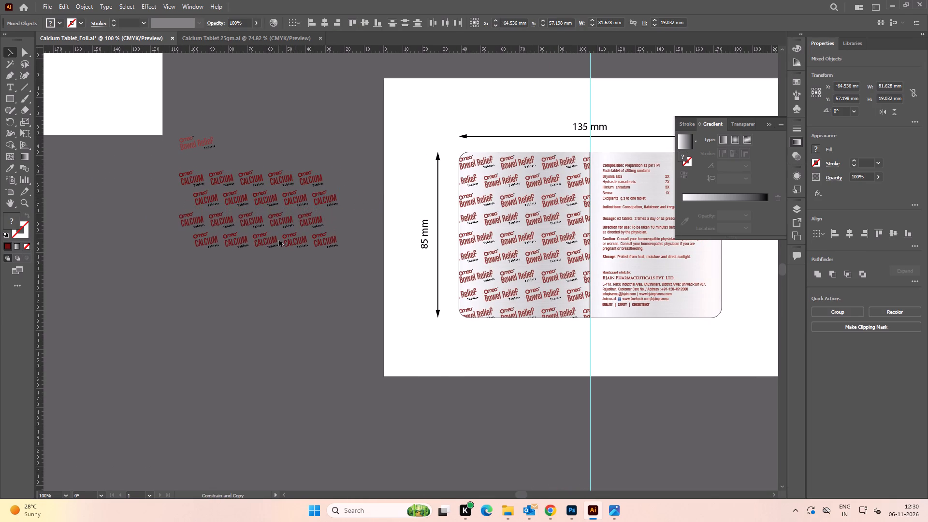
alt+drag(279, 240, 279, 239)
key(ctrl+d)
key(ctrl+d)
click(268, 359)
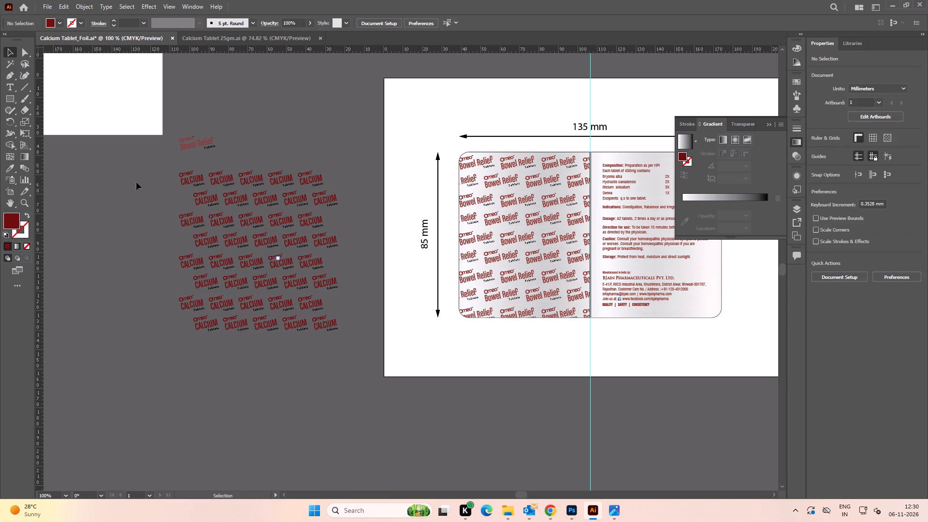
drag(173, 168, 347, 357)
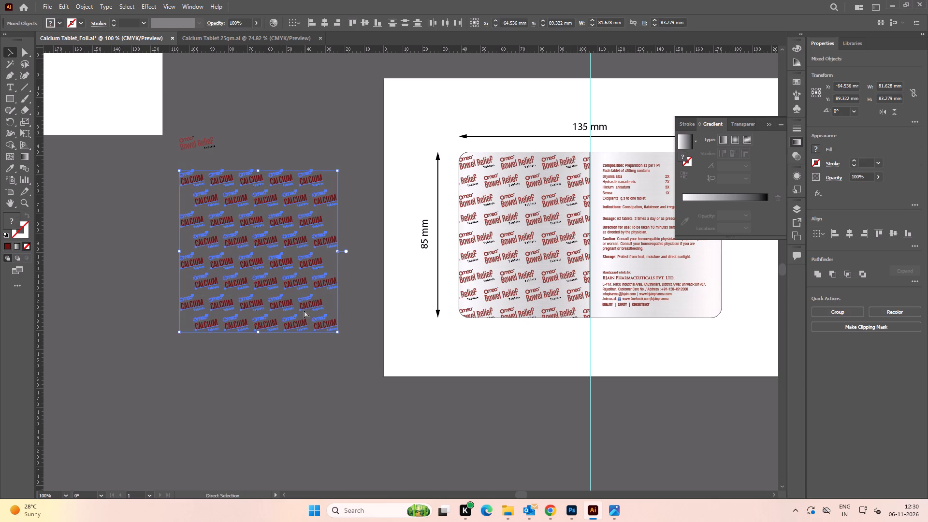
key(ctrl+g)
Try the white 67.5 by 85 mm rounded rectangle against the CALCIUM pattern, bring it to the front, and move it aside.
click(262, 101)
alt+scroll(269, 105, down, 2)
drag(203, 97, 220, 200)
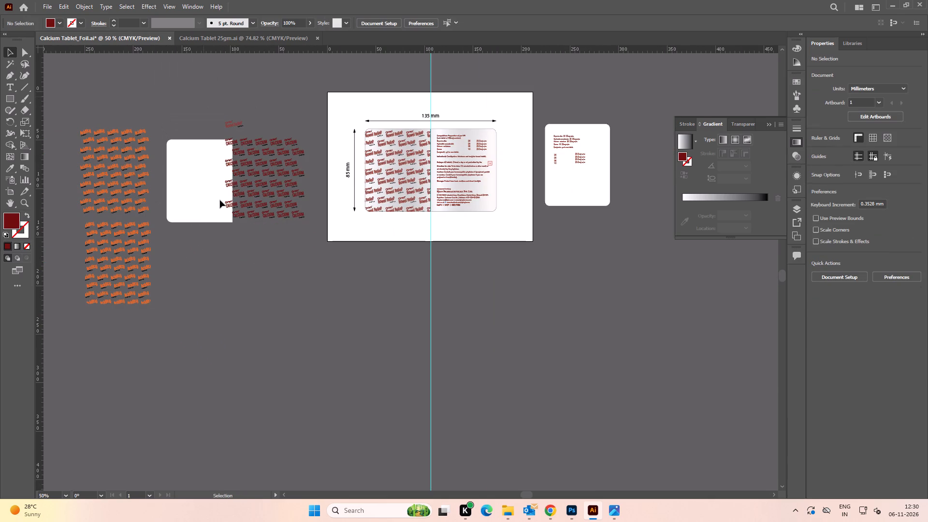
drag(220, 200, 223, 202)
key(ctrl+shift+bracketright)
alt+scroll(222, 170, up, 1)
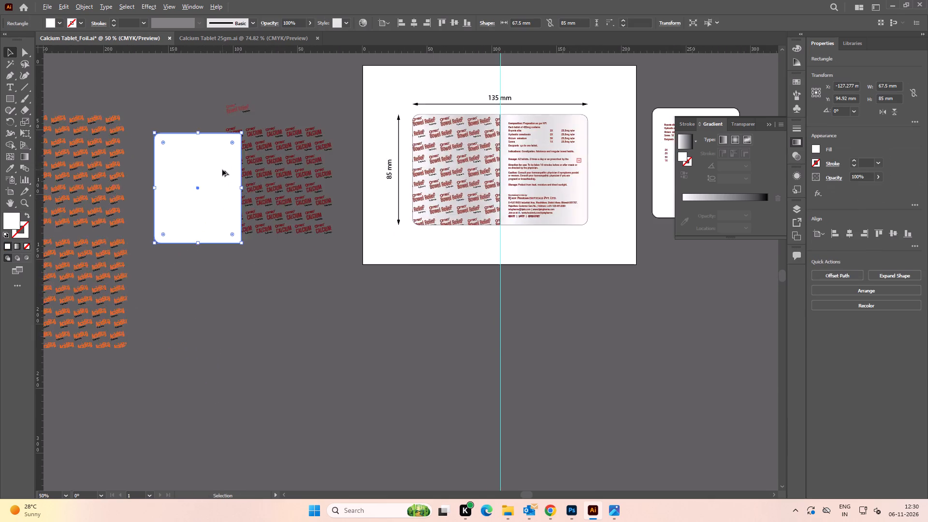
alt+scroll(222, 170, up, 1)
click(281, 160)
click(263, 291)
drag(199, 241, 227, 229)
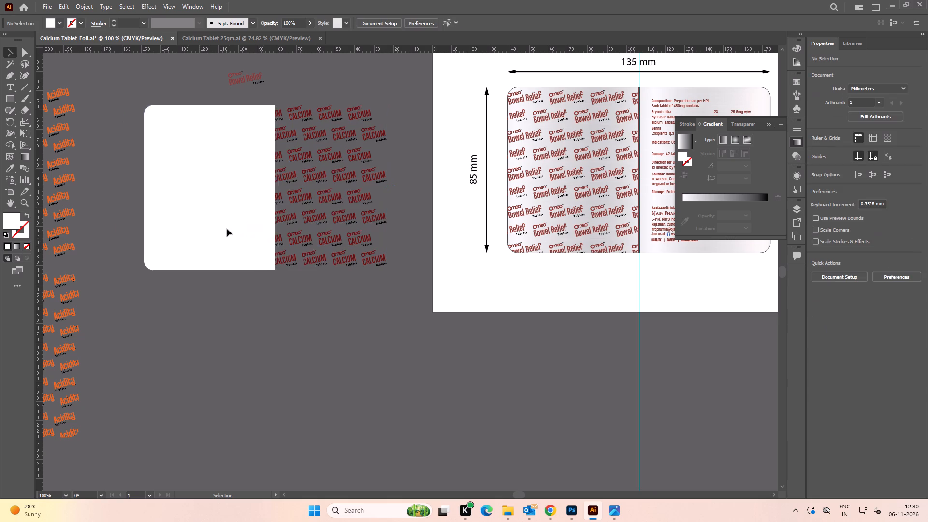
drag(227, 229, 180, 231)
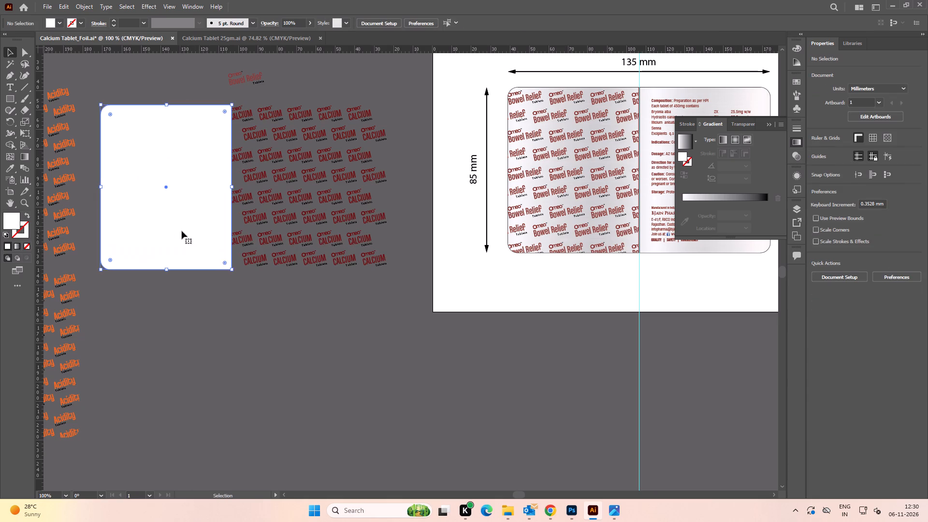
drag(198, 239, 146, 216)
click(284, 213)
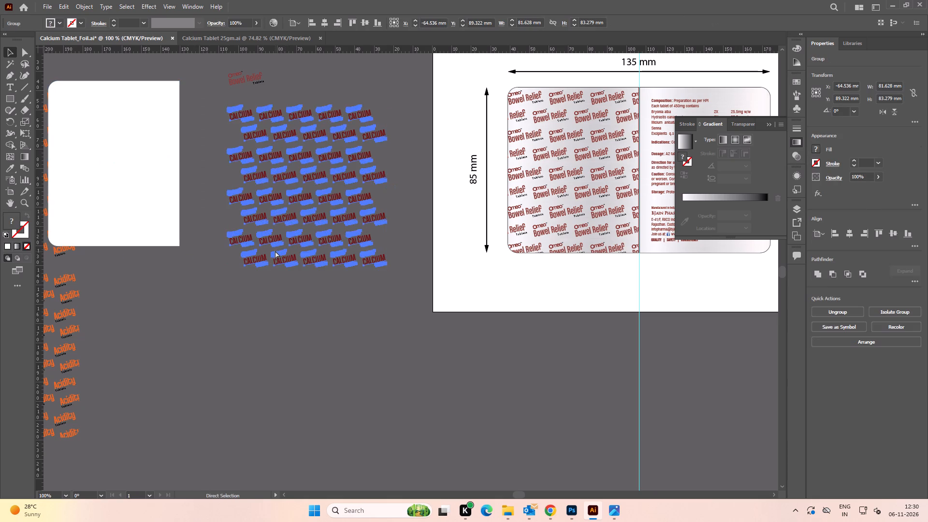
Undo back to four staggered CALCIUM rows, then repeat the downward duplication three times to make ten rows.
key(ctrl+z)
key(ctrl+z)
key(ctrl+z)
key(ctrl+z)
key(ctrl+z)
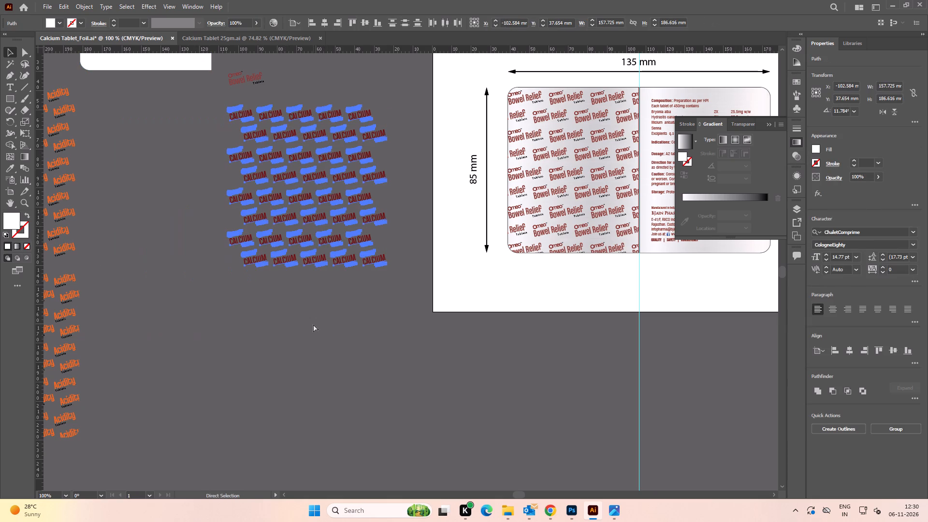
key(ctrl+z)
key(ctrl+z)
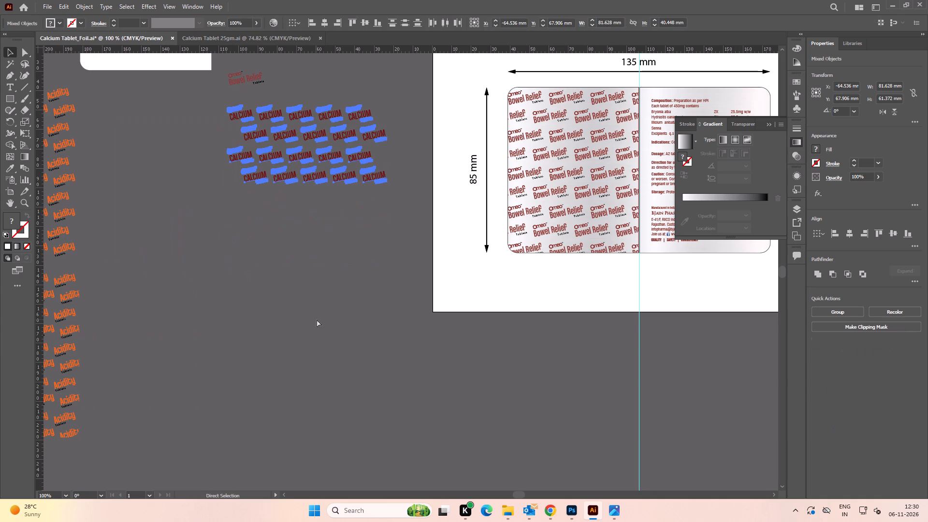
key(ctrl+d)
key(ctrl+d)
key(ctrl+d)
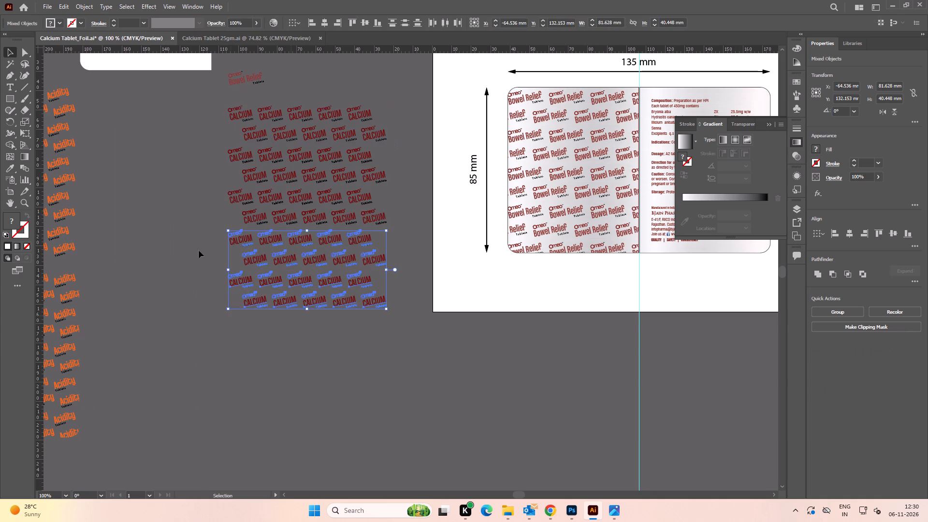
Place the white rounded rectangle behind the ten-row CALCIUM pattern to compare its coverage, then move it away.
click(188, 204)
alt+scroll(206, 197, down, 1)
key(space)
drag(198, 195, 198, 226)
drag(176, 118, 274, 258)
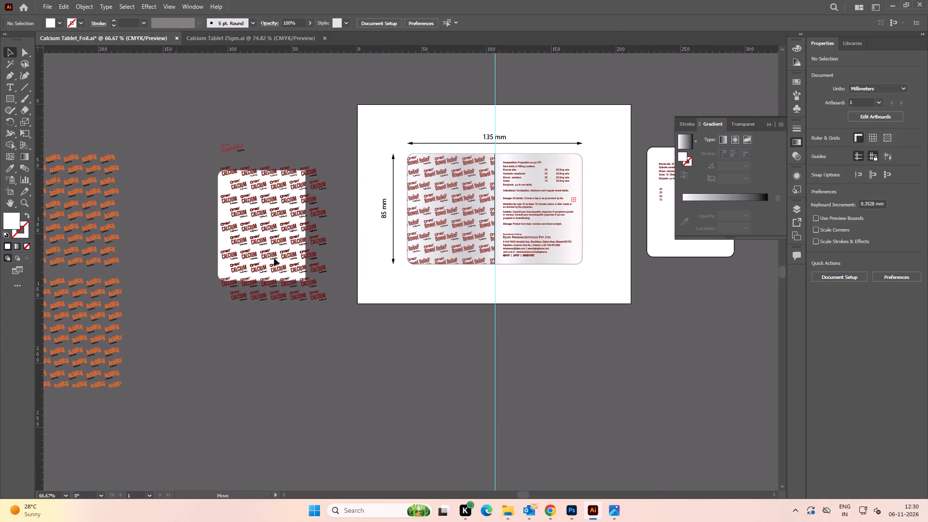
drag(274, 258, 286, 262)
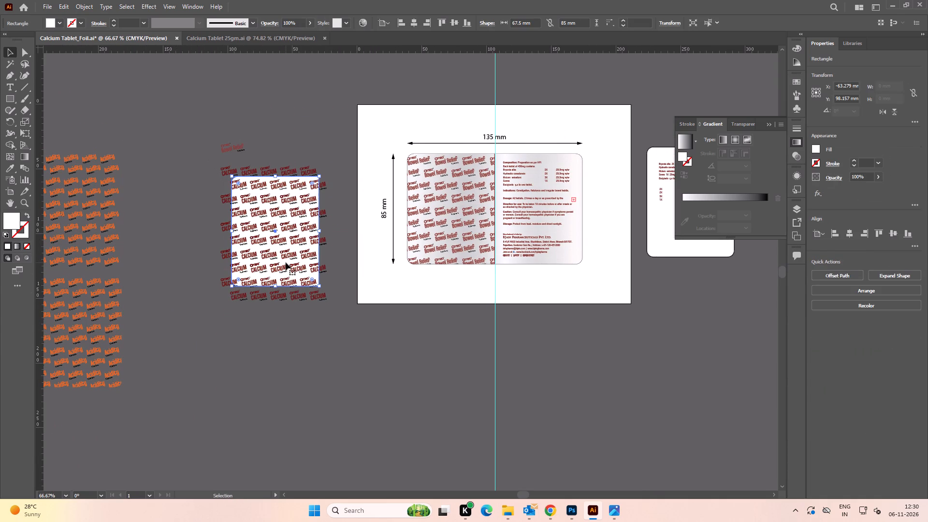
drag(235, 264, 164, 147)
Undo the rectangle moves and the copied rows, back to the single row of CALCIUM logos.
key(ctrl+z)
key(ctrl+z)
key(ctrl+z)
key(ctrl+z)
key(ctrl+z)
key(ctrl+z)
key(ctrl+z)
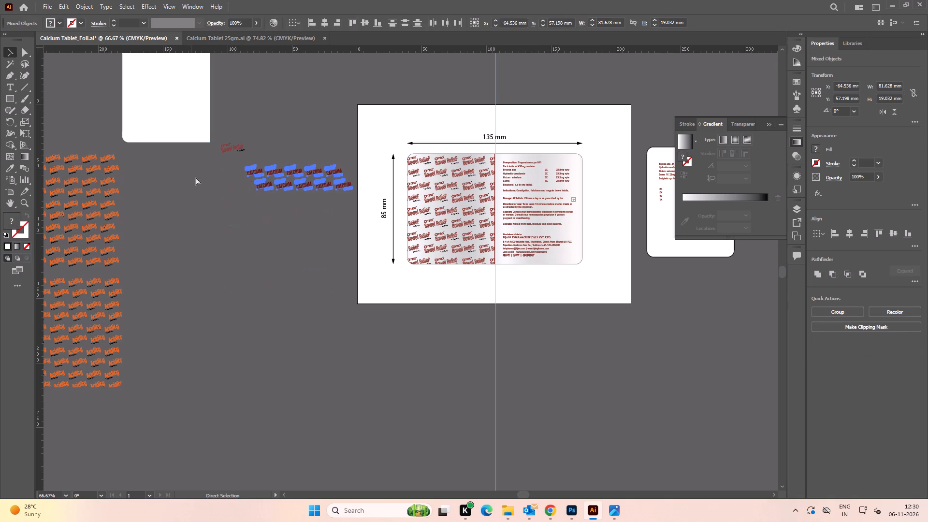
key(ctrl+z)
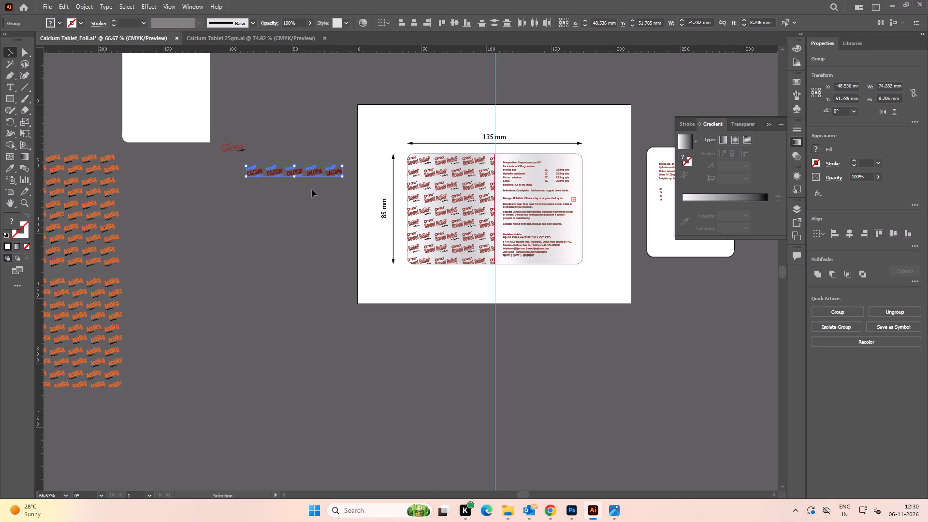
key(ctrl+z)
Extend the single logo row to the right by repeating the last duplication three more times.
key(ctrl+d)
key(ctrl+d)
key(ctrl+d)
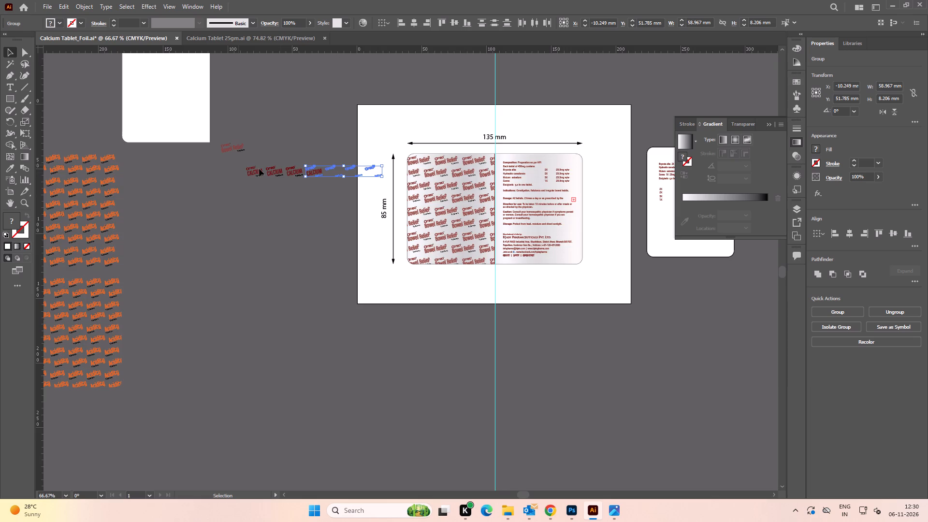
Move the entire extended logo row left, clear of the artboard and below the Omeo Bowel Relief logo.
alt+scroll(298, 182, up, 3)
shift+drag(104, 121, 310, 189)
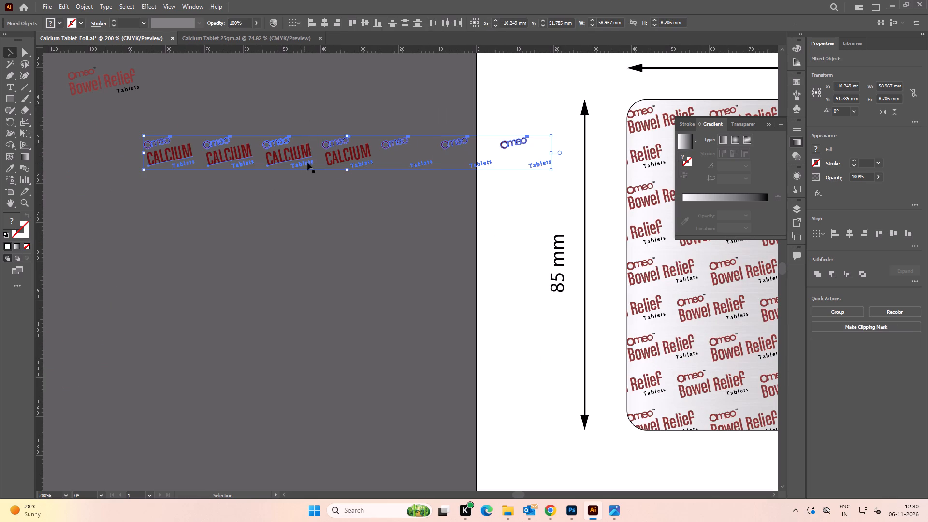
alt+scroll(307, 163, down, 2)
drag(319, 159, 225, 169)
key(ctrl+z)
click(203, 159)
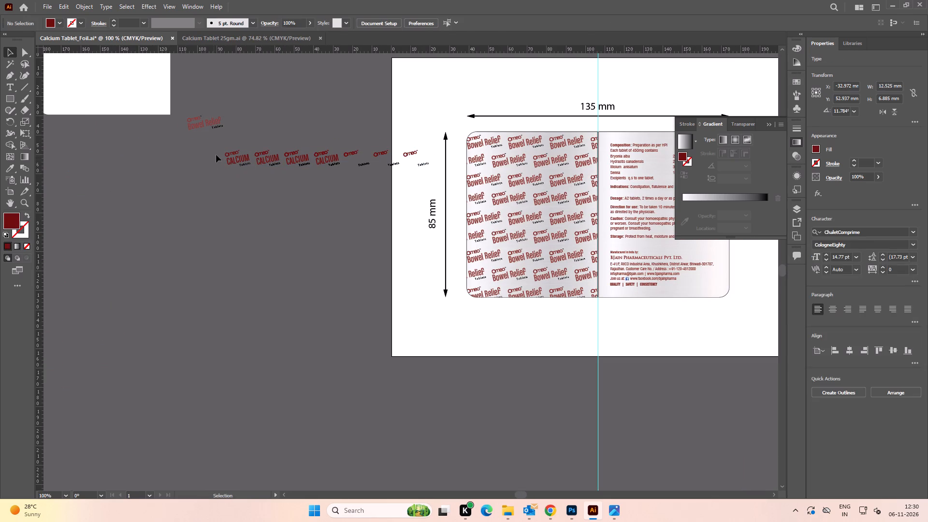
drag(202, 145, 434, 179)
drag(363, 165, 322, 173)
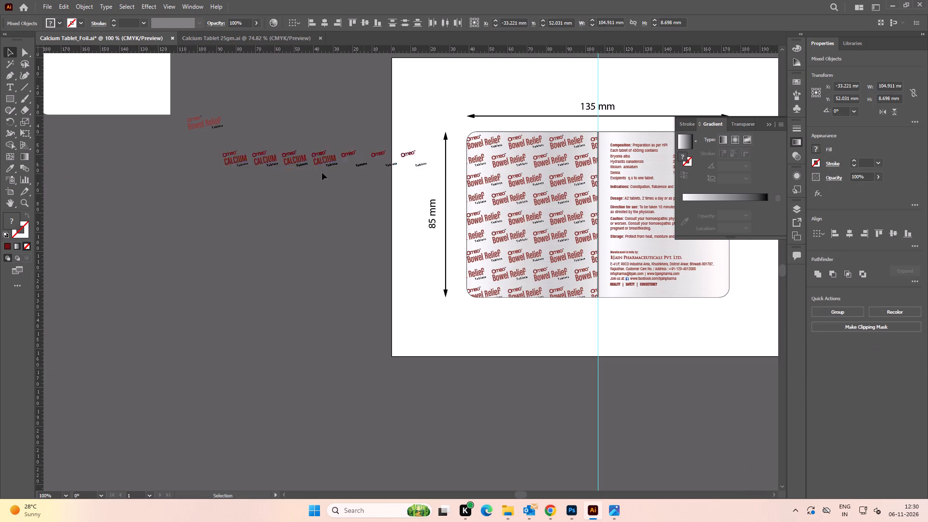
drag(322, 173, 263, 181)
click(265, 212)
alt+scroll(235, 170, up, 2)
key(space)
drag(222, 214, 242, 210)
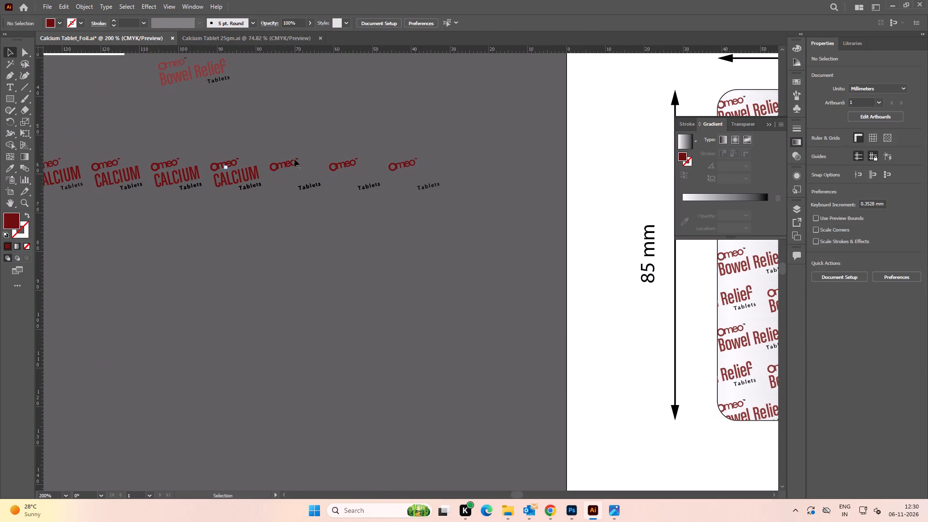
Delete all the repeated CALCIUM logos in the row, keeping only the first one.
drag(274, 139, 458, 208)
key(backslash)
key(Delete)
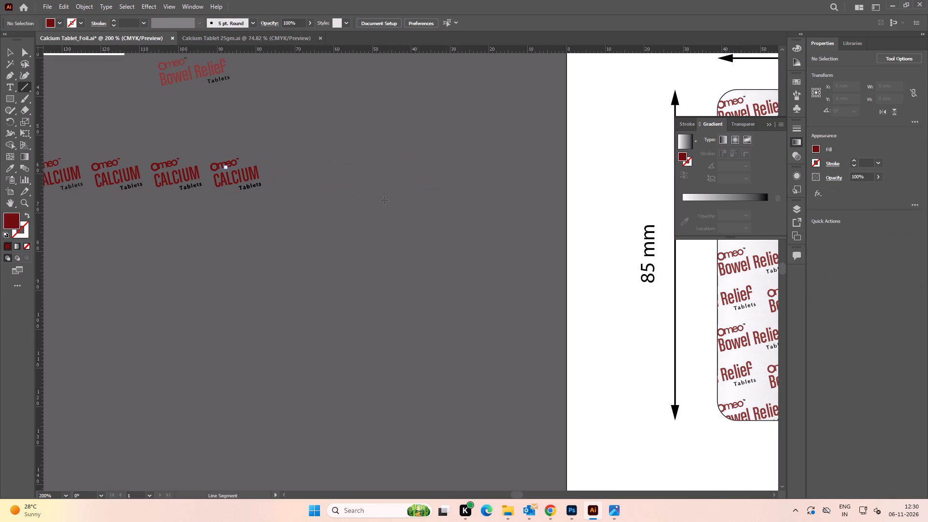
click(384, 200)
click(482, 277)
key(v)
key(space)
drag(221, 224, 348, 245)
click(410, 229)
drag(431, 224, 289, 163)
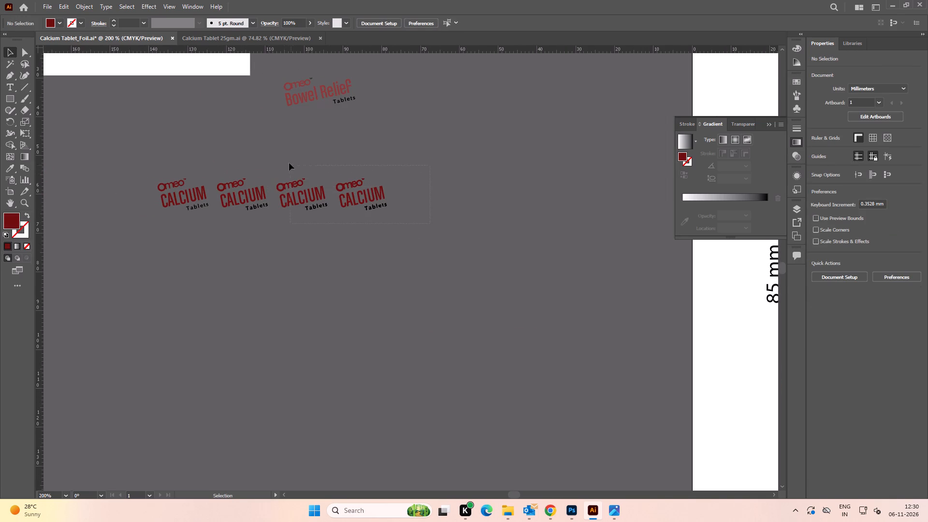
drag(289, 163, 286, 160)
key(Delete)
alt+scroll(204, 199, up, 3)
key(space)
drag(185, 199, 205, 201)
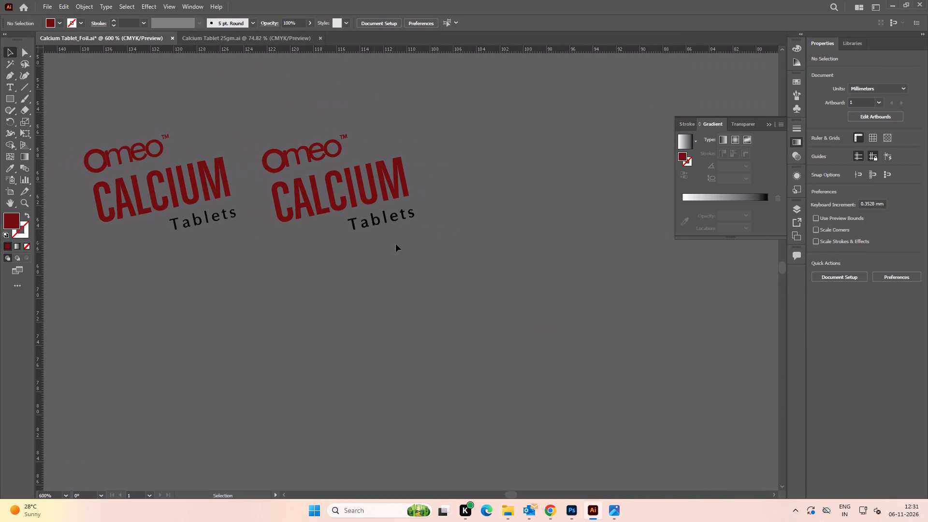
drag(501, 232, 293, 120)
key(Delete)
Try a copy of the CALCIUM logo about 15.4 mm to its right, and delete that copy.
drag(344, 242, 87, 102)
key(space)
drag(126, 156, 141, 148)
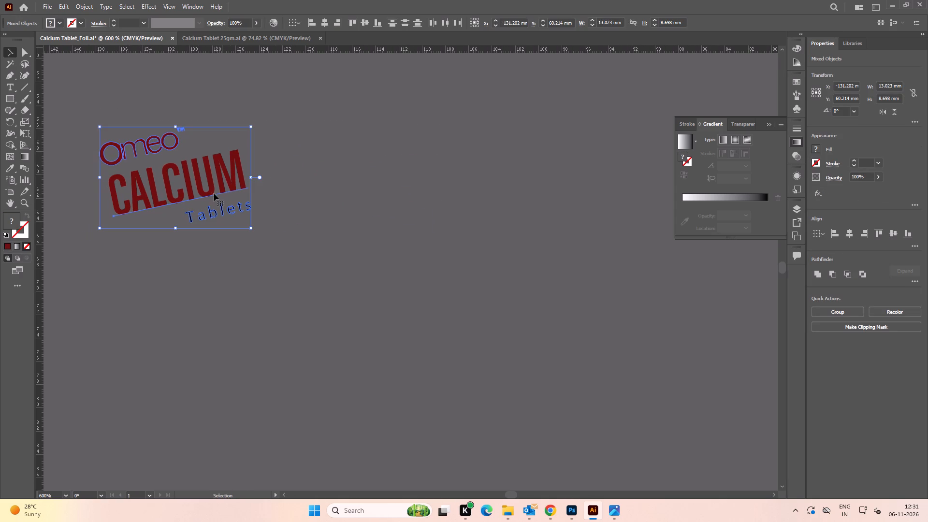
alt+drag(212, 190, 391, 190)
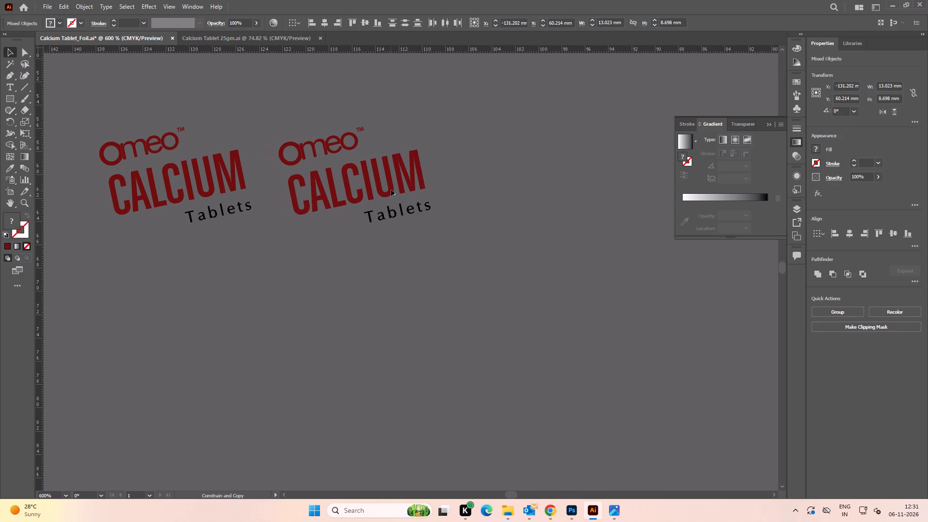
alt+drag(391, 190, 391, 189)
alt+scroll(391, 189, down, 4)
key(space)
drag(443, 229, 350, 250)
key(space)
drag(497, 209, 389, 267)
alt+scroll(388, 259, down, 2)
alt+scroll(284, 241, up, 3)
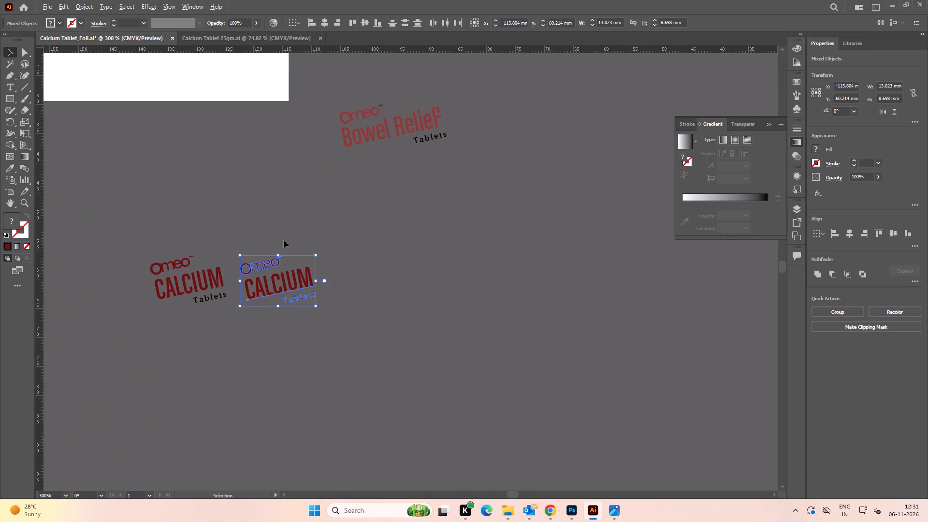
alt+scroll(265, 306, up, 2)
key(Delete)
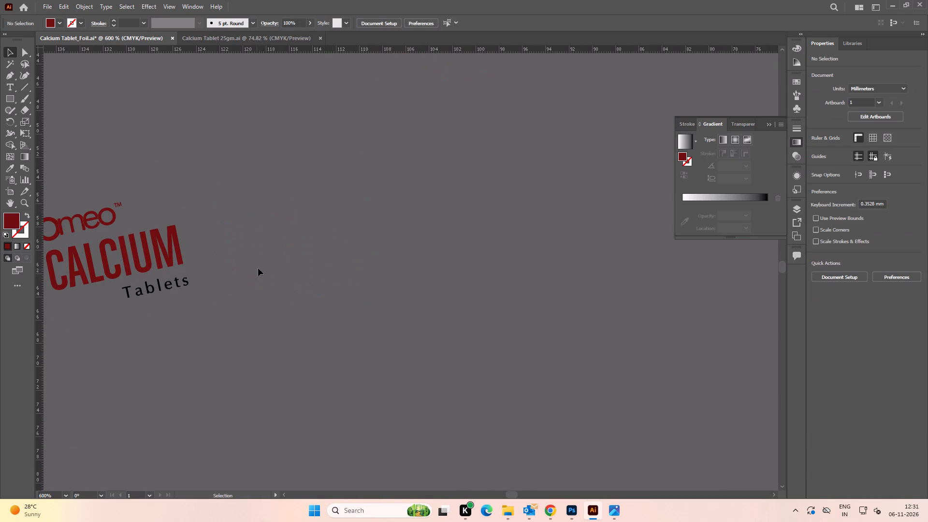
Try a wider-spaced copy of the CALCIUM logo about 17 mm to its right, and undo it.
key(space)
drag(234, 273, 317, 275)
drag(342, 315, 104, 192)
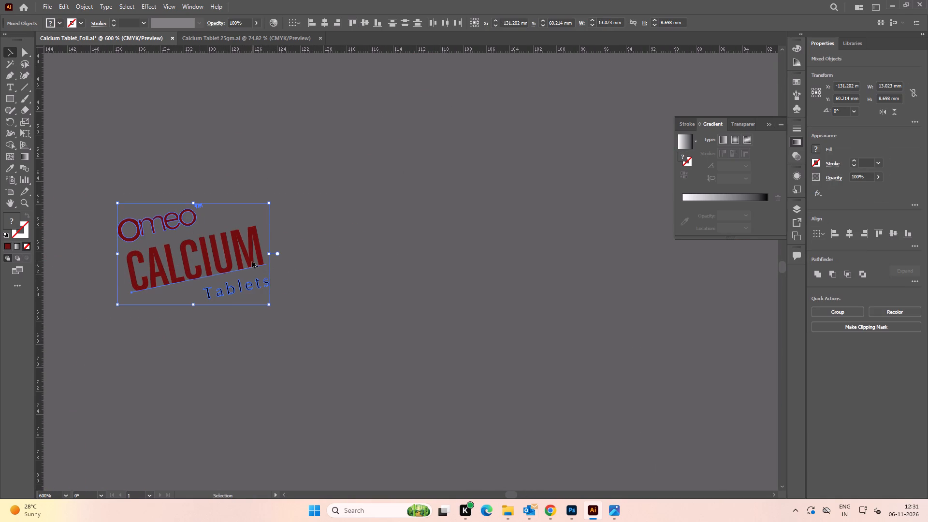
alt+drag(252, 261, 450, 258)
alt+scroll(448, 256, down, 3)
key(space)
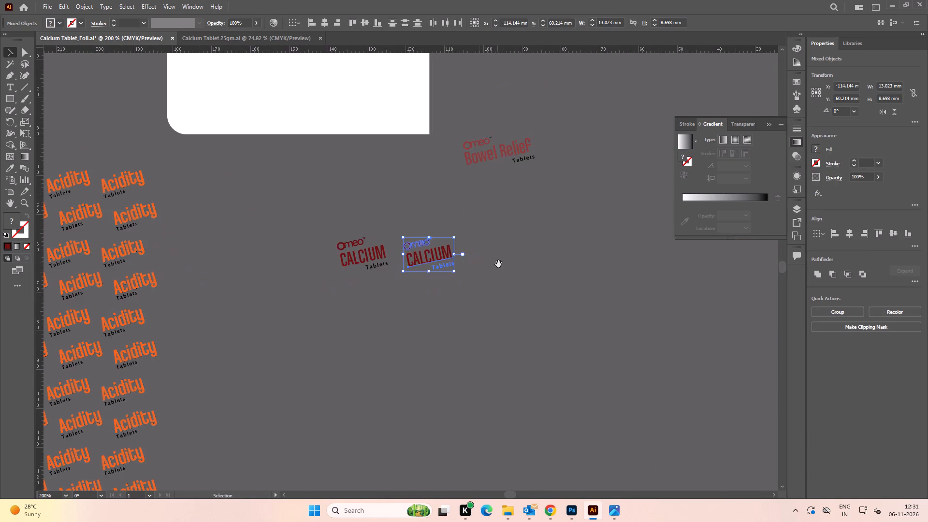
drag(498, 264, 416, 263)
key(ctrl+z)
Copy the CALCIUM logo about 15.9 mm to the right and repeat the duplication five times for a seven-logo row.
alt+scroll(304, 264, up, 3)
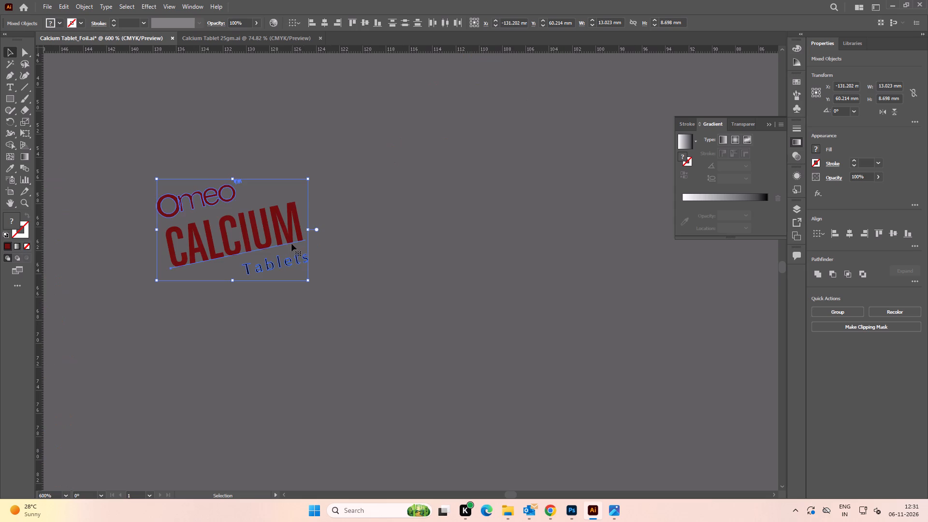
alt+drag(290, 240, 475, 232)
key(space)
drag(594, 226, 377, 279)
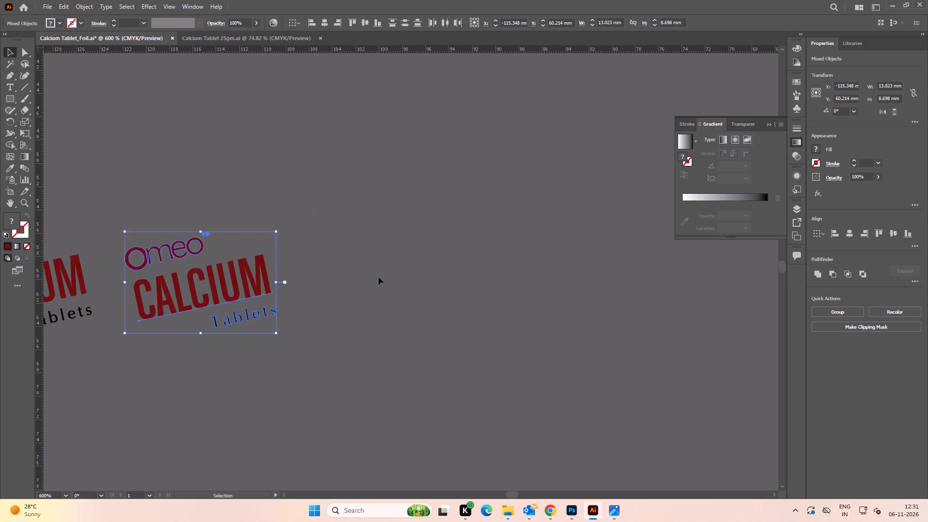
alt+scroll(378, 277, down, 2)
key(ctrl+d)
key(ctrl+d)
key(ctrl+d)
key(ctrl+d)
key(ctrl+d)
alt+scroll(456, 325, down, 3)
key(space)
drag(489, 353, 365, 331)
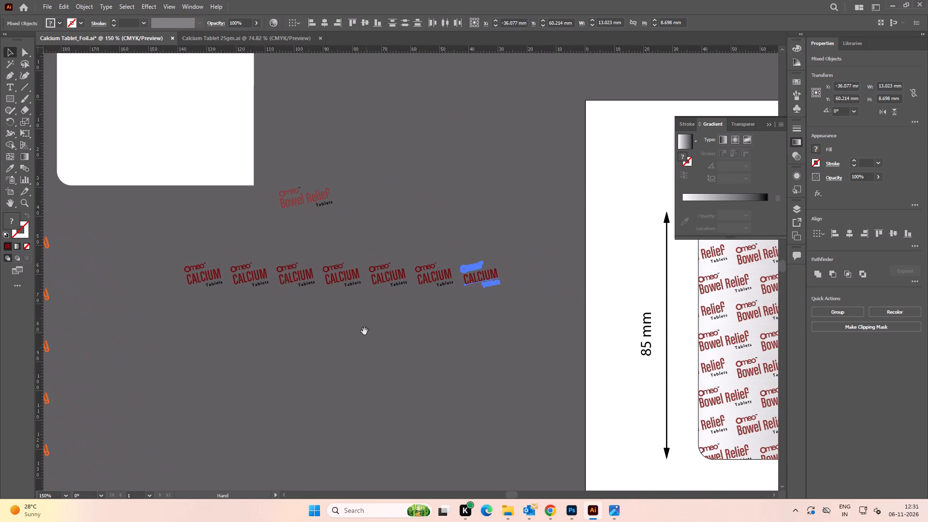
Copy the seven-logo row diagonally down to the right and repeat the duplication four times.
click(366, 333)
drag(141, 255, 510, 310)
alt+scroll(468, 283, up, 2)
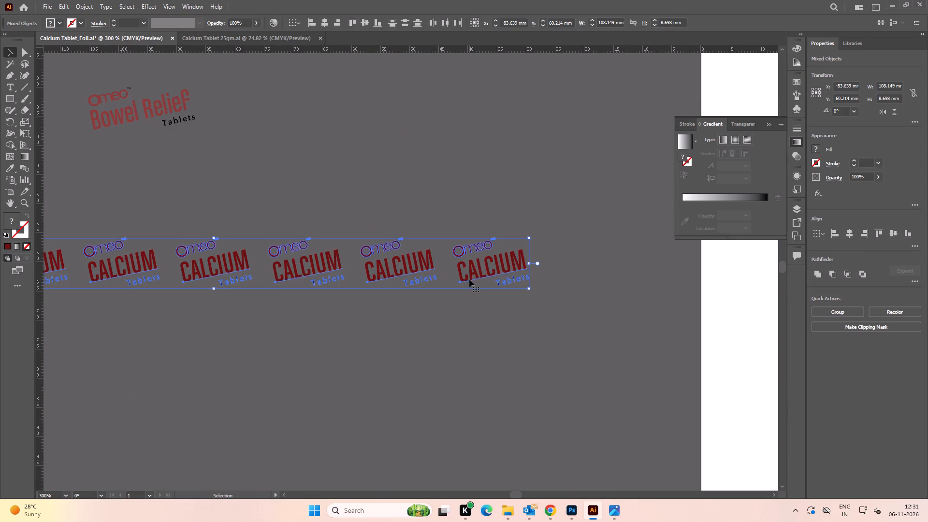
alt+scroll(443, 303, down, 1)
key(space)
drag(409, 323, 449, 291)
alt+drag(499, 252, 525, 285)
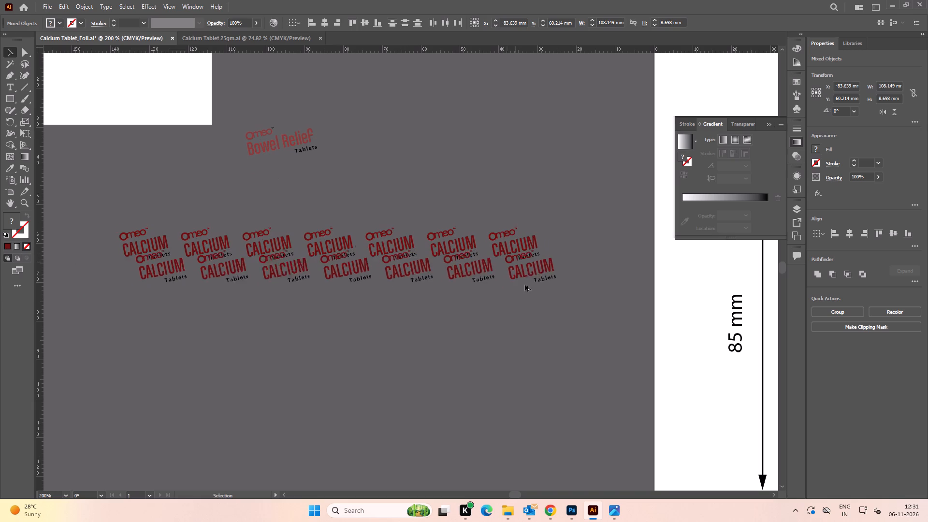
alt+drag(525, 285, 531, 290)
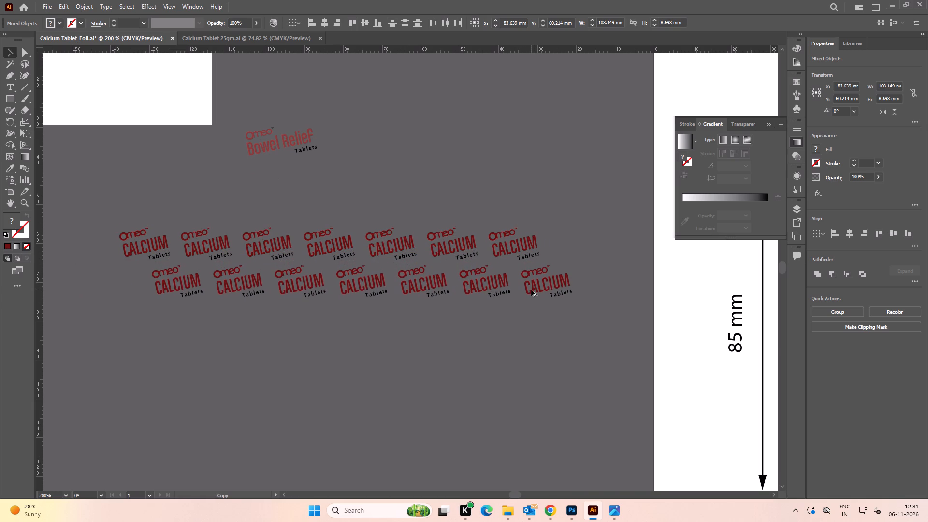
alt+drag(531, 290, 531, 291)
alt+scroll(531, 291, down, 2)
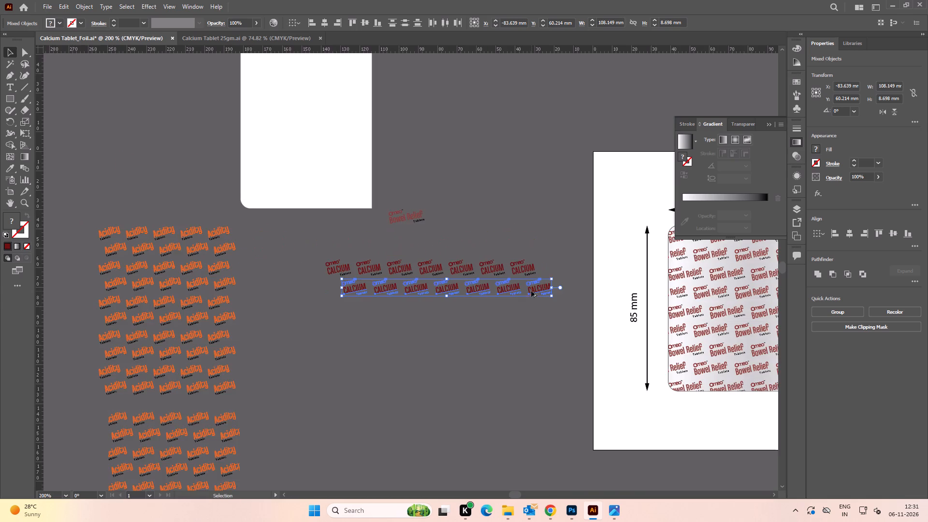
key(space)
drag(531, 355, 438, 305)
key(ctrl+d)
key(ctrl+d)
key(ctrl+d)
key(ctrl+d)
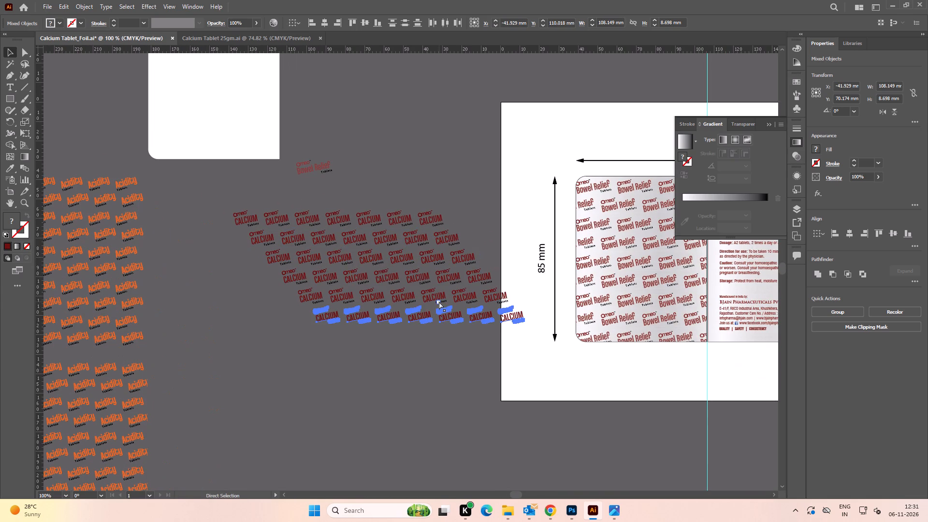
Save the foil document.
key(ctrl+s)
key(ctrl+s)
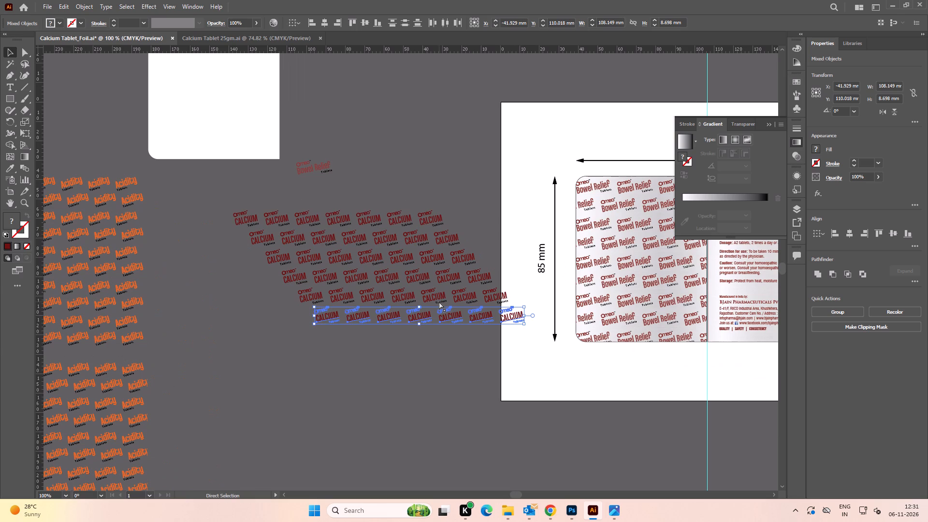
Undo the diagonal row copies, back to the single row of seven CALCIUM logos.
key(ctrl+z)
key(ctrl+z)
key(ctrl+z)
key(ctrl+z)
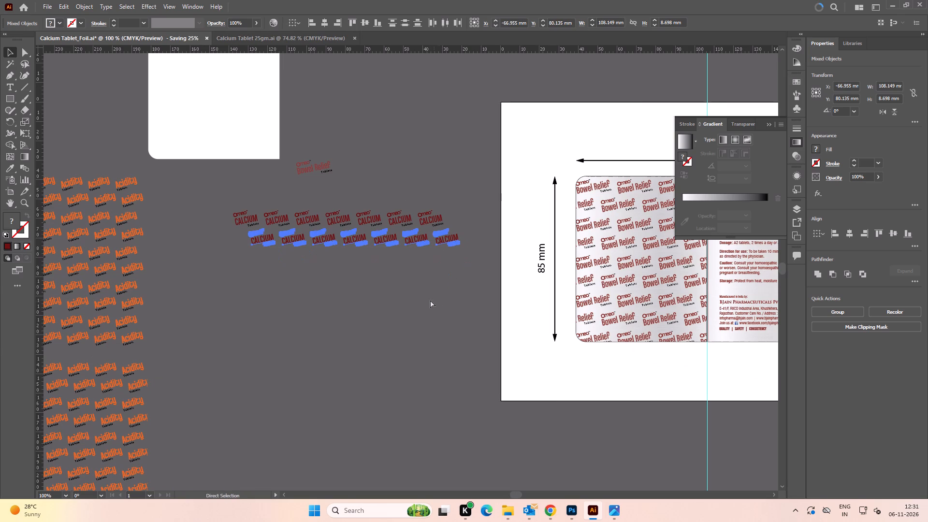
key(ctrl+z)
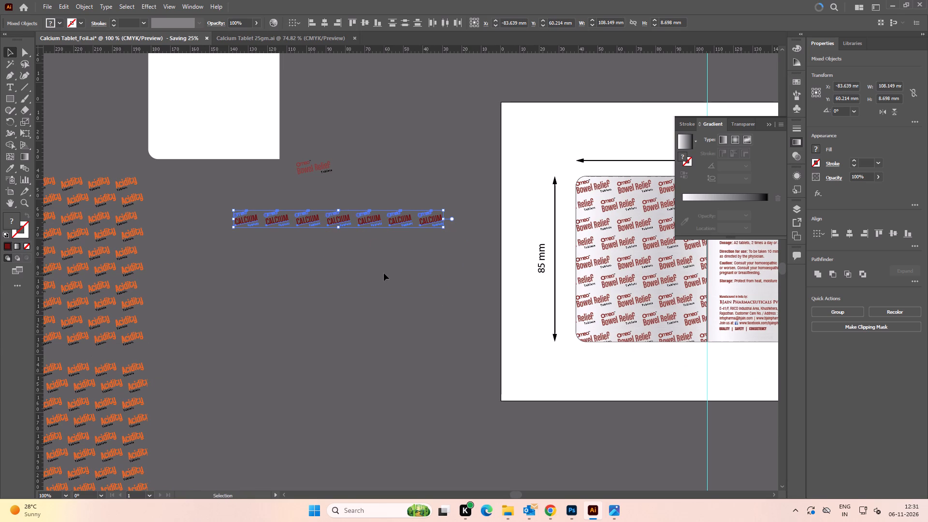
Copy the logo row about 10.6 mm down and 8.3 mm to the right as a staggered second row.
alt+scroll(342, 230, up, 4)
alt+scroll(350, 227, down, 2)
alt+drag(339, 211, 345, 220)
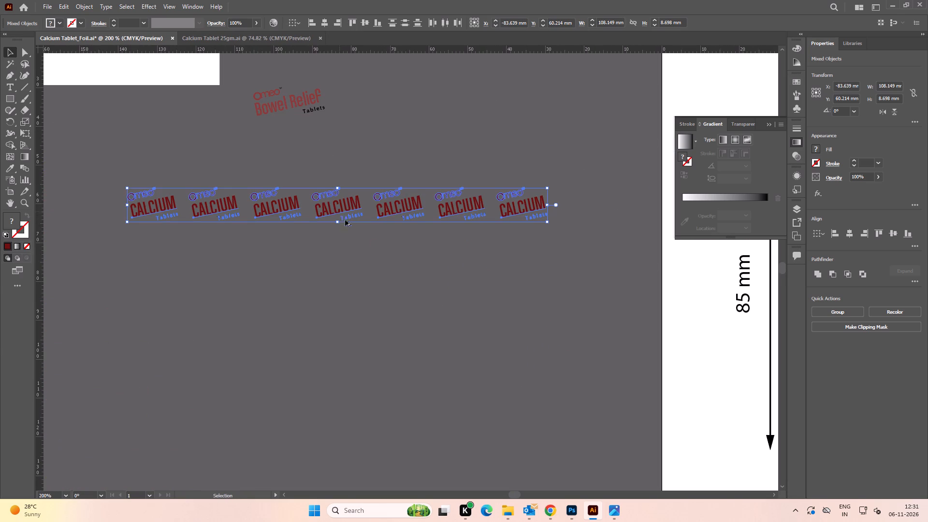
alt+drag(345, 220, 372, 249)
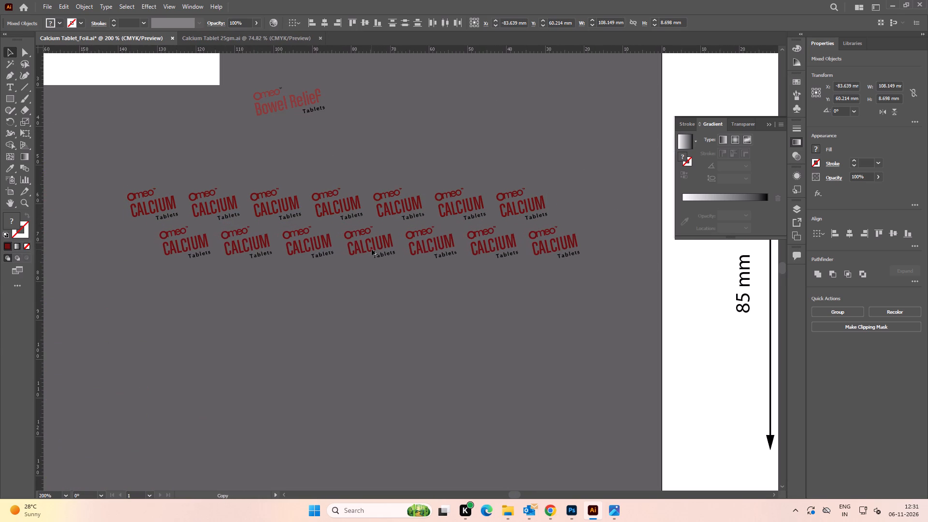
alt+drag(372, 249, 372, 252)
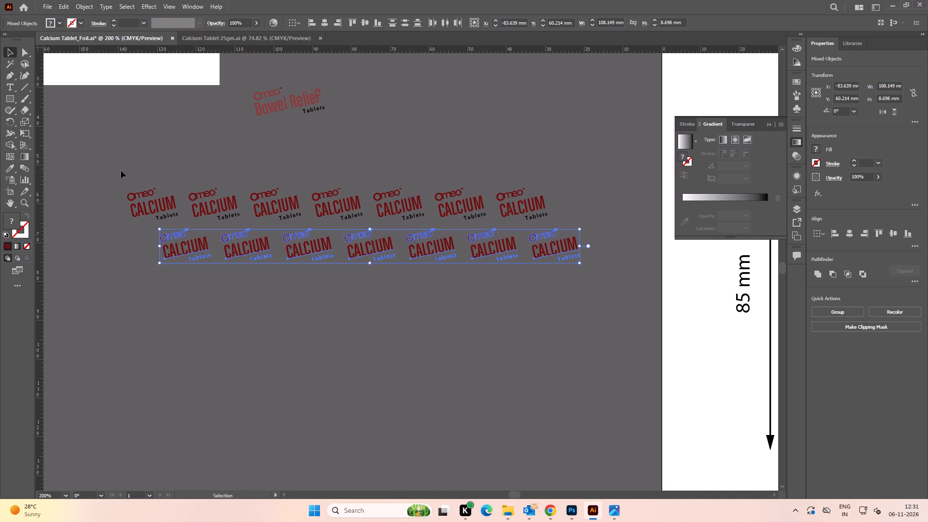
Copy the two staggered rows about 21.4 mm straight down and repeat the duplication four times for twelve rows.
click(108, 170)
drag(105, 169, 586, 303)
alt+drag(553, 252, 555, 264)
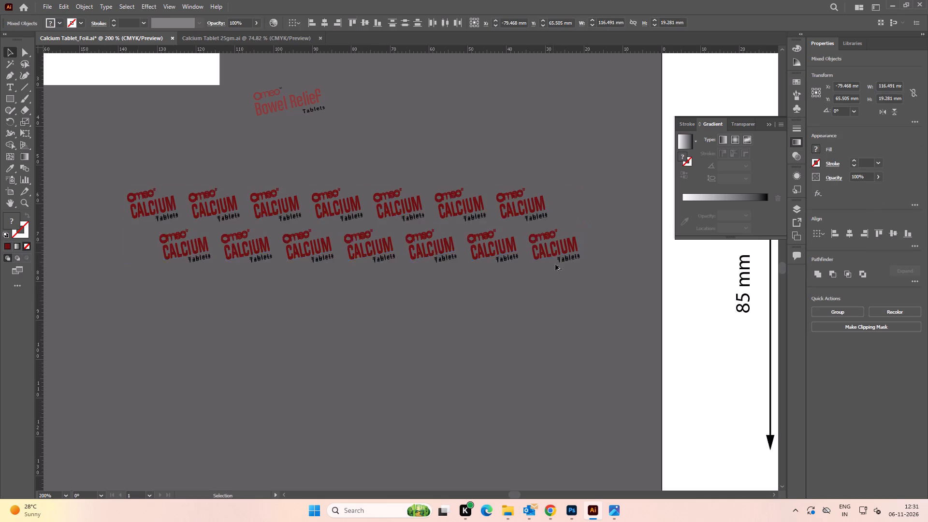
alt+drag(555, 264, 562, 335)
alt+scroll(559, 331, down, 2)
key(space)
drag(553, 391, 547, 378)
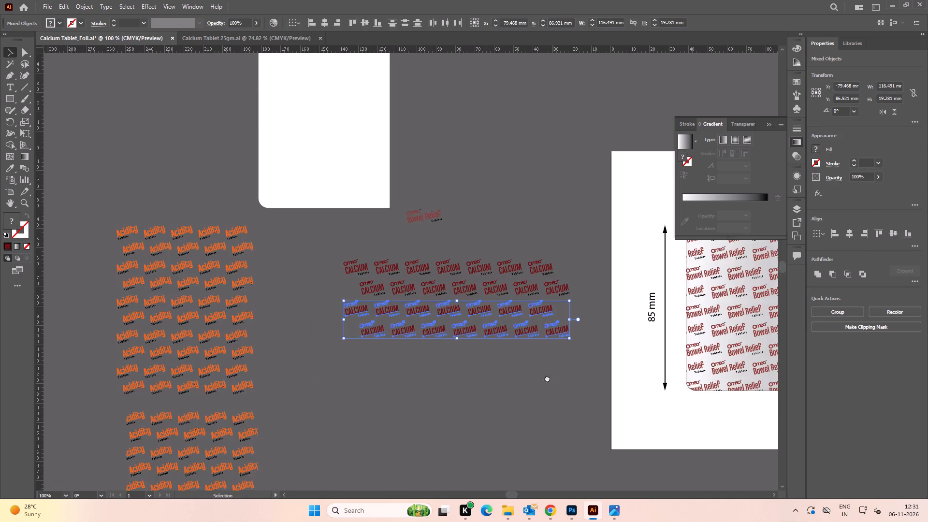
drag(547, 378, 493, 308)
key(ctrl+d)
key(ctrl+d)
key(ctrl+d)
key(ctrl+d)
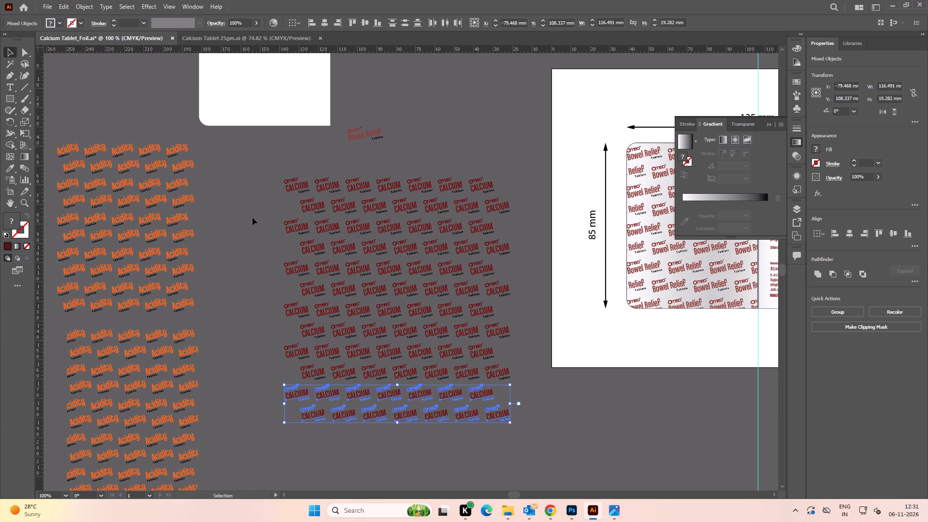
Group all twelve rows of CALCIUM logos together.
click(252, 217)
key(space)
drag(262, 268, 246, 232)
drag(240, 121, 520, 408)
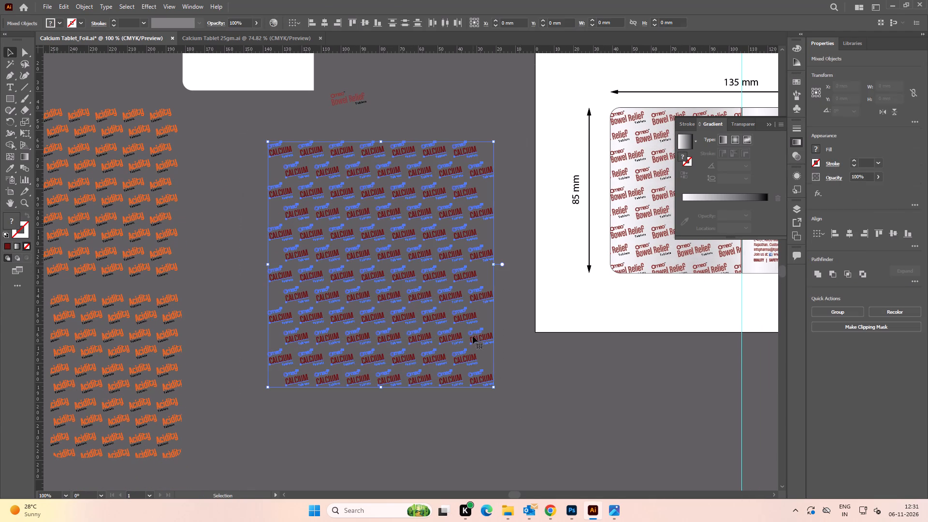
key(ctrl+g)
Move the white 67.5 x 85 mm rounded rectangle over the middle of the CALCIUM pattern and bring it to the front.
drag(258, 82, 374, 319)
key(ctrl+shift+bracketright)
drag(377, 305, 391, 324)
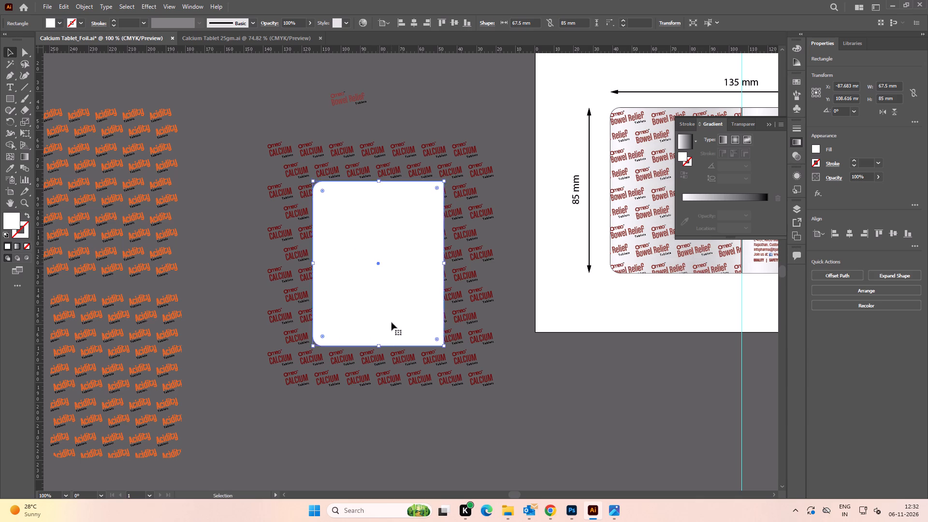
key(space)
drag(403, 302, 363, 297)
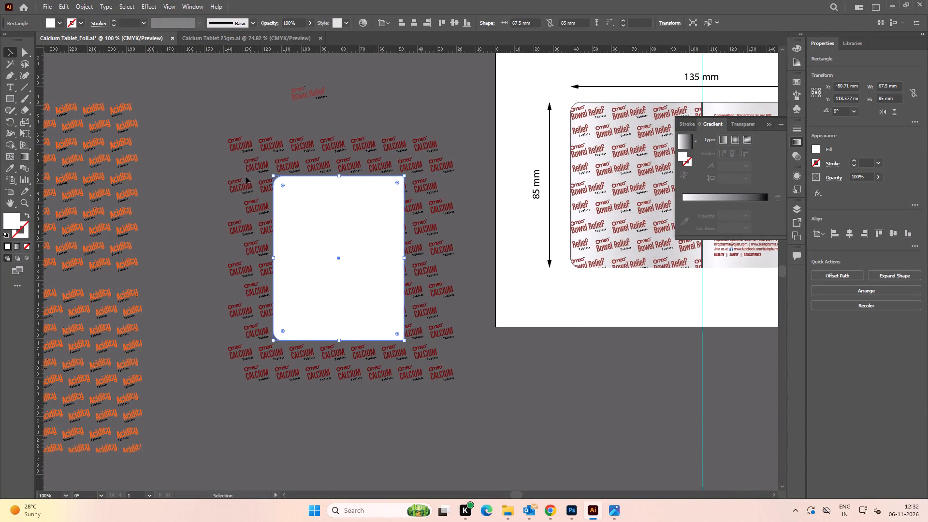
Make a clipping mask of the CALCIUM pattern group with the white rounded rectangle.
click(186, 172)
drag(187, 175, 362, 290)
right_click(335, 252)
click(382, 340)
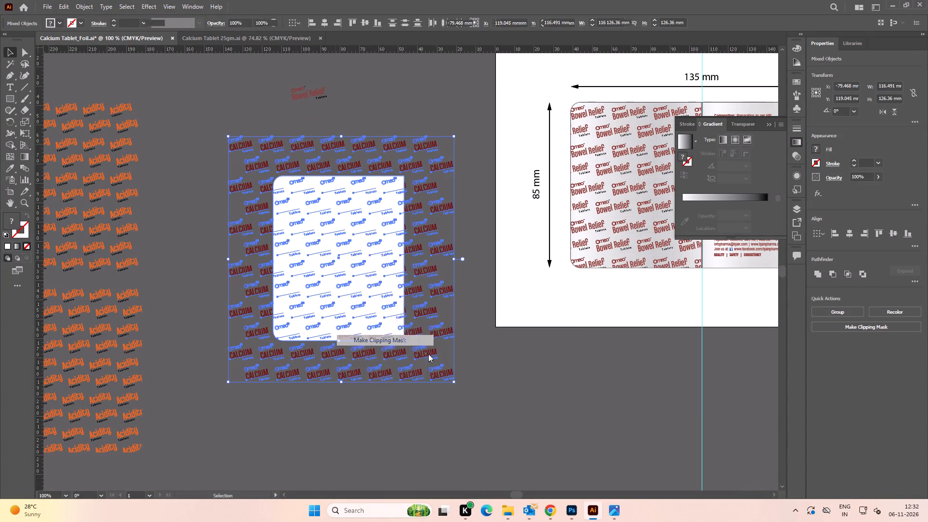
click(517, 367)
key(space)
drag(563, 377, 442, 353)
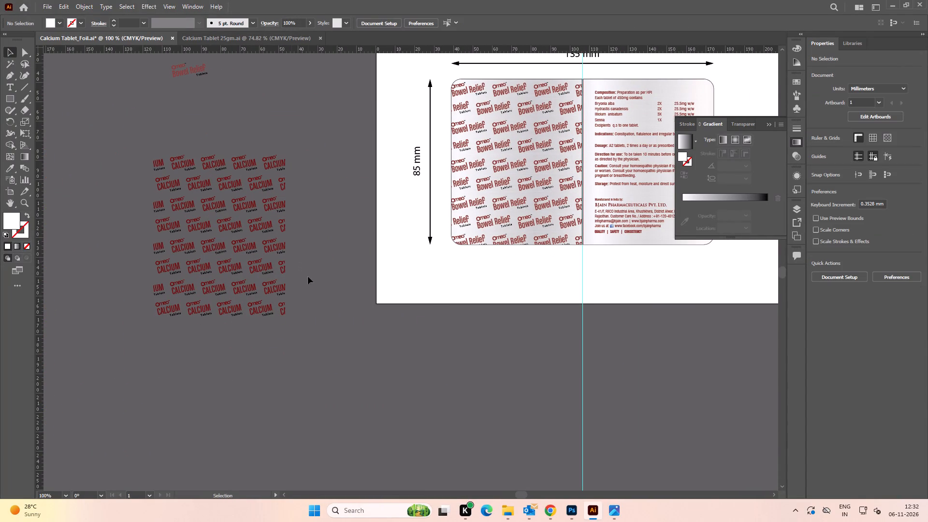
Shift the CALCIUM logo pattern rightward inside its clip group, to X -73.243 mm and Y 119.543 mm.
alt+scroll(201, 216, up, 2)
key(space)
drag(168, 183, 202, 208)
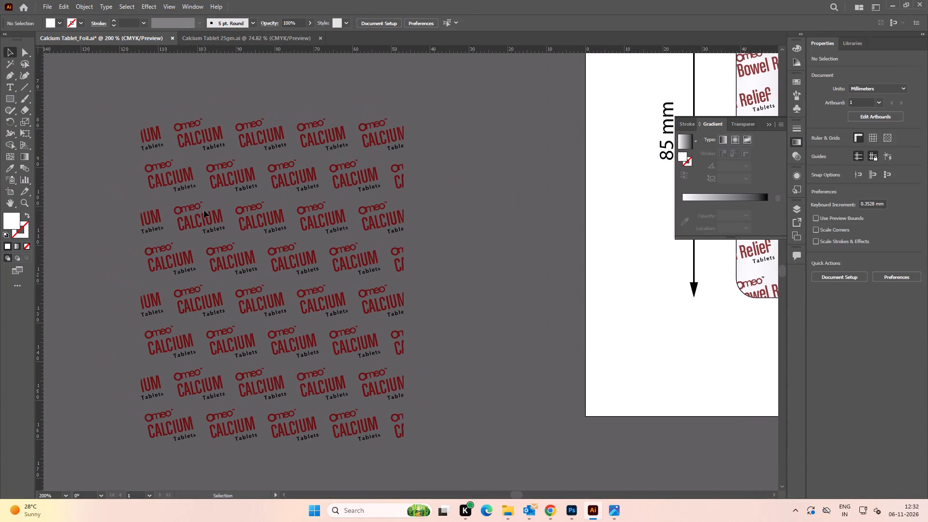
double_click(205, 218)
drag(201, 218, 211, 220)
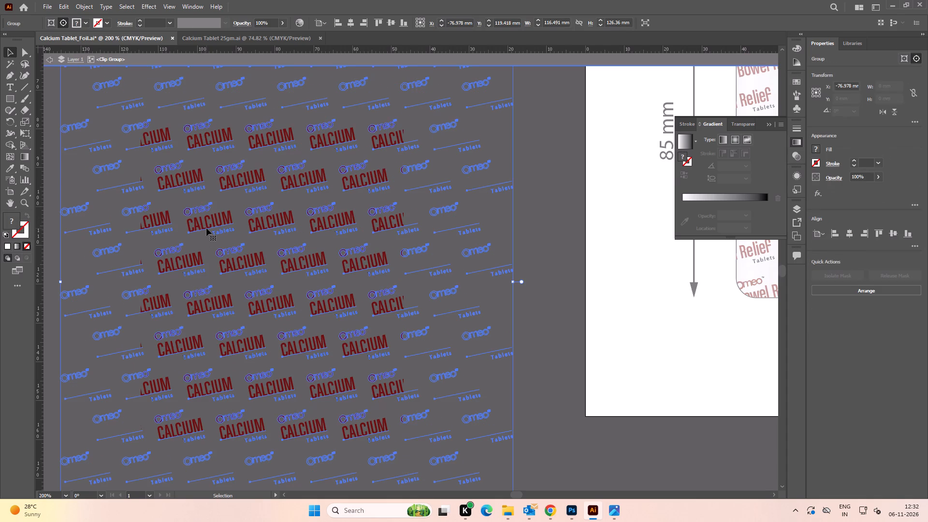
drag(193, 224, 202, 225)
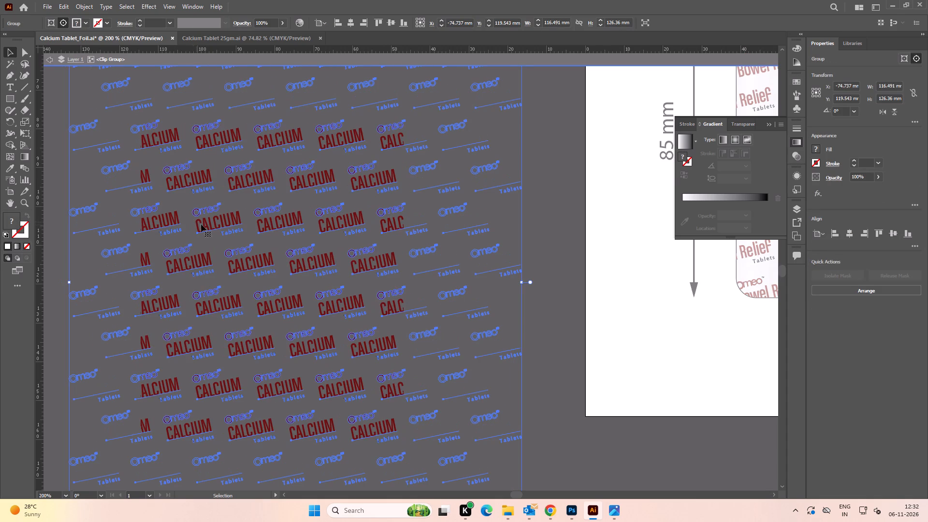
drag(204, 225, 210, 225)
alt+scroll(275, 235, down, 3)
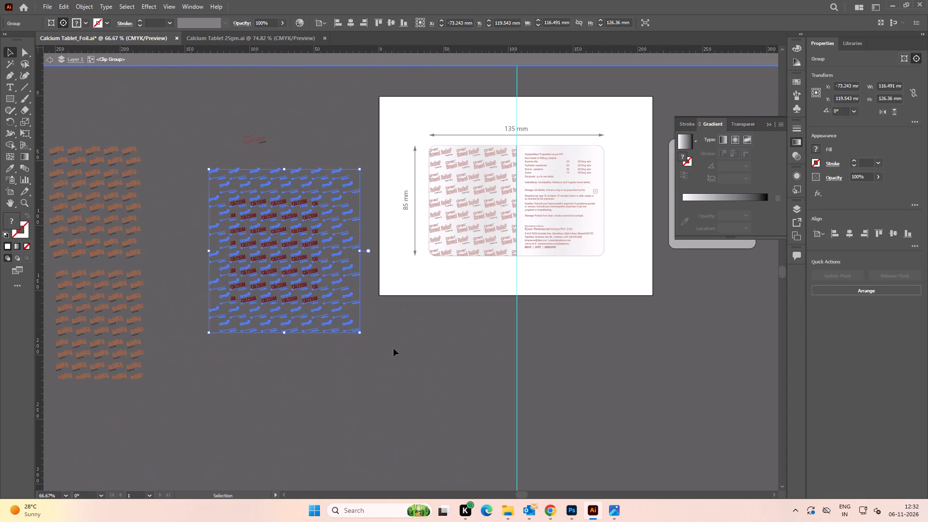
double_click(393, 348)
Align the CALCIUM clip group to the left and bottom edges of the Bowel Relief clip group on the foil.
key(space)
drag(397, 349, 325, 343)
alt+scroll(195, 205, up, 3)
key(space)
drag(246, 284, 192, 221)
click(176, 177)
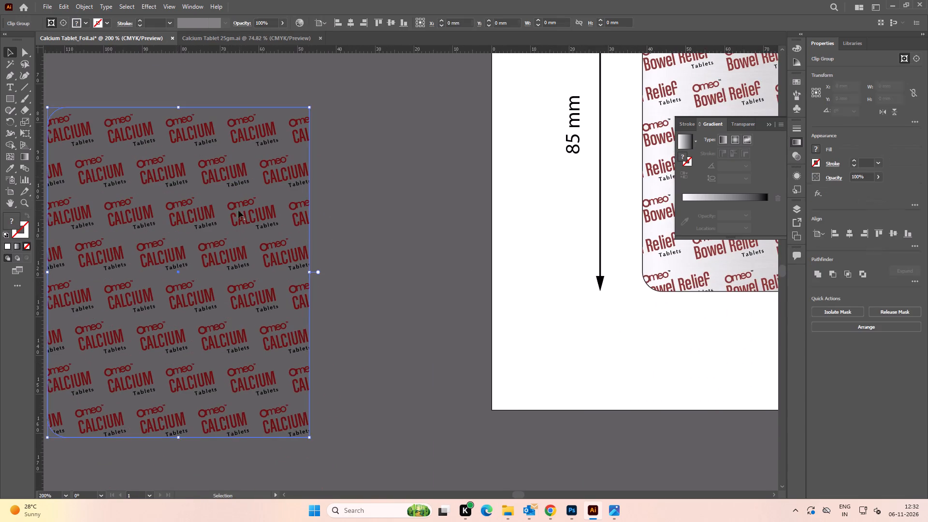
alt+scroll(241, 211, down, 3)
key(space)
drag(296, 211, 274, 223)
click(361, 145)
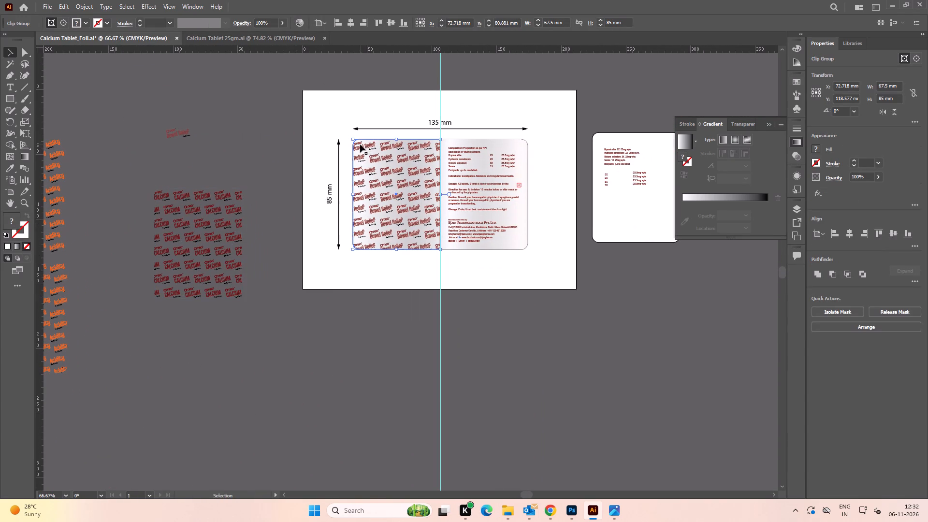
drag(222, 240, 275, 212)
click(365, 147)
alt+scroll(361, 147, up, 2)
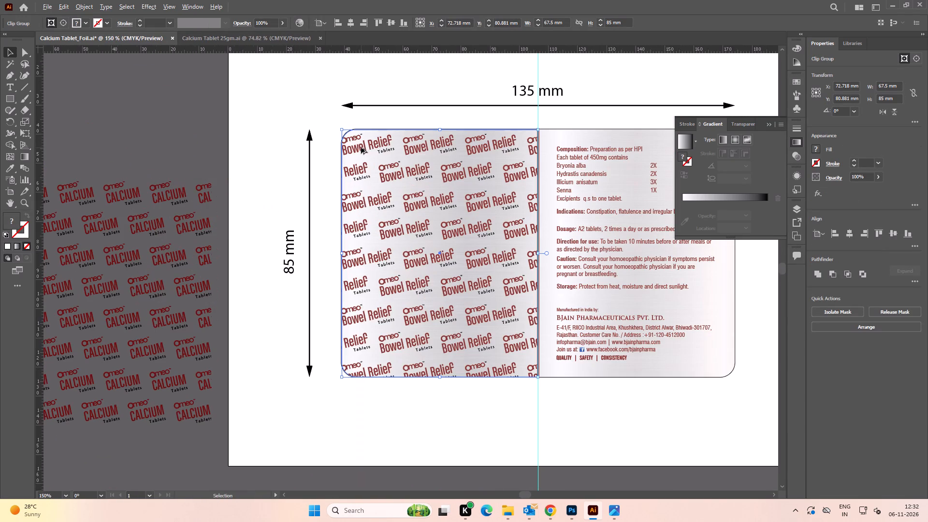
shift+click(353, 145)
click(178, 134)
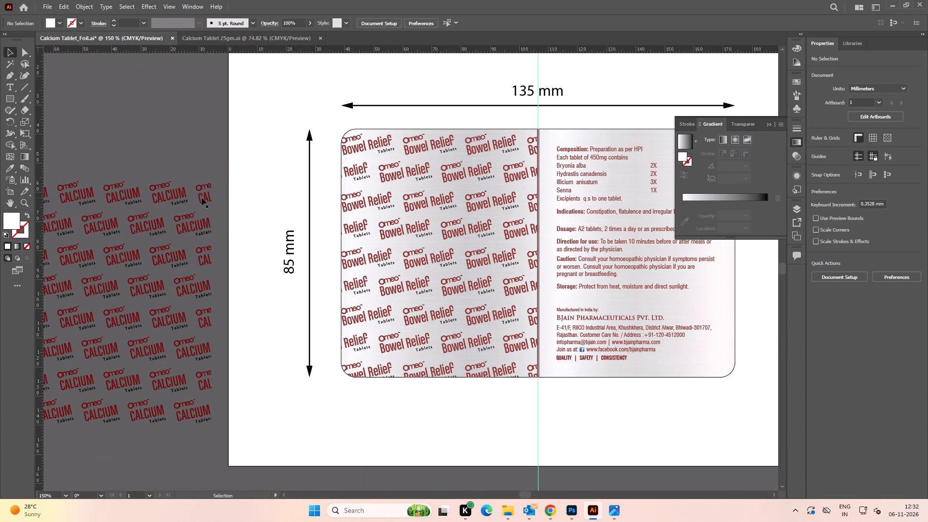
click(202, 198)
shift+click(368, 145)
click(353, 146)
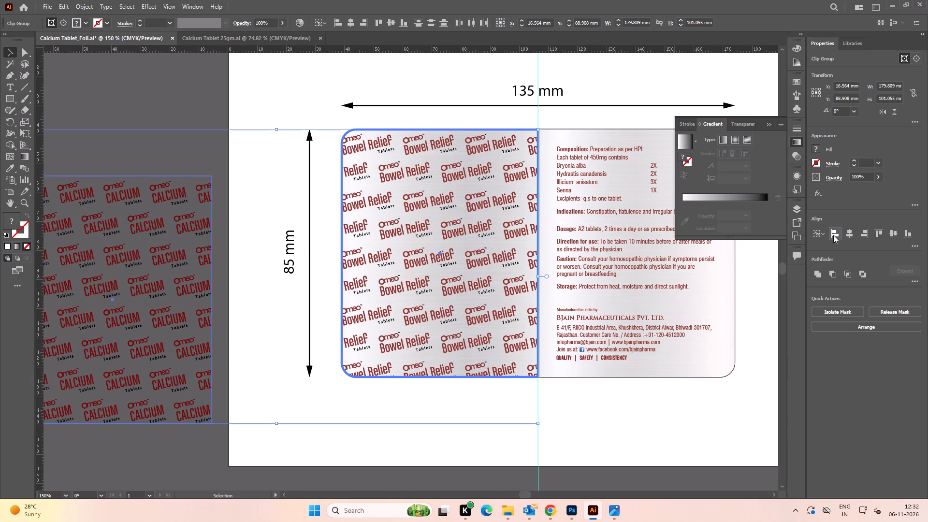
click(832, 235)
click(903, 233)
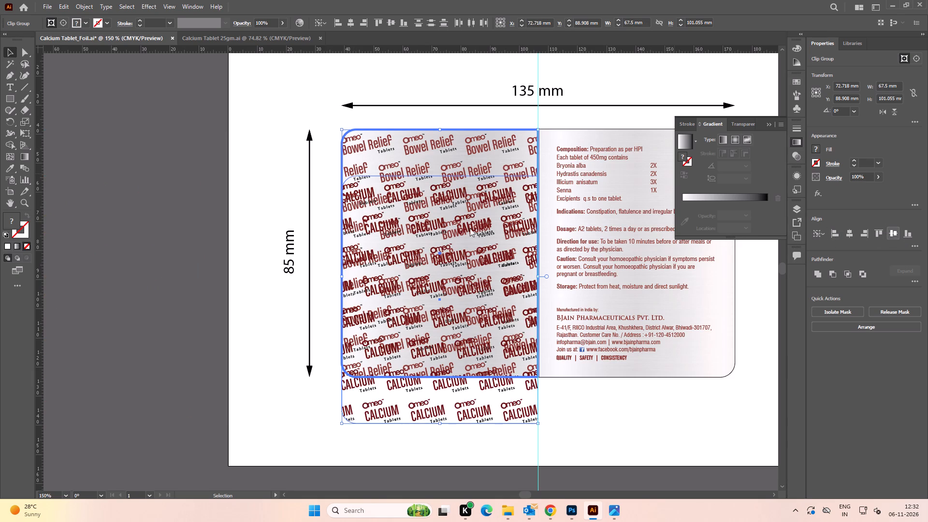
click(210, 220)
drag(375, 182, 364, 185)
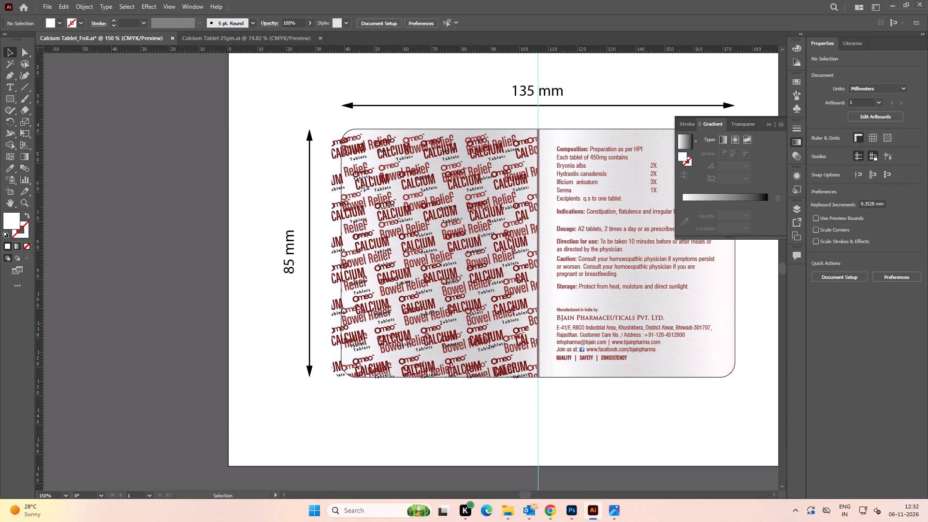
key(ctrl+z)
Replace the foil's Bowel Relief pattern by cutting the CALCIUM clip group, deleting the old pattern and pasting the cut group in front.
key(ctrl+x)
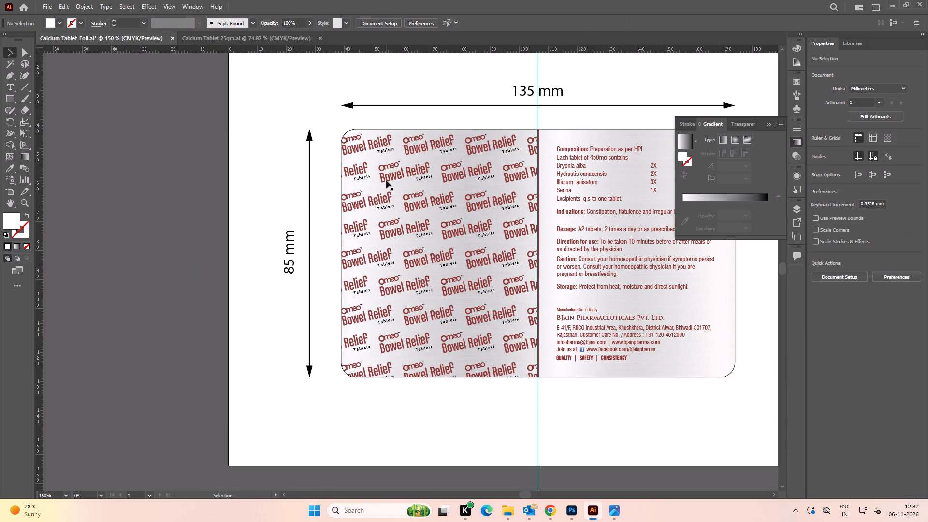
click(411, 207)
key(Delete)
key(ctrl+f)
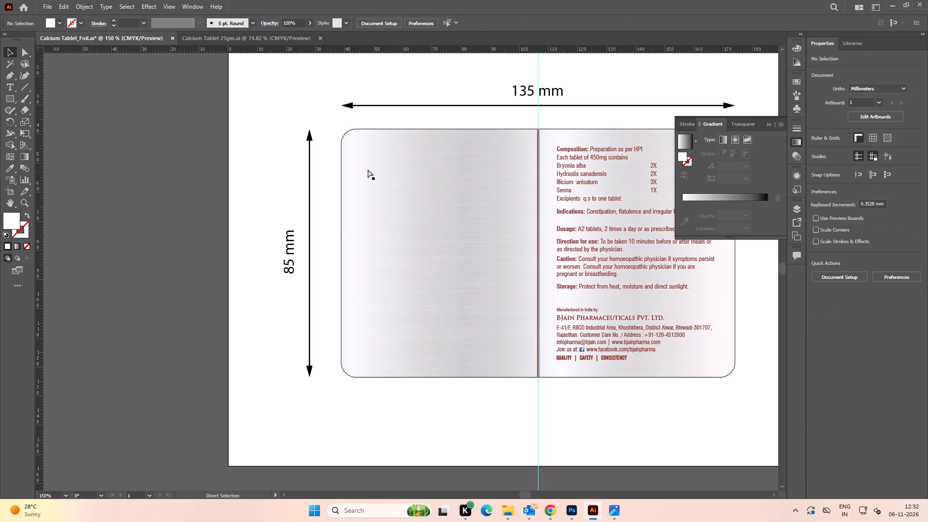
Examine the CALCIUM pattern on the foil against the Calcium Tablet 25gm carton artwork.
key(ctrl+0)
key(space)
drag(409, 237, 389, 173)
alt+scroll(280, 223, up, 2)
alt+scroll(266, 220, down, 2)
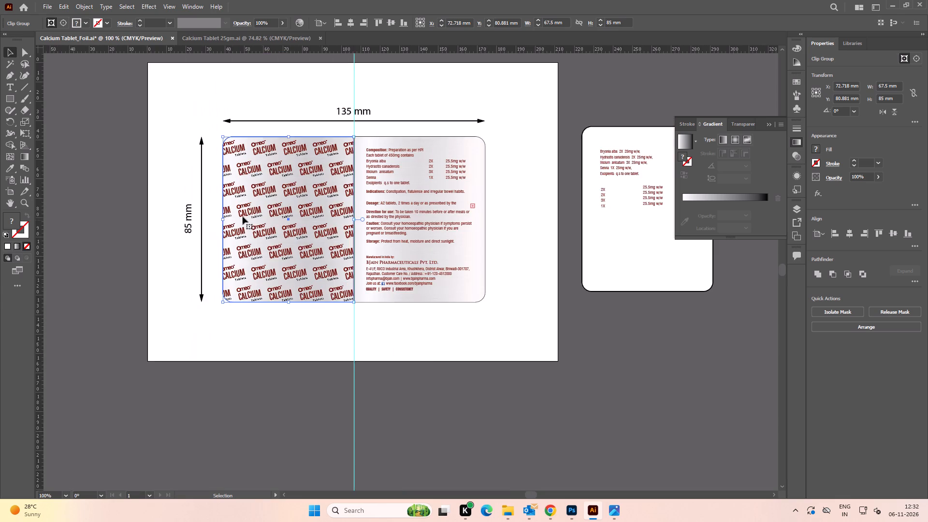
key(space)
drag(157, 187, 194, 203)
click(163, 199)
alt+scroll(322, 216, up, 2)
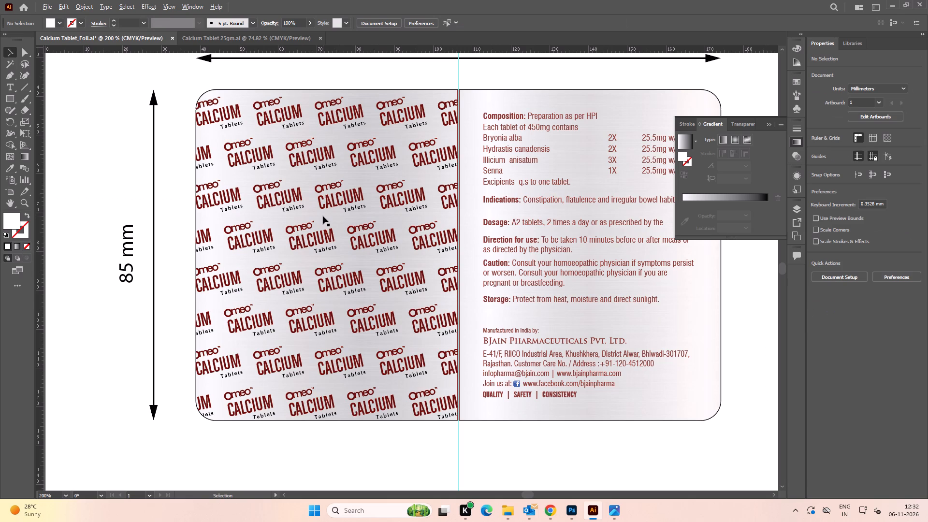
click(214, 36)
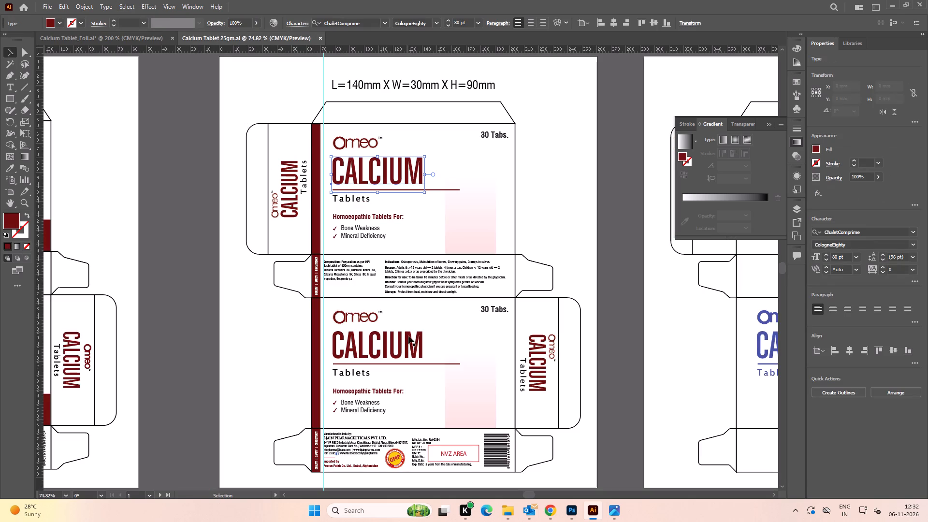
click(110, 33)
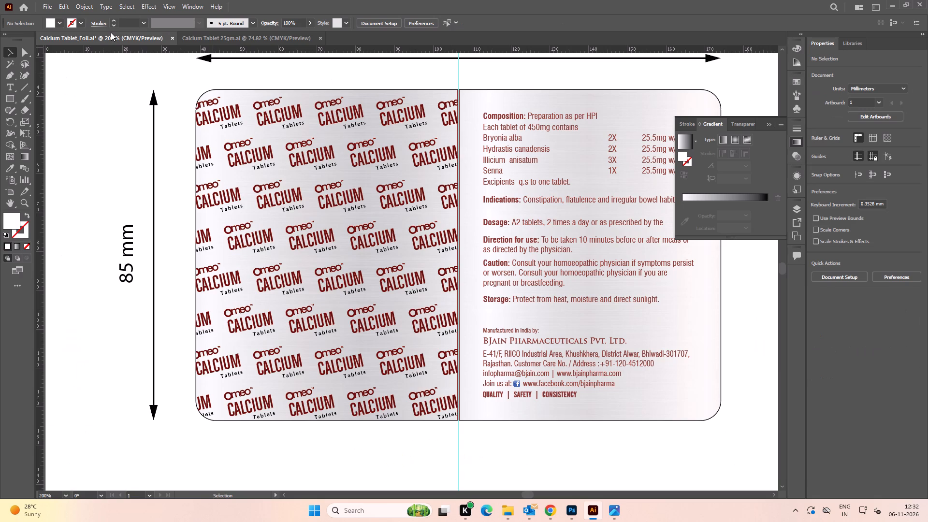
Examine the foil's composition and directions text and the loose ingredient texts on the white rounded rectangle.
key(space)
drag(432, 192, 333, 205)
alt+scroll(321, 178, down, 1)
key(space)
drag(386, 204, 271, 197)
key(space)
key(space)
key(space)
key(space)
key(space)
key(space)
key(space)
key(space)
key(space)
key(space)
key(space)
key(space)
key(space)
key(space)
key(space)
key(space)
key(space)
key(space)
key(space)
key(space)
drag(451, 186, 431, 186)
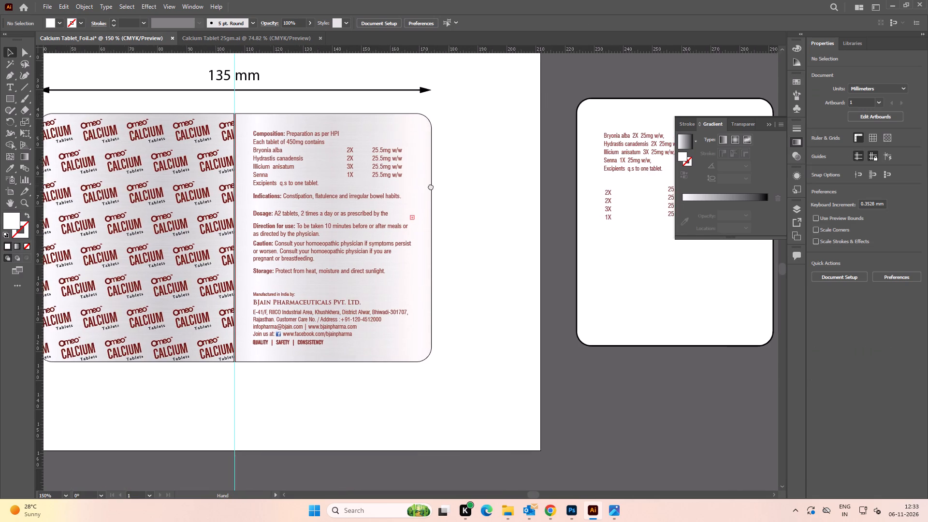
drag(431, 186, 310, 174)
drag(433, 211, 428, 211)
drag(333, 186, 360, 177)
alt+scroll(247, 198, up, 2)
key(space)
drag(265, 180, 337, 220)
alt+scroll(331, 212, down, 1)
key(space)
drag(432, 209, 427, 207)
click(185, 125)
drag(495, 183, 399, 184)
key(space)
key(space)
drag(494, 184, 414, 184)
click(414, 184)
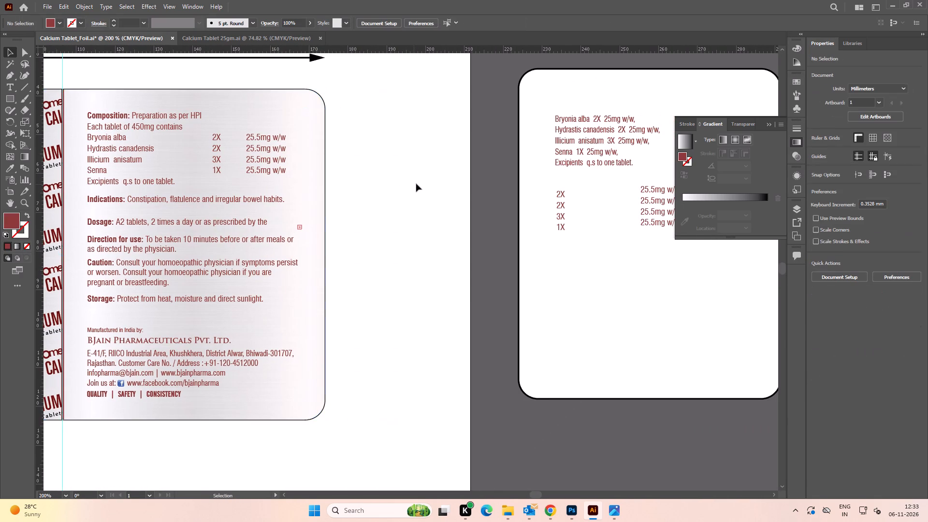
key(space)
drag(428, 182, 400, 183)
alt+scroll(397, 183, down, 1)
Copy the composition, indications and dosage text group from the side flap of the Calcium Tablet 25gm carton.
click(253, 45)
key(space)
drag(427, 183, 306, 144)
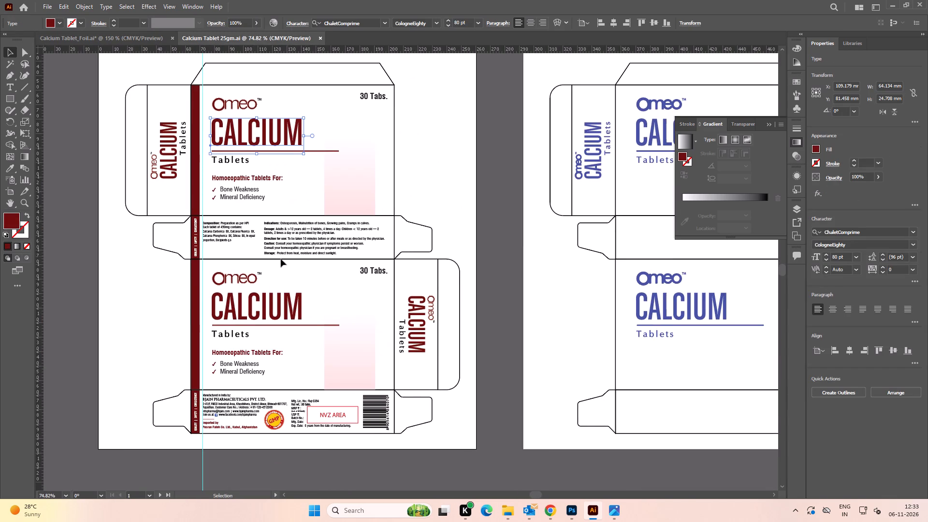
alt+scroll(259, 247, up, 2)
key(space)
drag(245, 245, 250, 244)
click(317, 259)
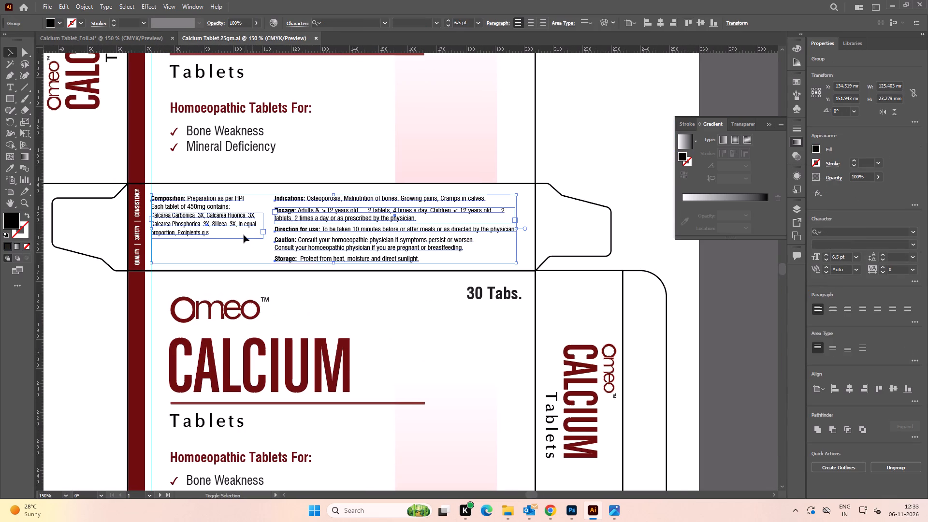
key(ctrl+c)
In the Calcium Tablet_Foil file, move the old Bryonia alba ingredient and quantity texts off the white rounded rectangle to just above it.
click(126, 38)
alt+scroll(277, 217, down, 1)
key(space)
drag(389, 228, 324, 226)
drag(346, 116, 439, 240)
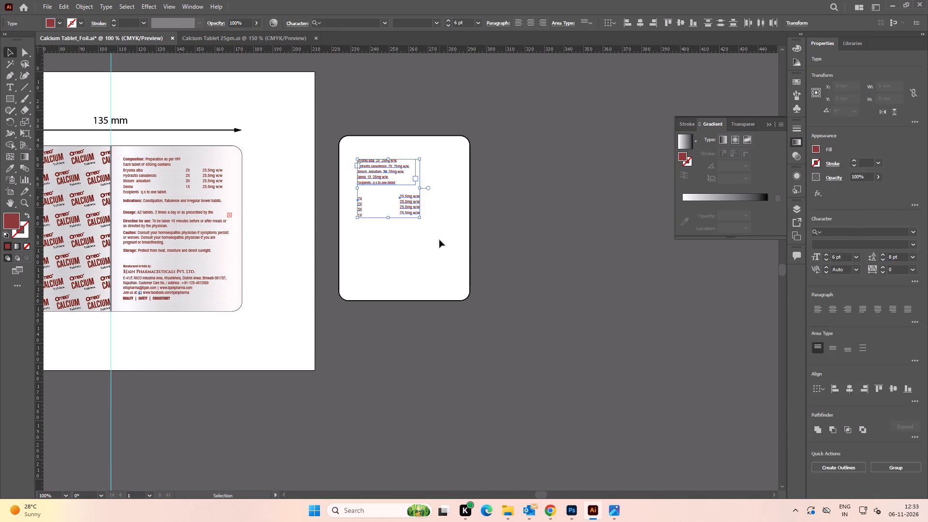
key(Delete)
key(ctrl+x)
key(ctrl+z)
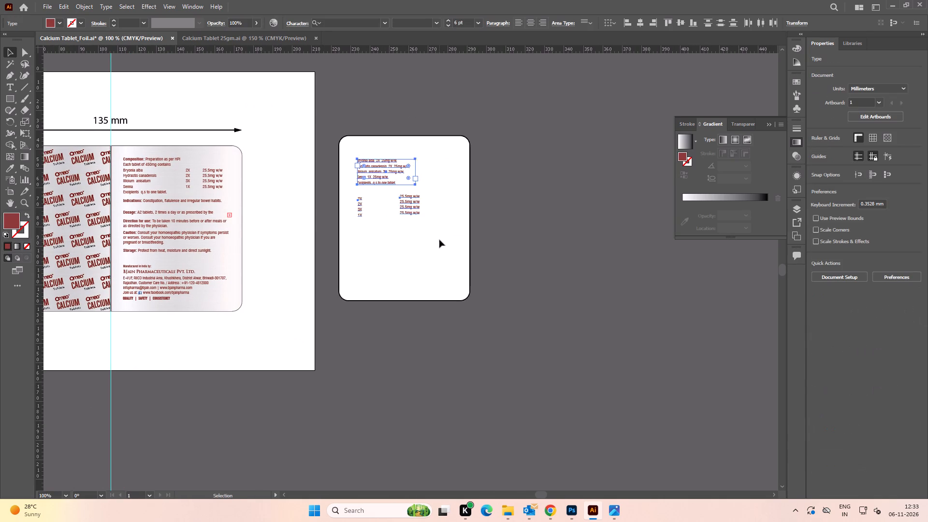
key(space)
drag(425, 184, 426, 255)
drag(384, 243, 351, 149)
Paste the carton's text group next to the foil label, shift it towards the label and ungroup it.
key(ctrl+v)
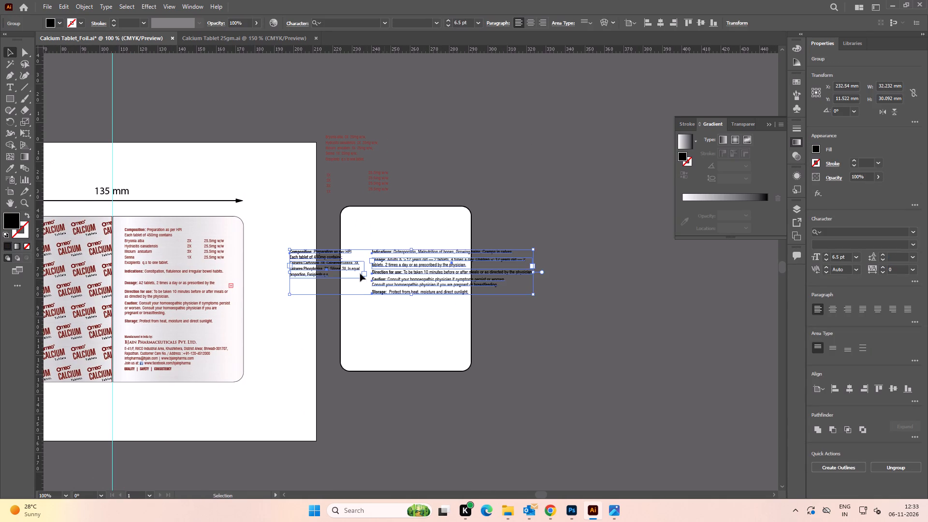
drag(353, 269, 321, 262)
click(372, 335)
key(space)
drag(375, 328, 429, 326)
click(369, 258)
key(ctrl+shift+g)
click(480, 330)
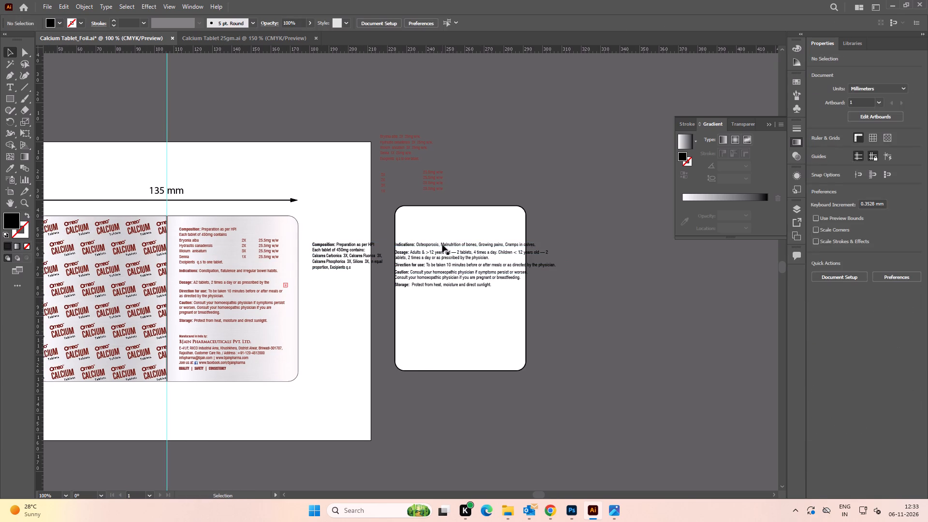
Move the pasted Indications, Dosage, Direction, Caution and Storage texts away from the composition text, further onto the white rounded rectangle.
drag(442, 245, 479, 306)
key(ctrl+z)
click(491, 343)
drag(504, 333, 439, 233)
drag(426, 256, 473, 261)
click(437, 316)
Move the pasted composition text slightly closer to the foil label's text panel.
alt+scroll(373, 250, up, 3)
key(space)
drag(301, 254, 514, 189)
alt+scroll(508, 180, down, 1)
drag(409, 144, 488, 235)
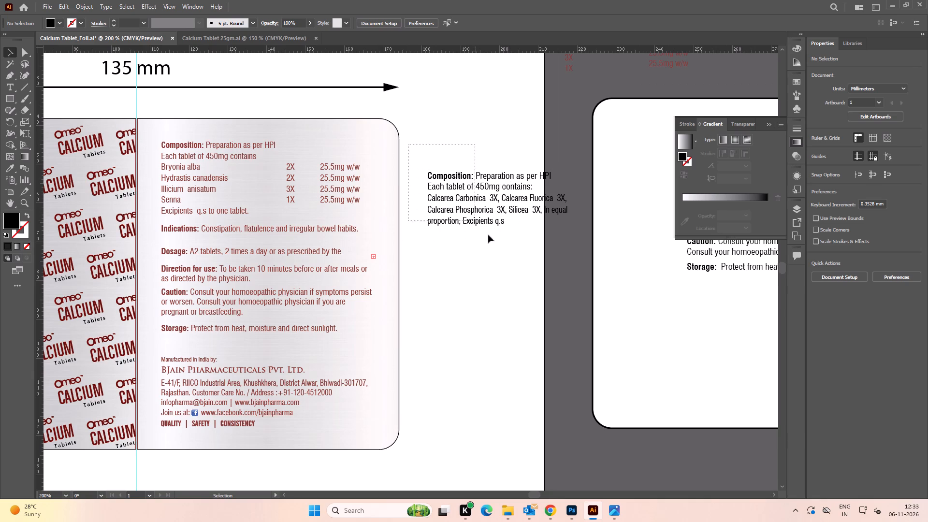
drag(488, 235, 492, 239)
drag(481, 208, 464, 207)
click(470, 263)
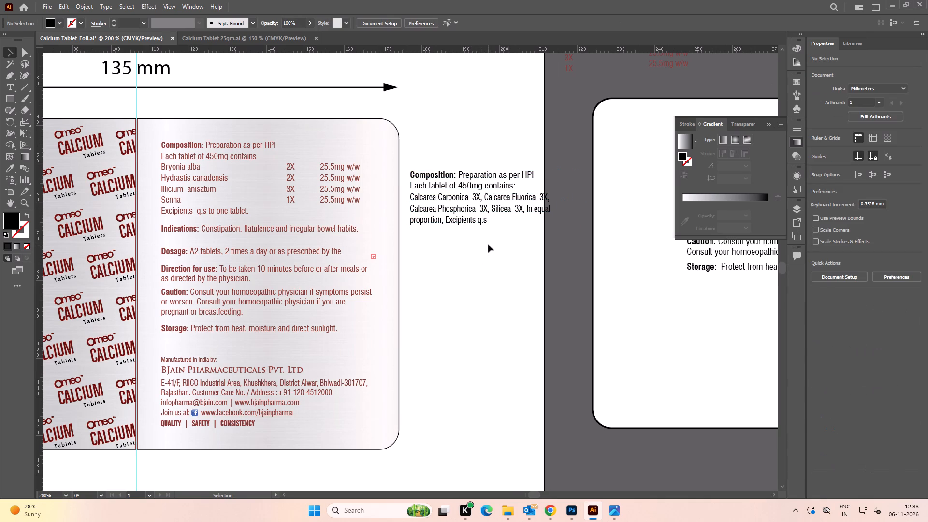
Delete the pasted lines "Composition: Preparation as per HPI" and "Each tablet of 450mg contains:" along with their emptied text object.
key(space)
drag(483, 270, 469, 267)
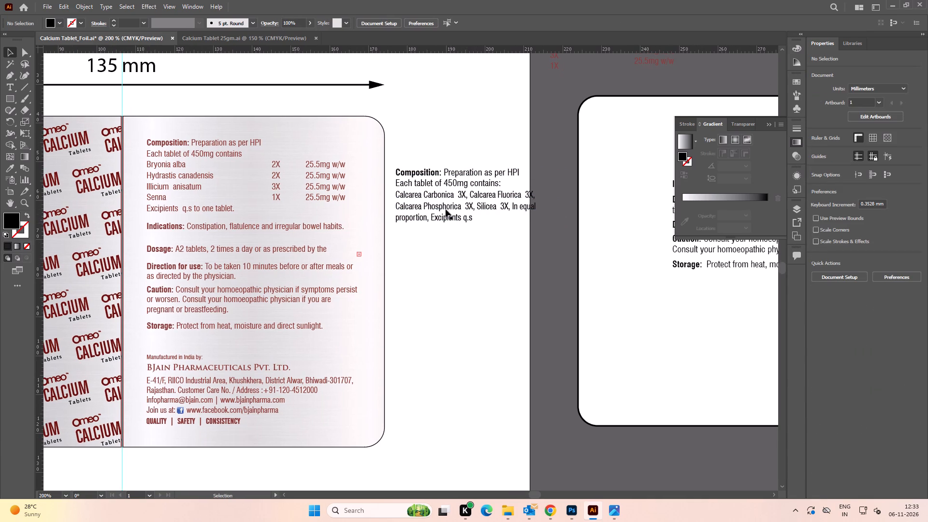
key(space)
drag(465, 249, 431, 243)
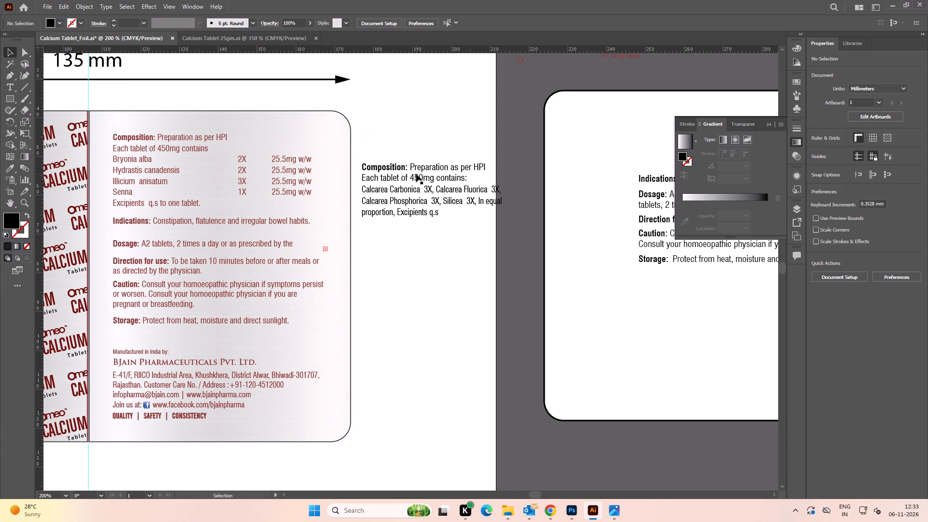
key(t)
click(462, 176)
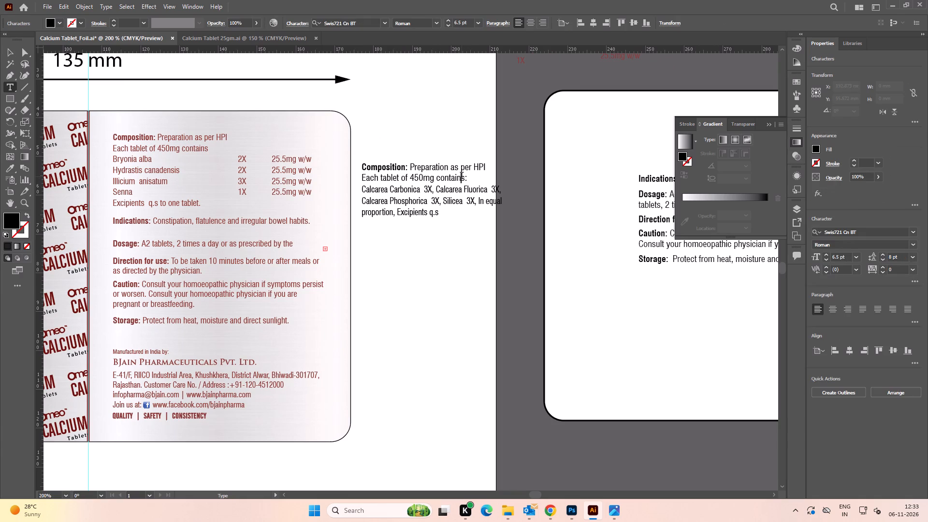
key(shift+Right)
key(shift+Right)
key(Right)
key(shift+Up)
key(shift+Up)
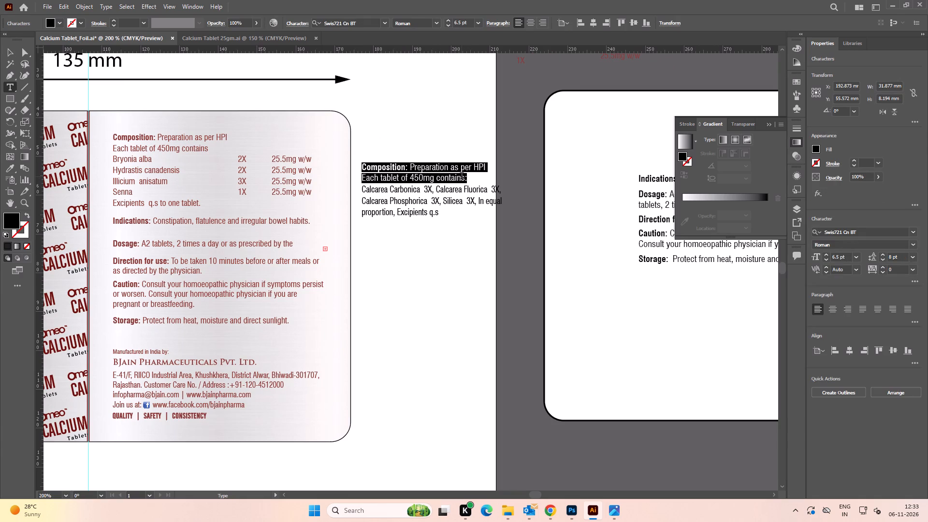
key(BackSpace)
key(Down)
key(Down)
key(Down)
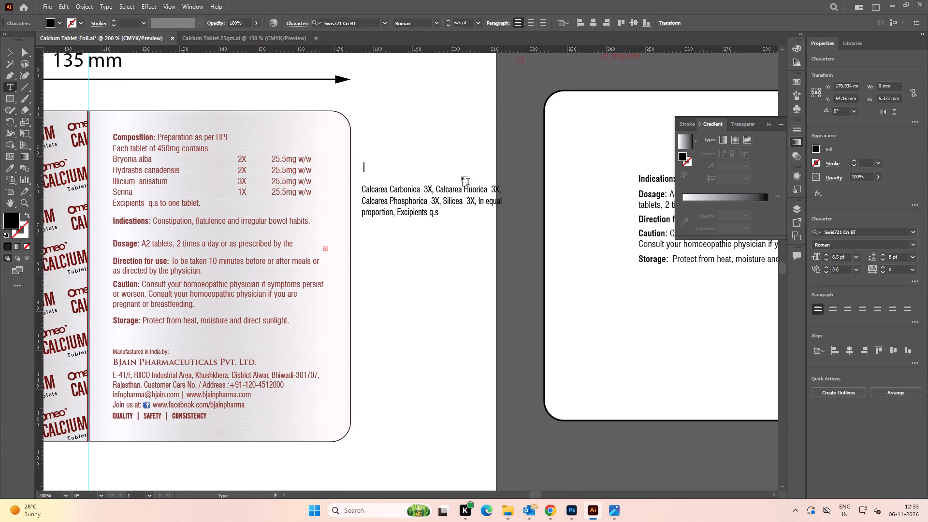
click(11, 52)
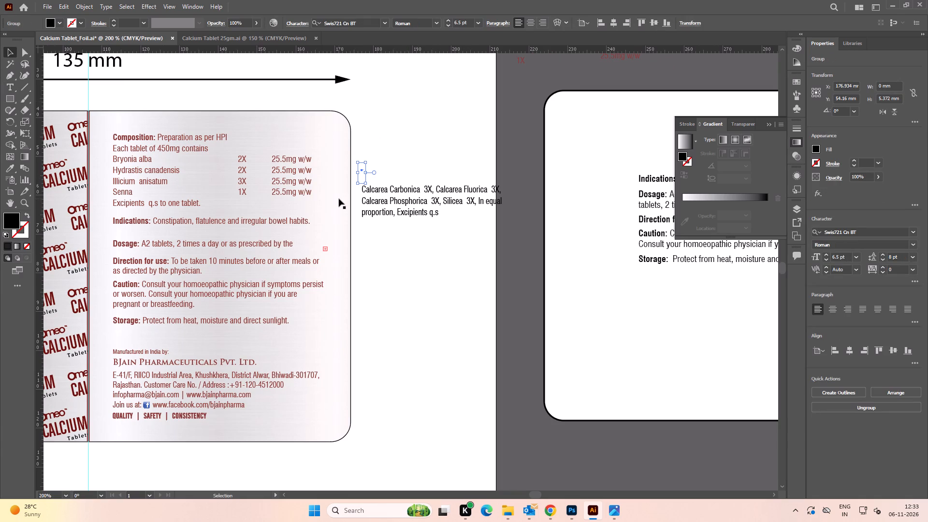
key(Delete)
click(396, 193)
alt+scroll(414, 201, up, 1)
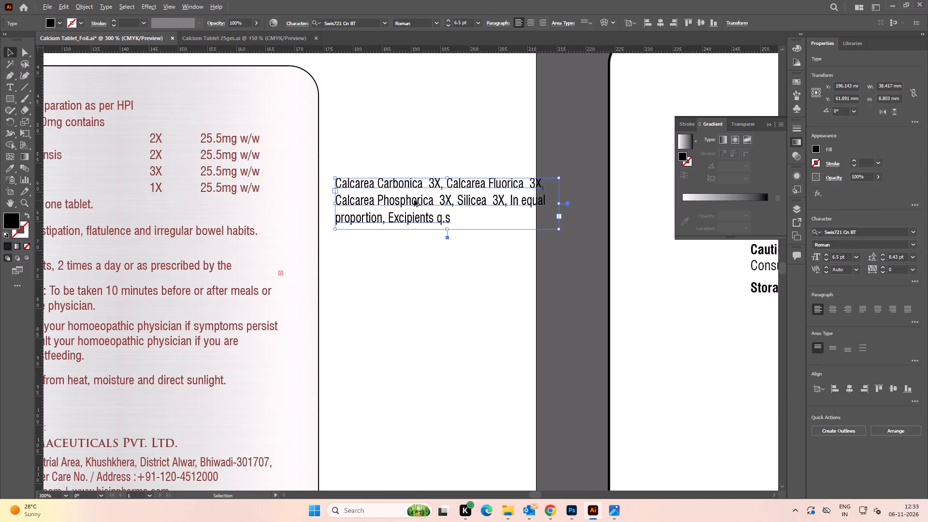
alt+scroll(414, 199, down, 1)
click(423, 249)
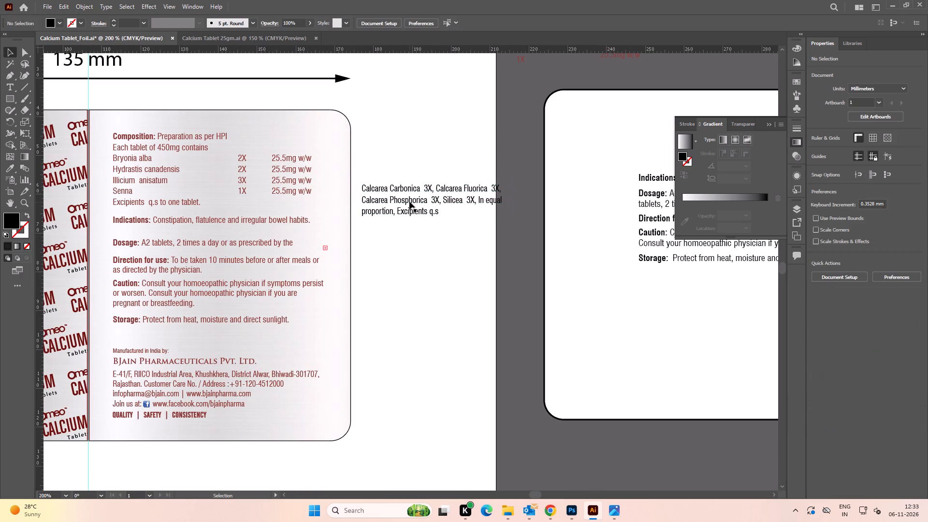
Match the pasted Calcarea text to the foil label's maroon 6 pt composition text by sampling its style with the Eyedropper.
click(412, 190)
click(433, 251)
alt+scroll(411, 192, up, 1)
key(space)
drag(445, 203, 408, 204)
click(400, 216)
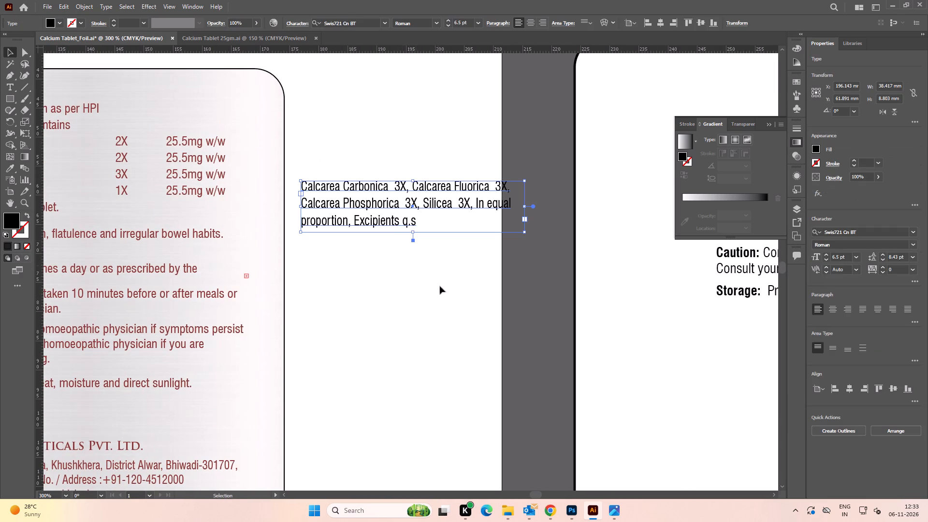
key(space)
drag(388, 285, 440, 272)
alt+scroll(417, 250, down, 1)
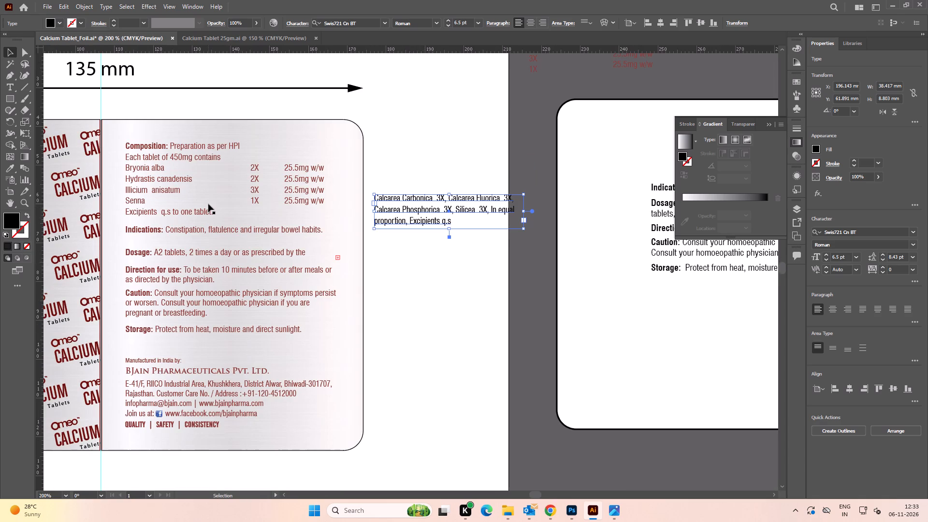
key(i)
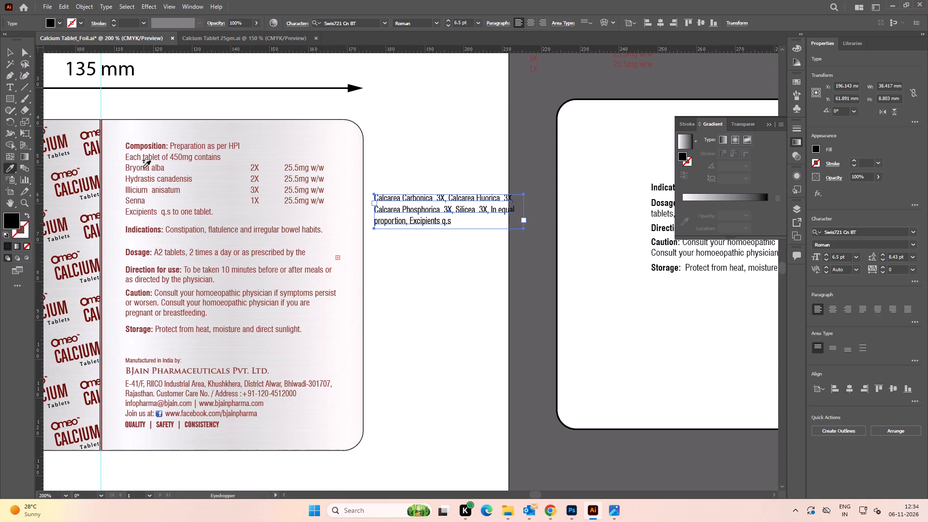
click(143, 168)
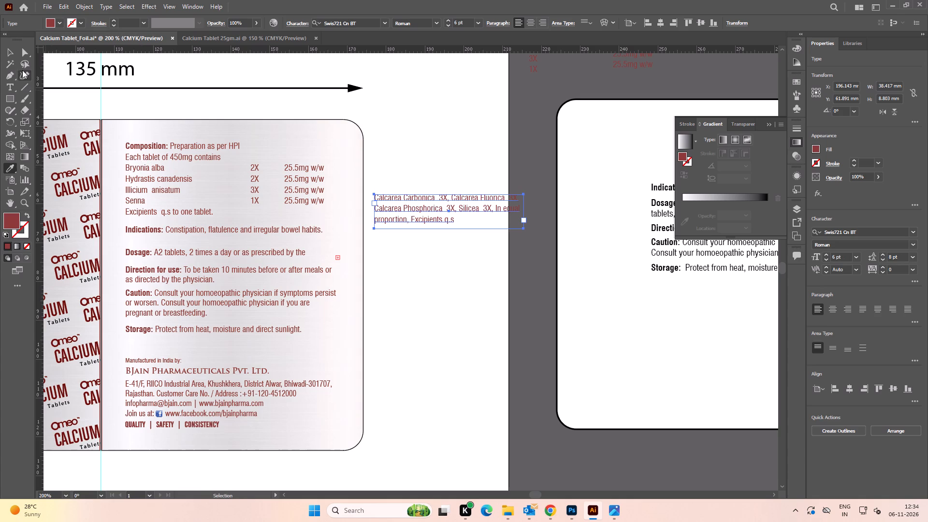
click(11, 56)
click(484, 276)
In the pasted composition text, start a new line at "Calcarea Fluorica 3X".
alt+scroll(477, 216, up, 2)
alt+scroll(473, 235, down, 1)
key(space)
drag(442, 247, 455, 246)
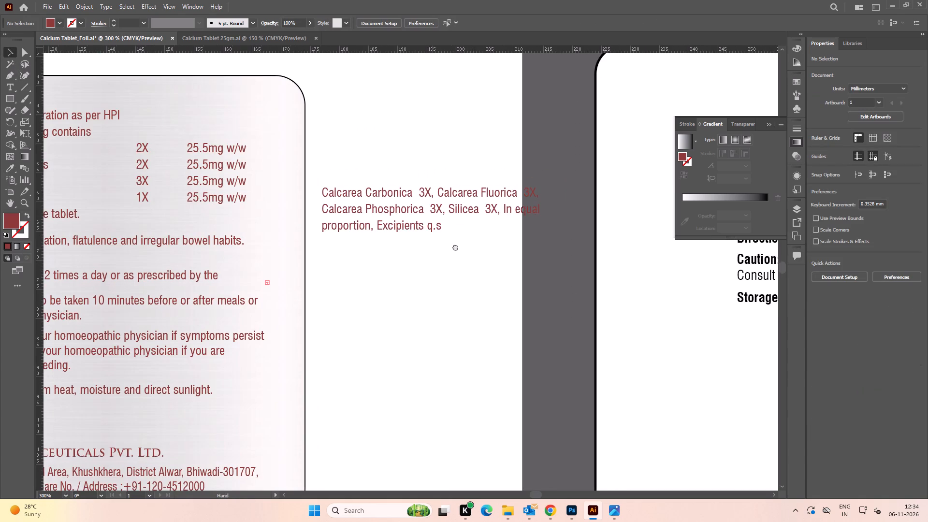
drag(455, 246, 461, 246)
click(413, 206)
key(space)
drag(405, 243, 488, 244)
click(490, 278)
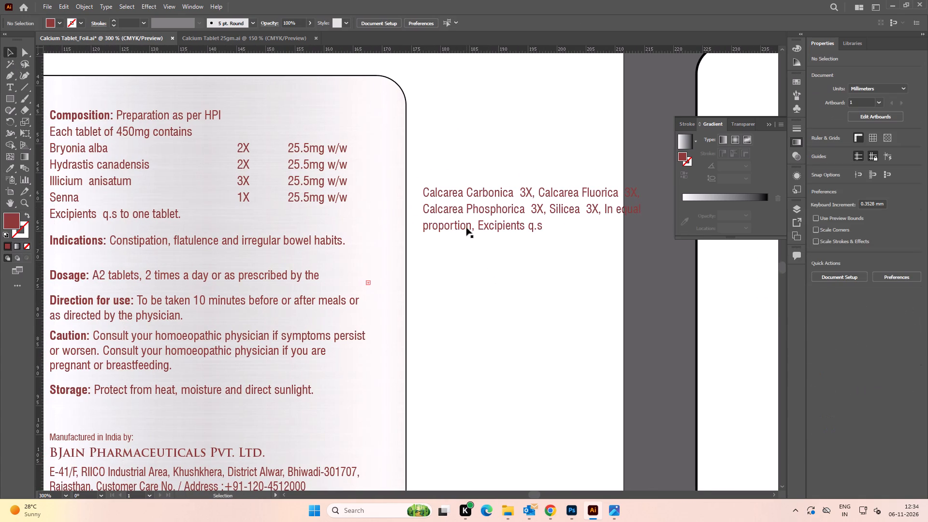
key(space)
drag(499, 264, 512, 262)
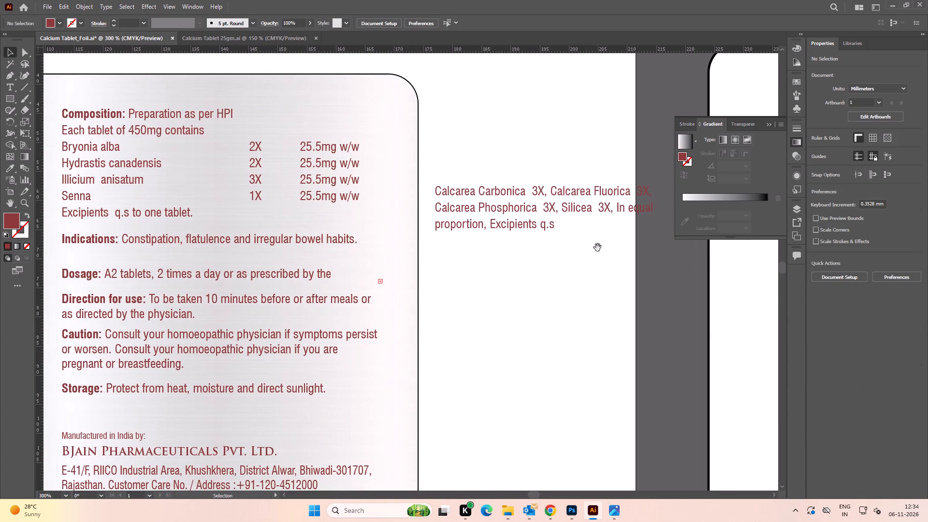
key(space)
drag(597, 247, 532, 252)
key(t)
click(526, 200)
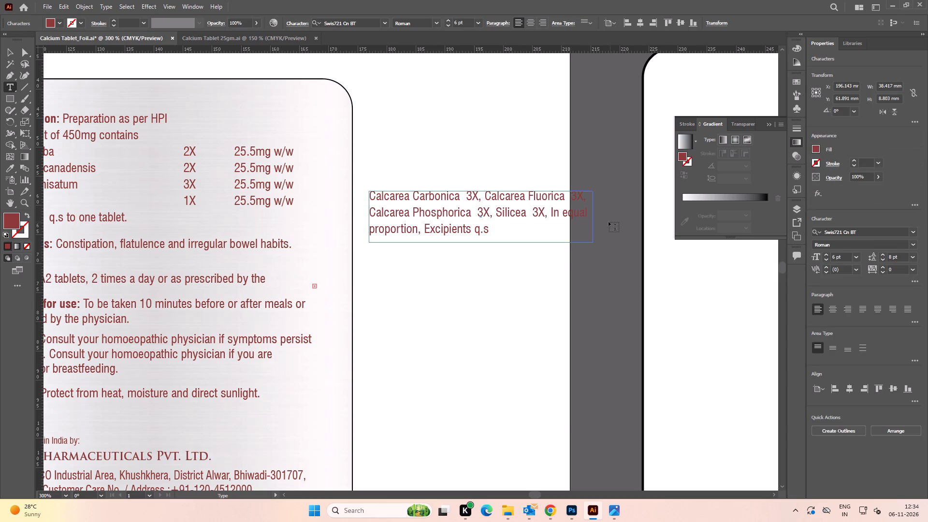
key(ctrl+Left)
key(ctrl+Left)
key(ctrl+Right)
key(Right)
key(Left)
key(BackSpace)
key(Return)
Put "Calcarea Phosphorica 3X," on its own line and break the line again before "Silicea 3X".
key(ctrl+Right)
key(ctrl+Right)
key(ctrl+Right)
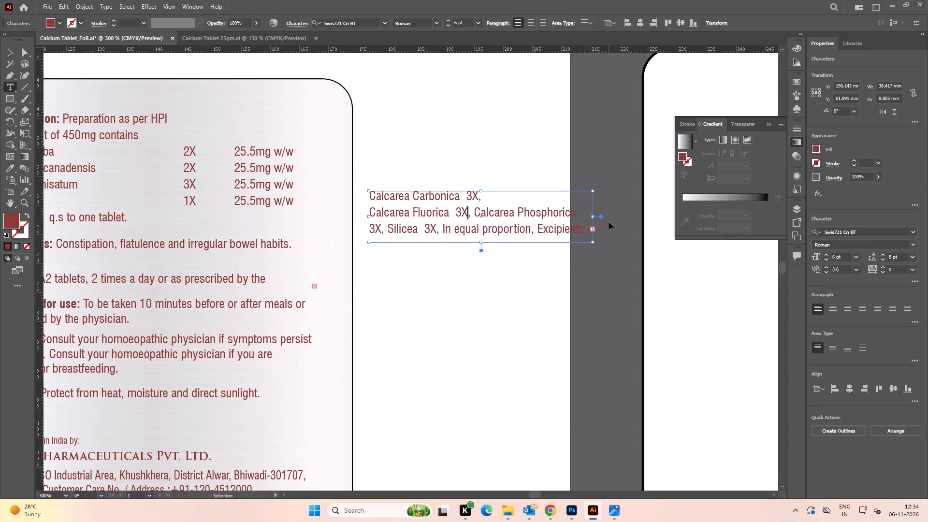
key(ctrl+Right)
key(BackSpace)
key(Return)
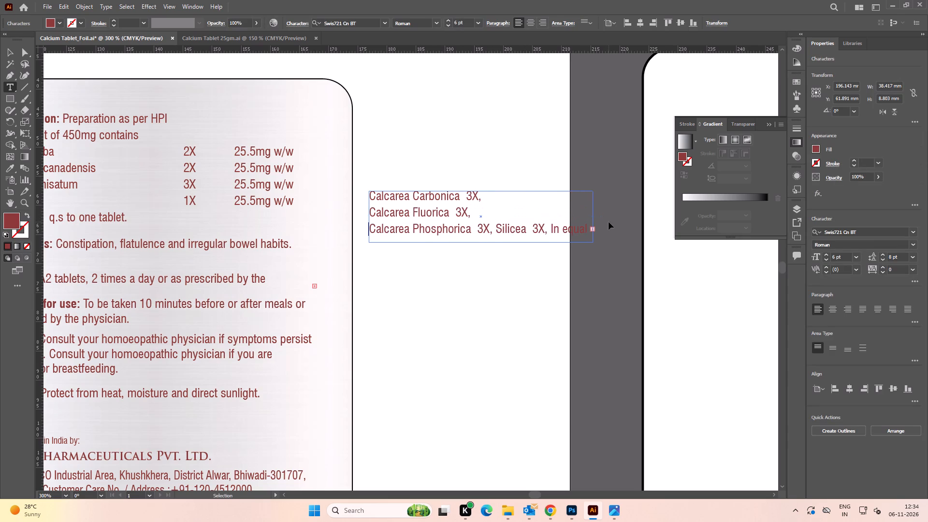
key(ctrl+Right)
key(ctrl+Right)
key(ctrl+Right)
key(ctrl+Right)
key(BackSpace)
key(Return)
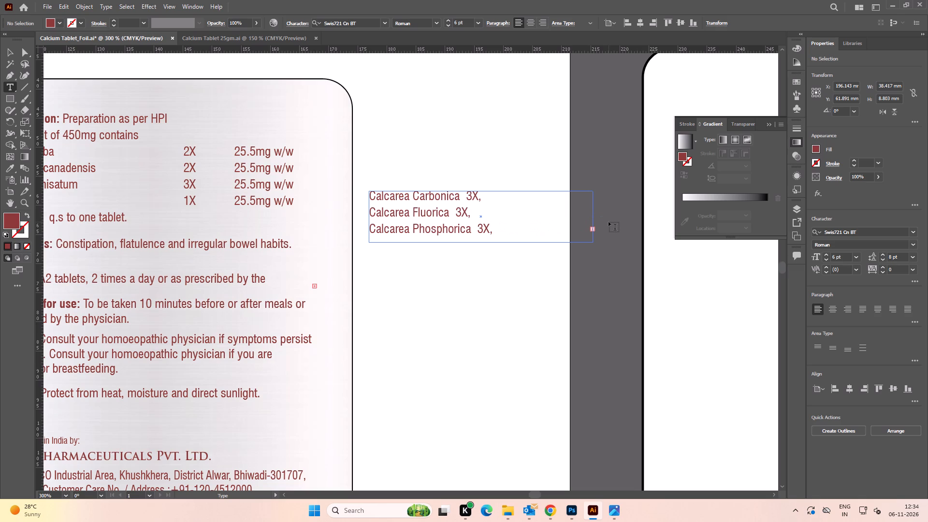
Lengthen the pasted composition text frame downward to about 15.4 mm high.
click(5, 51)
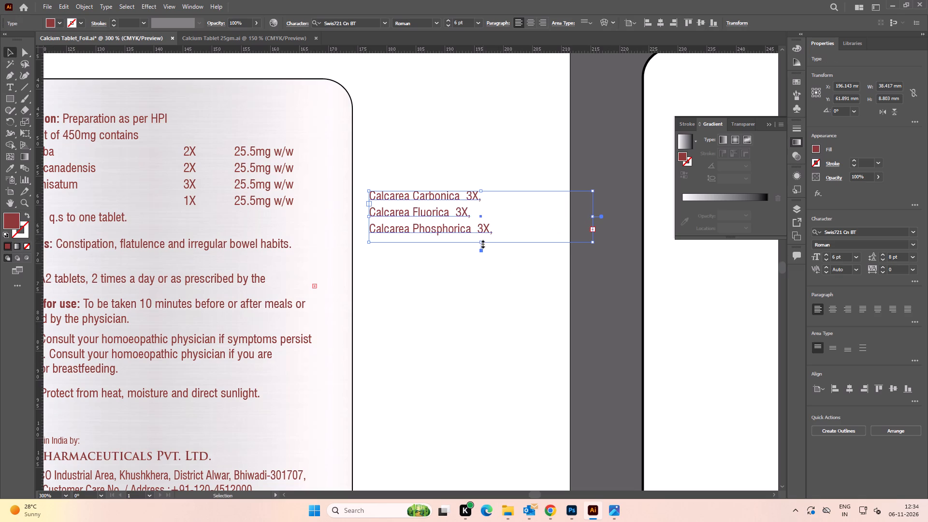
drag(482, 243, 485, 281)
click(485, 310)
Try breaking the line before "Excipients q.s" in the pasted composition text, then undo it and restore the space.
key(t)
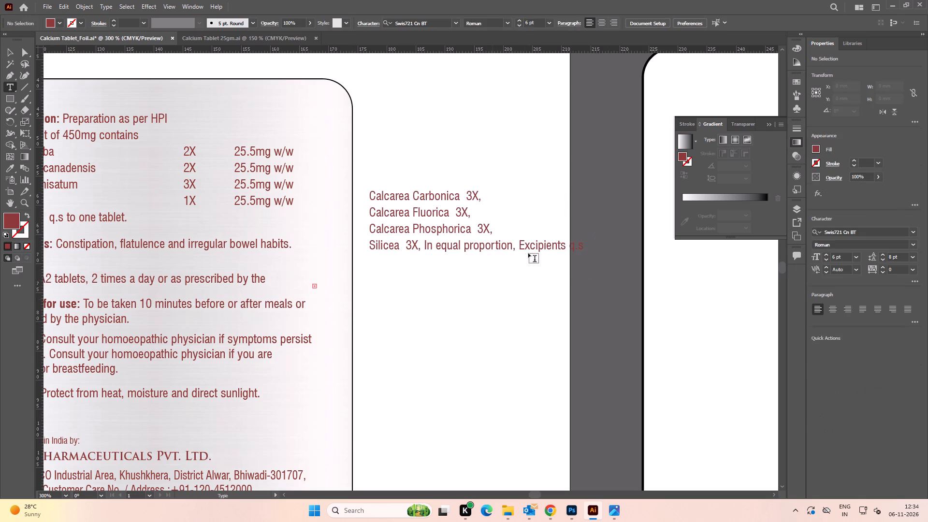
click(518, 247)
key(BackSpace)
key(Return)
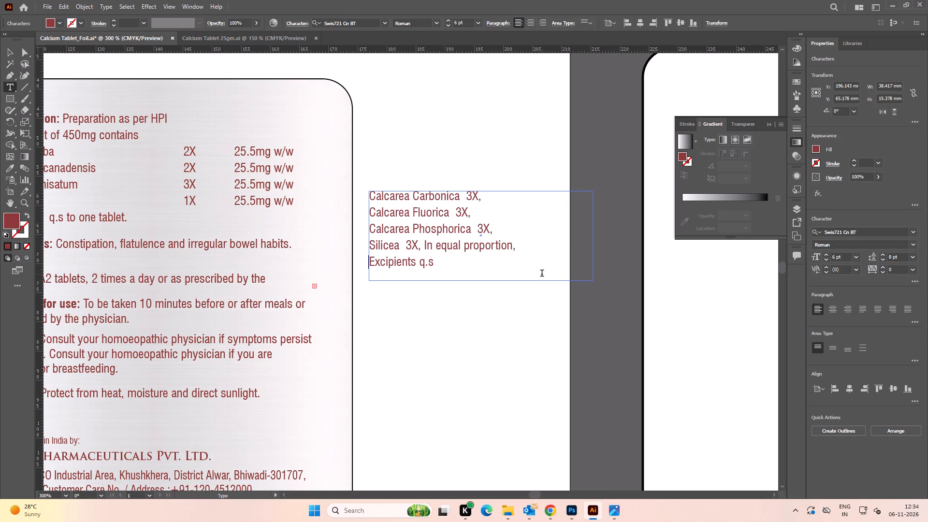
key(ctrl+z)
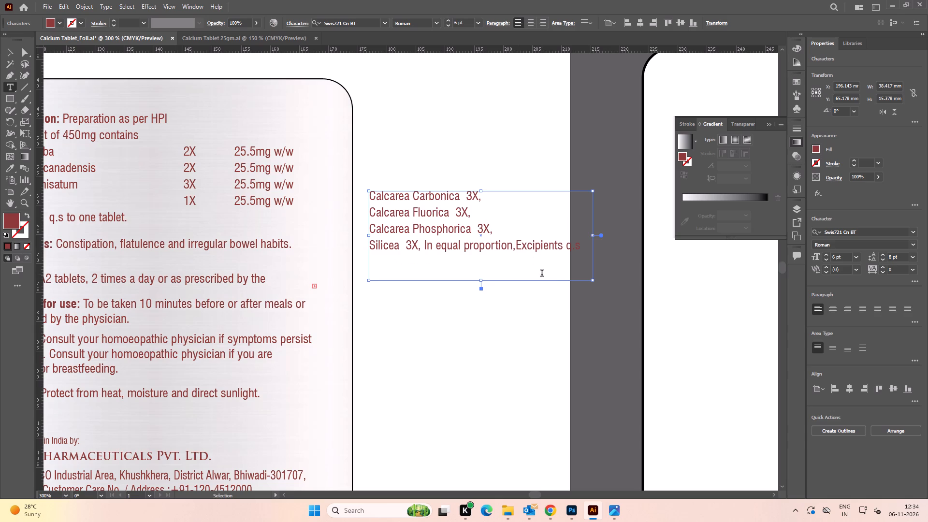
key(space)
Put "In equal proportion," and "Excipients q.s" each on a separate line below "Silicea 3X,".
key(ctrl+Left)
key(ctrl+Left)
key(ctrl+Left)
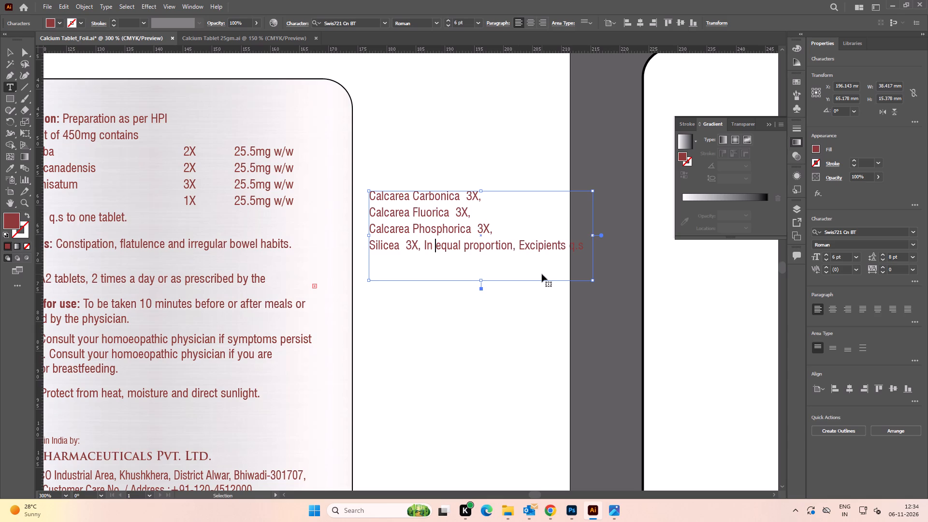
key(ctrl+Left)
key(BackSpace)
key(Return)
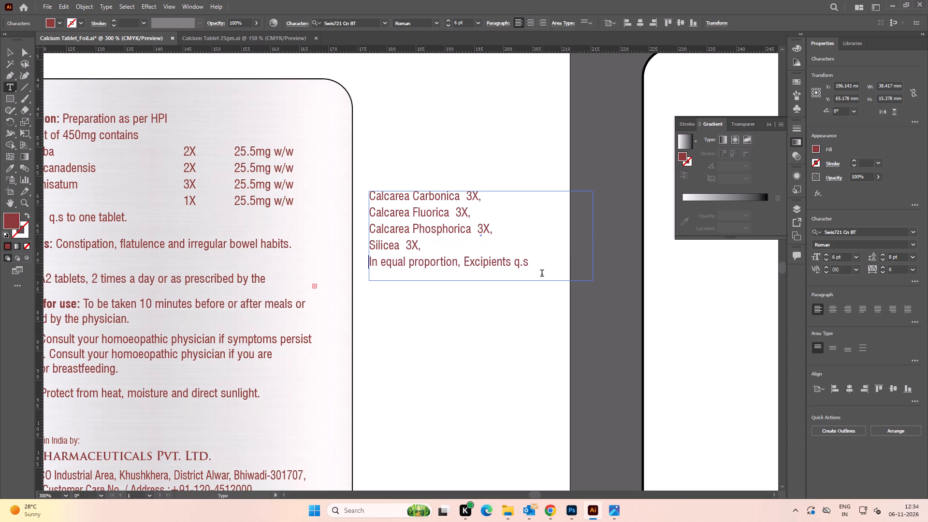
key(ctrl+Right)
key(ctrl+Right)
key(ctrl+Right)
key(ctrl+Right)
key(ctrl+Right)
key(ctrl+Left)
key(BackSpace)
key(Return)
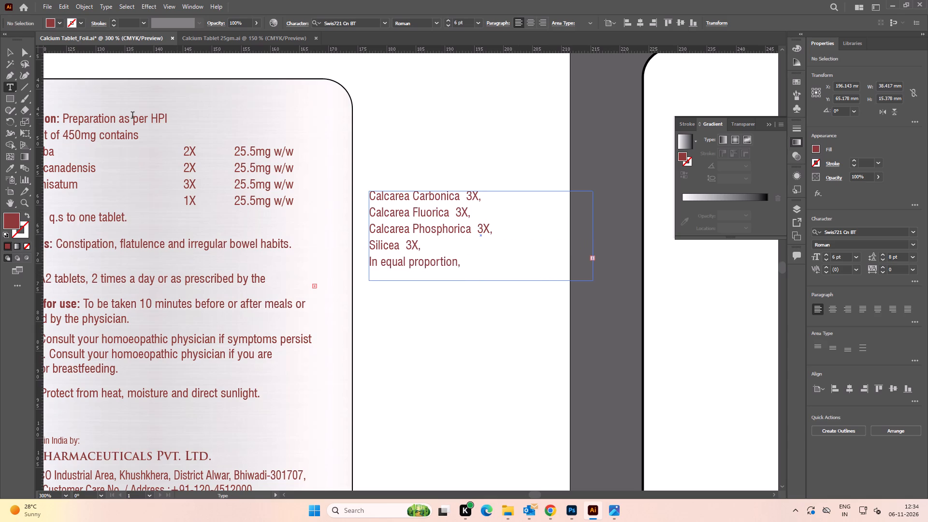
Resize the pasted composition text frame to about 17 mm high so that all six lines fit.
click(6, 47)
drag(481, 278, 483, 304)
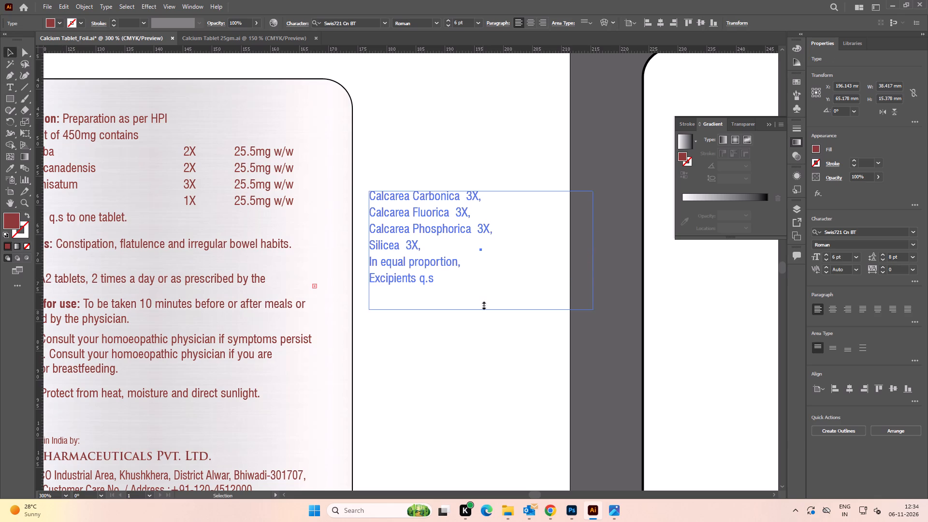
drag(483, 304, 483, 306)
alt+scroll(414, 256, down, 2)
key(space)
click(414, 255)
click(432, 162)
alt+scroll(420, 186, up, 1)
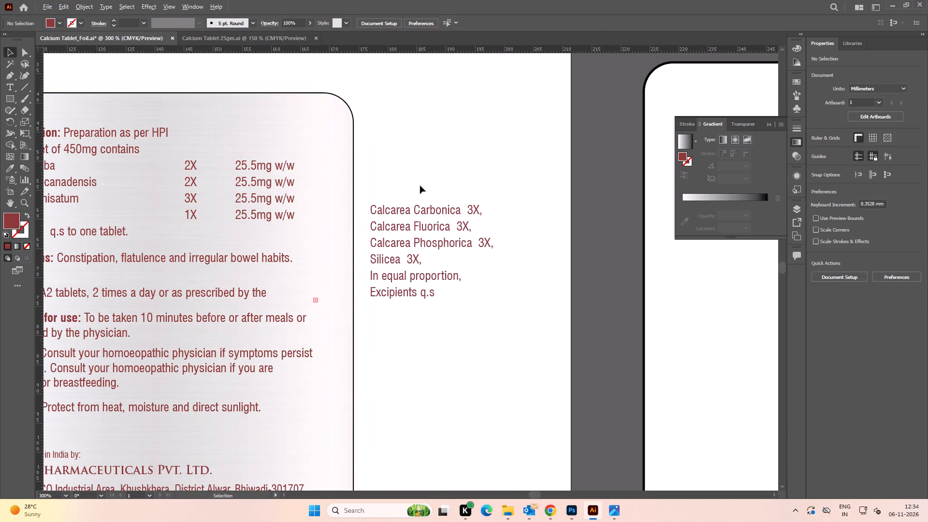
key(space)
drag(416, 178, 505, 175)
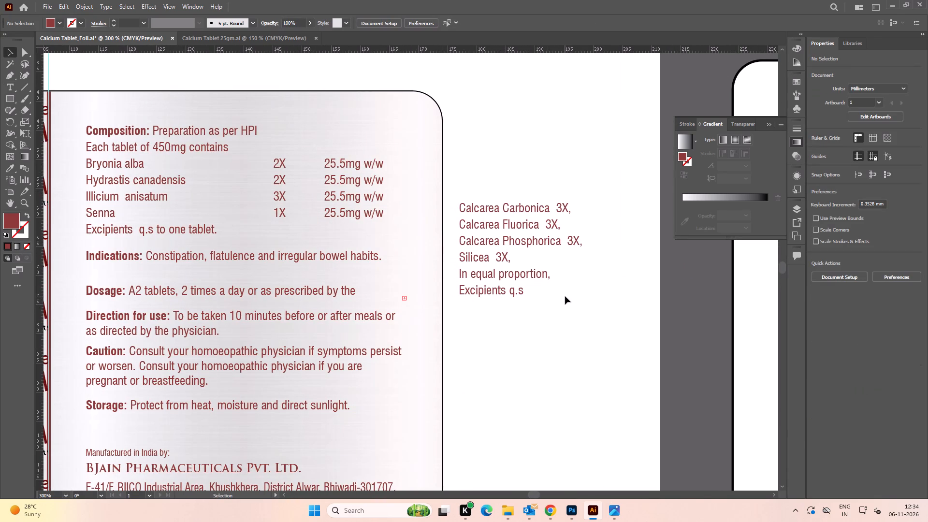
click(518, 242)
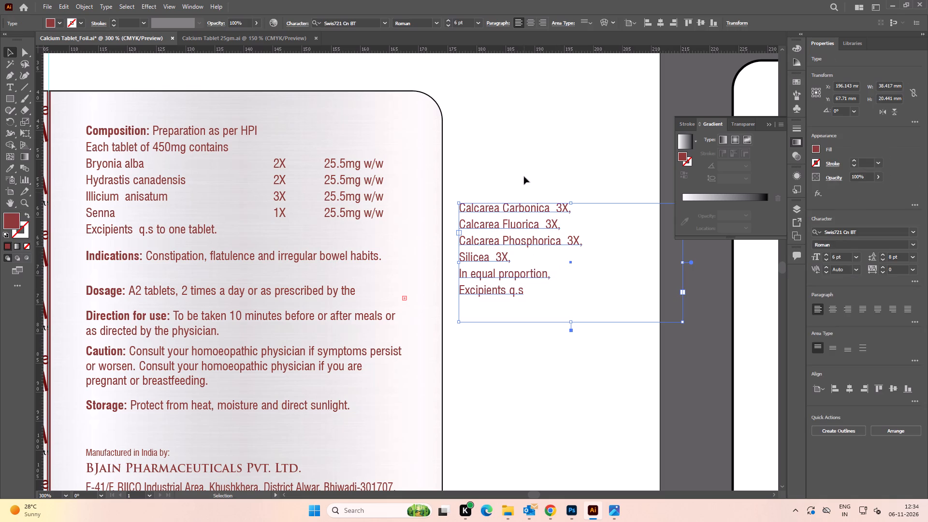
drag(572, 321, 566, 302)
key(space)
drag(588, 276, 547, 276)
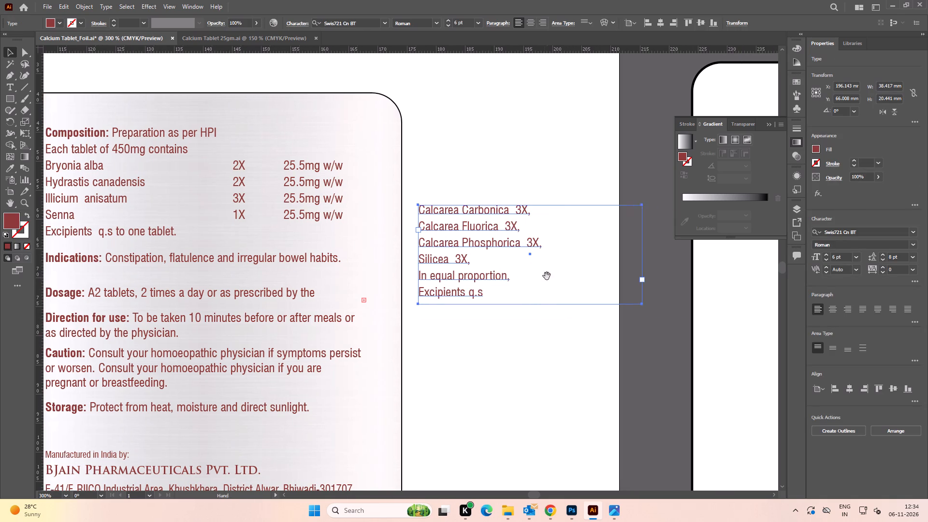
drag(547, 276, 547, 278)
click(531, 163)
Replace the foil label's lines from "Bryonia alba" through "Excipients q.s to one tablet." with a copy of the six-line Calcarea composition text.
alt+scroll(532, 163, down, 1)
key(space)
drag(530, 162, 535, 161)
alt+scroll(511, 239, up, 1)
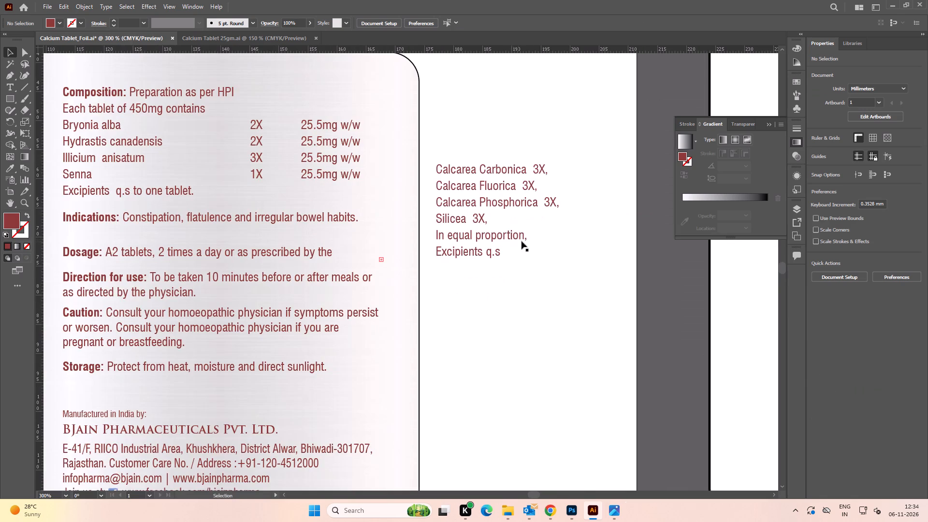
key(space)
key(space)
key(space)
key(space)
key(space)
key(space)
key(space)
key(space)
key(space)
key(space)
key(space)
key(space)
key(space)
key(space)
drag(521, 240, 348, 247)
alt+scroll(352, 249, down, 1)
key(space)
drag(354, 248, 400, 244)
click(375, 242)
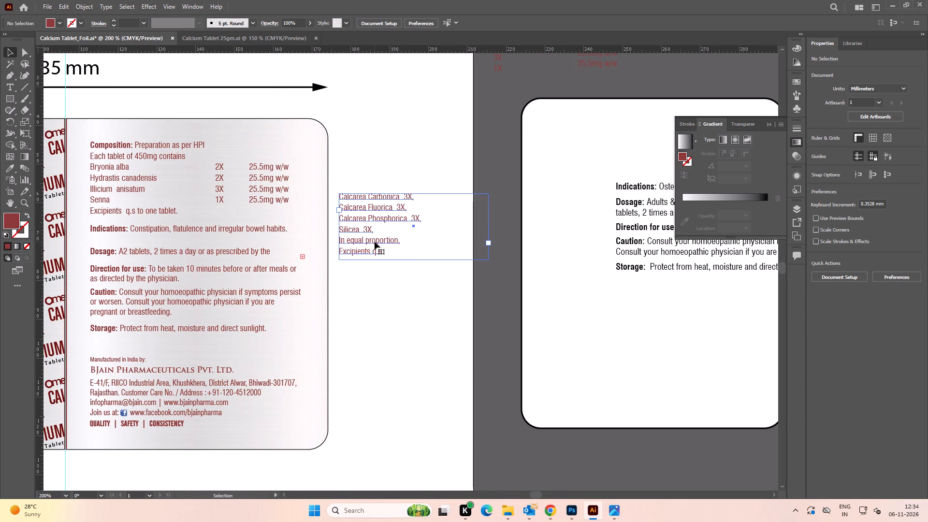
key(t)
click(375, 242)
key(ctrl+a)
key(ctrl+c)
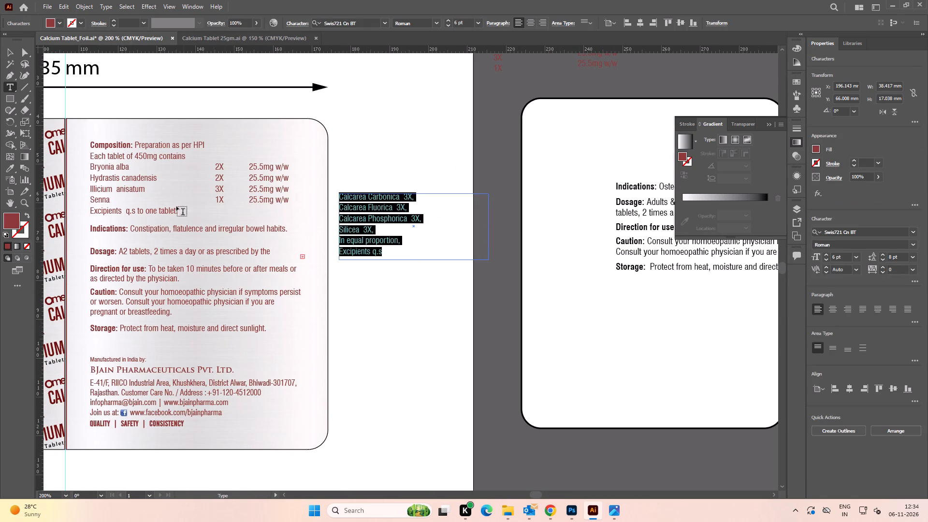
click(130, 182)
key(ctrl+a)
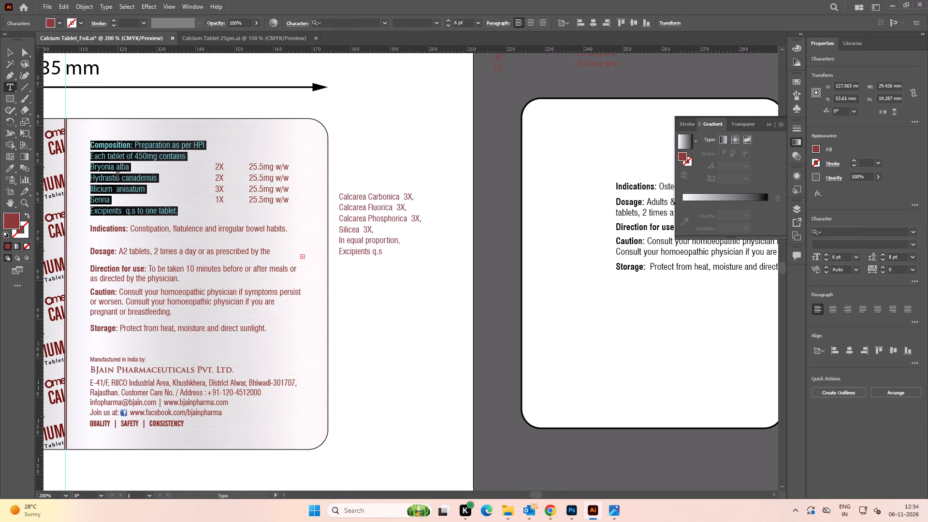
click(117, 178)
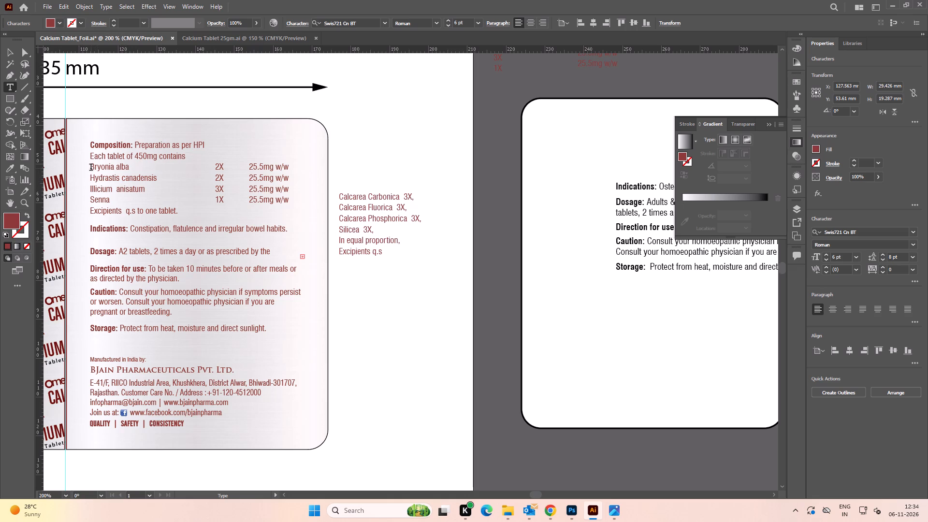
drag(91, 168, 196, 232)
key(ctrl+v)
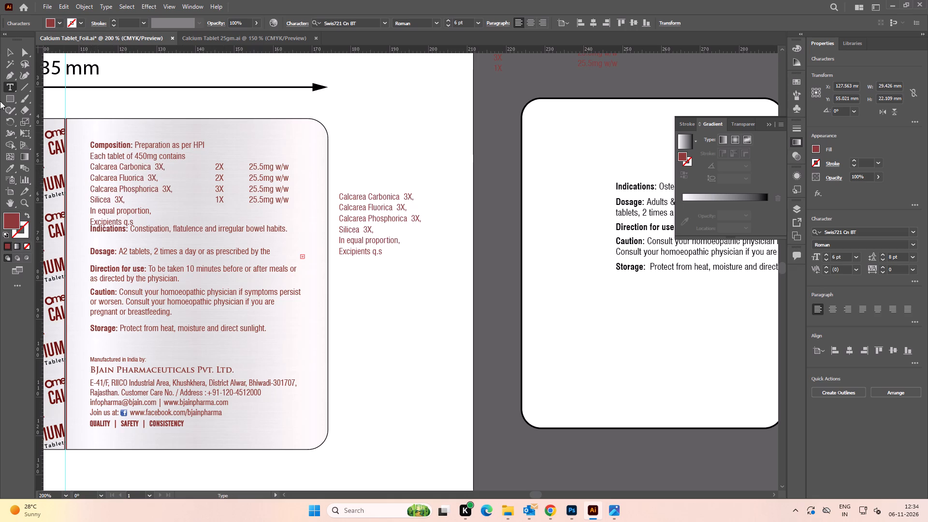
click(5, 51)
click(421, 306)
Move the label's Indications, Dosage, Direction for use, Caution and Storage texts together slightly down, clear of the "Excipients q.s" line.
key(space)
key(space)
key(space)
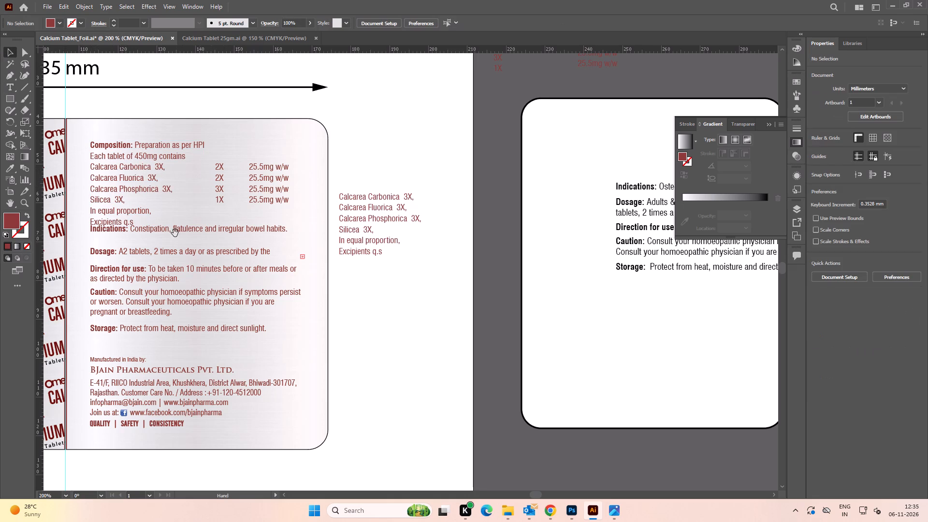
drag(181, 232, 189, 231)
key(space)
drag(126, 299, 144, 294)
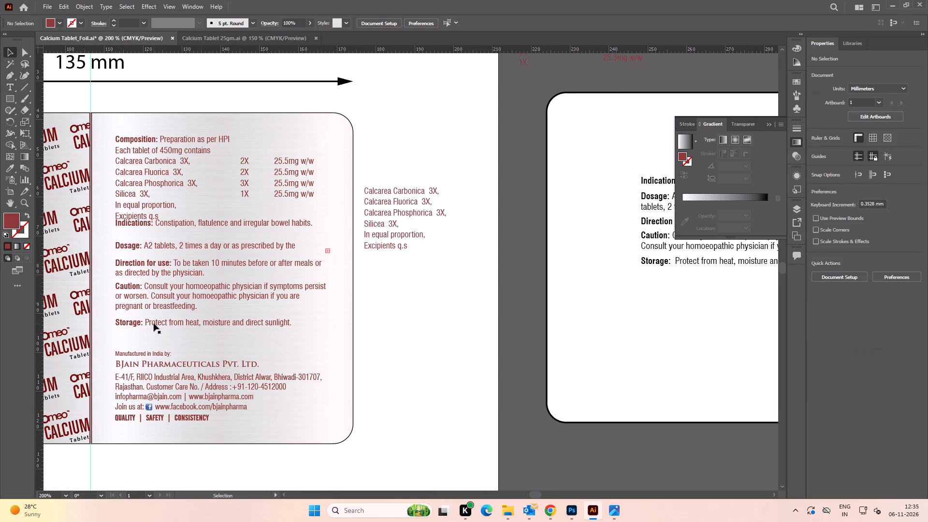
click(154, 323)
shift+click(152, 306)
shift+click(150, 272)
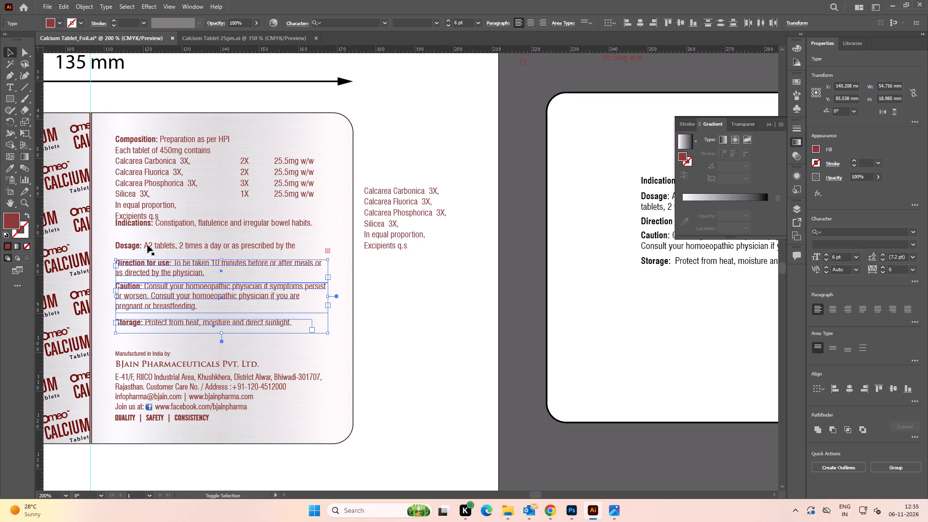
shift+click(147, 245)
shift+click(145, 226)
alt+scroll(134, 220, up, 3)
drag(142, 228, 141, 253)
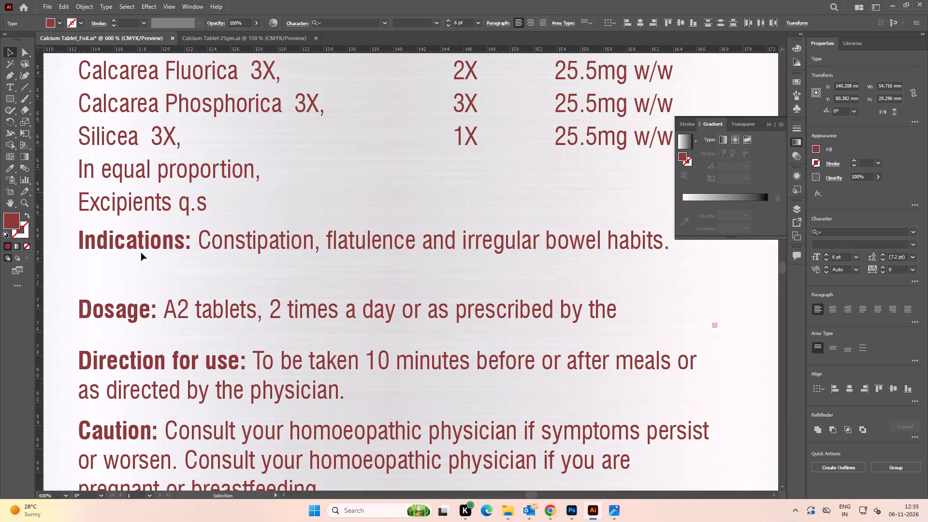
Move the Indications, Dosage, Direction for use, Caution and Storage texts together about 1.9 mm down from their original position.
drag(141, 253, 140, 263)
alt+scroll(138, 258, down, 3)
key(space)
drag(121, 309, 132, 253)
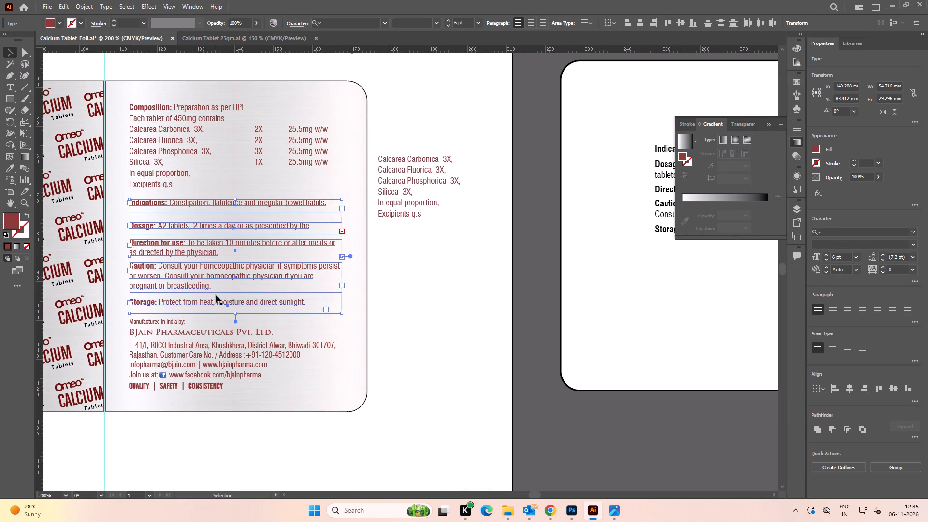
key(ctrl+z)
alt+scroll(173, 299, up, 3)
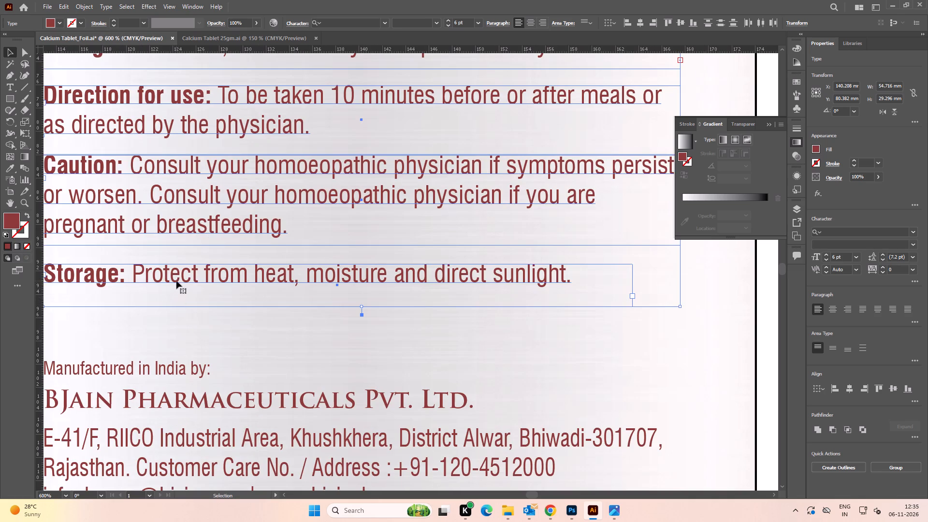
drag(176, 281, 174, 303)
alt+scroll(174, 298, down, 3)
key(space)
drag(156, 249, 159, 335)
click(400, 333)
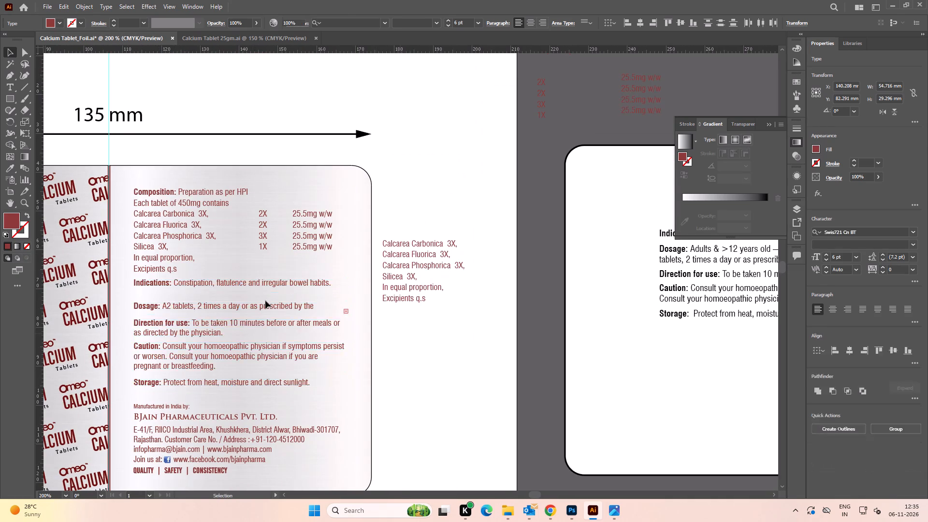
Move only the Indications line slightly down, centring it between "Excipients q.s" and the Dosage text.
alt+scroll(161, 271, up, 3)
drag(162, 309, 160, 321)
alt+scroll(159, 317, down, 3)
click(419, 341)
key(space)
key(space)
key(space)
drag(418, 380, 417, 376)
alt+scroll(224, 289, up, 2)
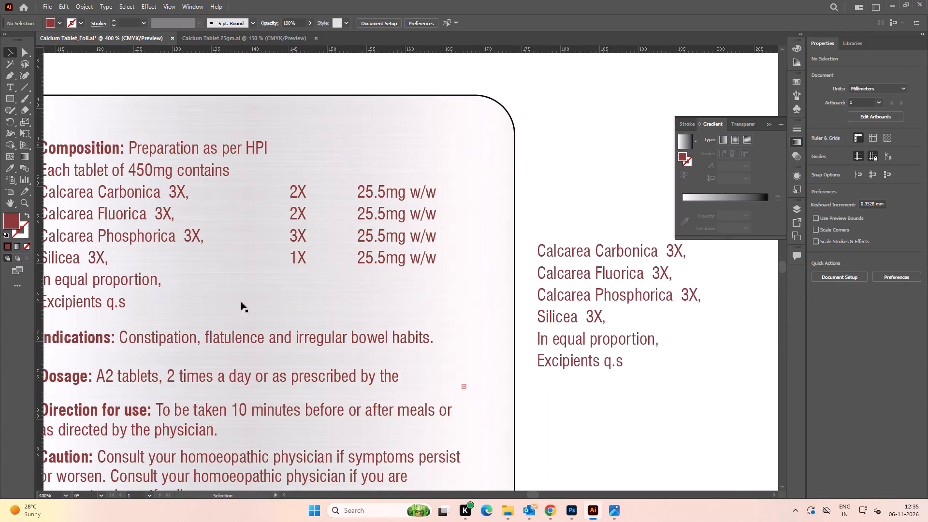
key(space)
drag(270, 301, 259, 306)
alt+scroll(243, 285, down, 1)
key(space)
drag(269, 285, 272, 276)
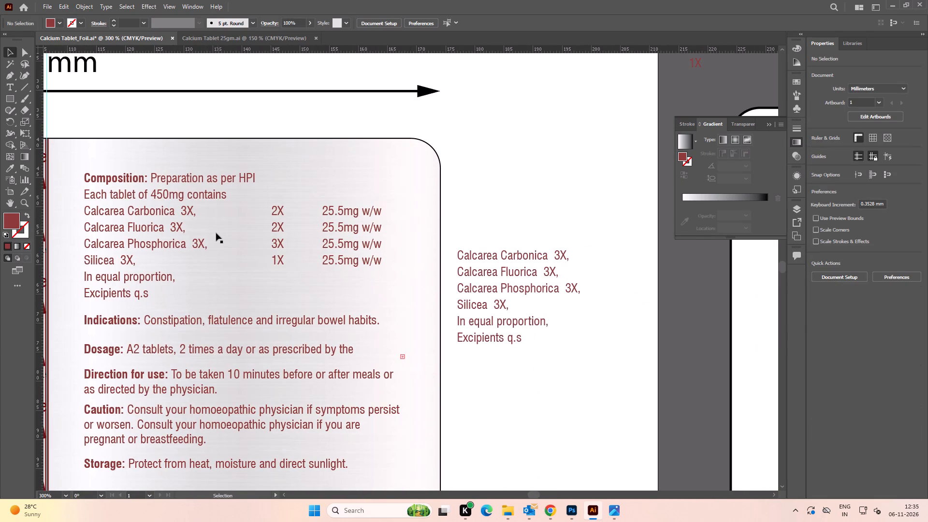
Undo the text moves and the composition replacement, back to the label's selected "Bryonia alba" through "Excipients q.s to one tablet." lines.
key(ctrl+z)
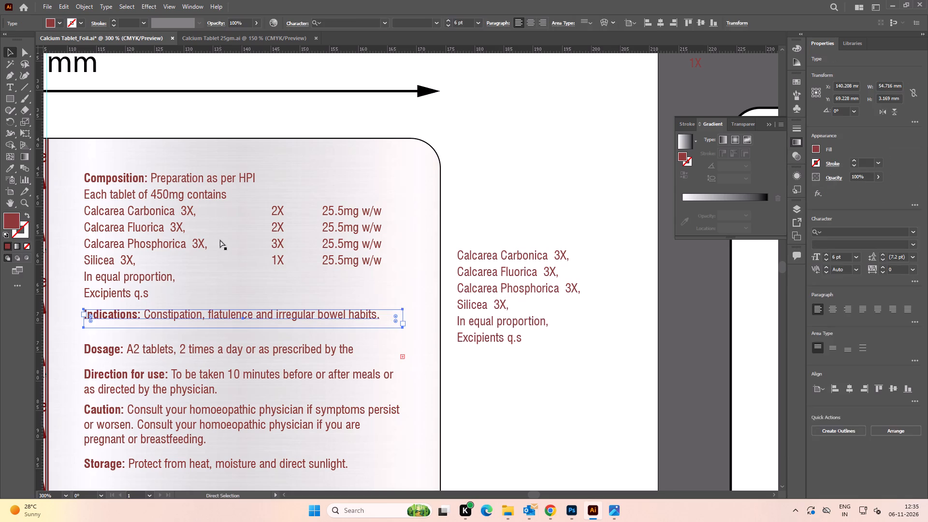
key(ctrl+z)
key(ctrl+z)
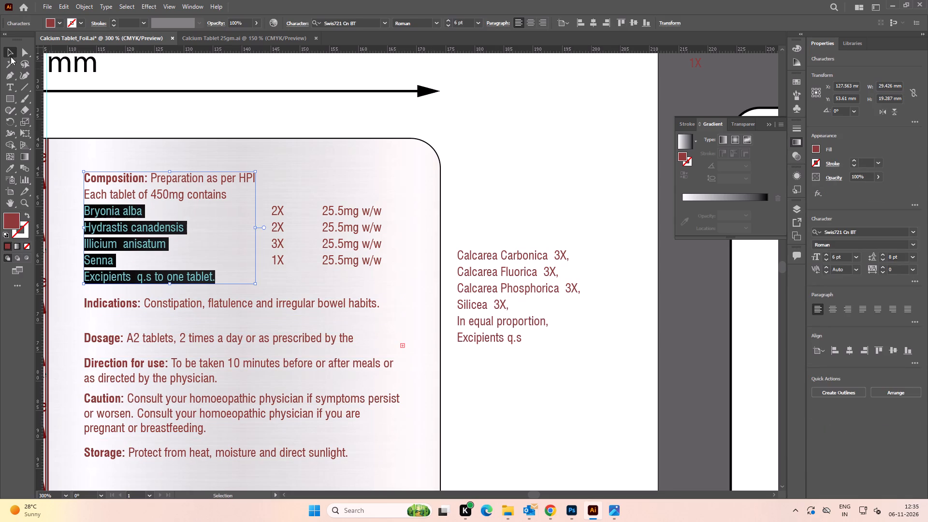
Place a duplicate of the six-line Calcarea composition text directly above the original, beside the foil label.
click(11, 53)
key(space)
key(space)
key(space)
key(space)
key(space)
key(space)
key(space)
drag(526, 201, 255, 174)
click(297, 232)
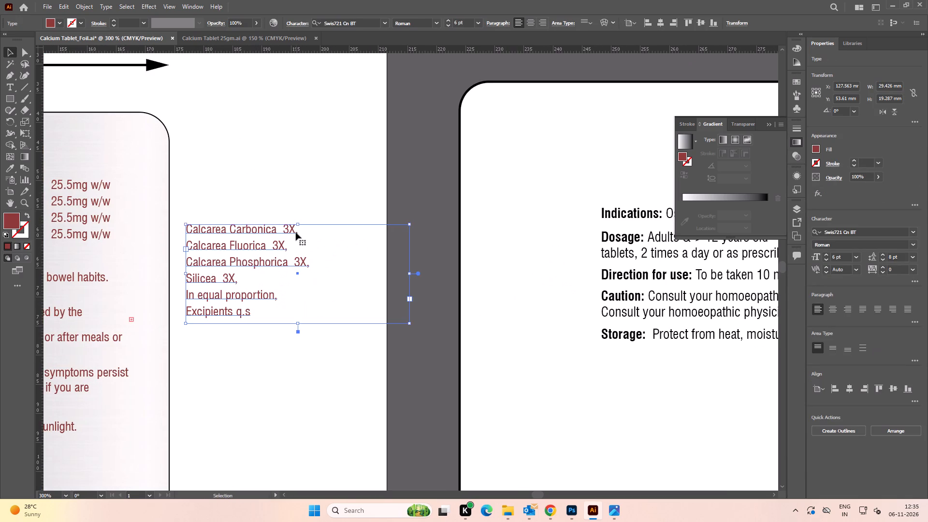
key(t)
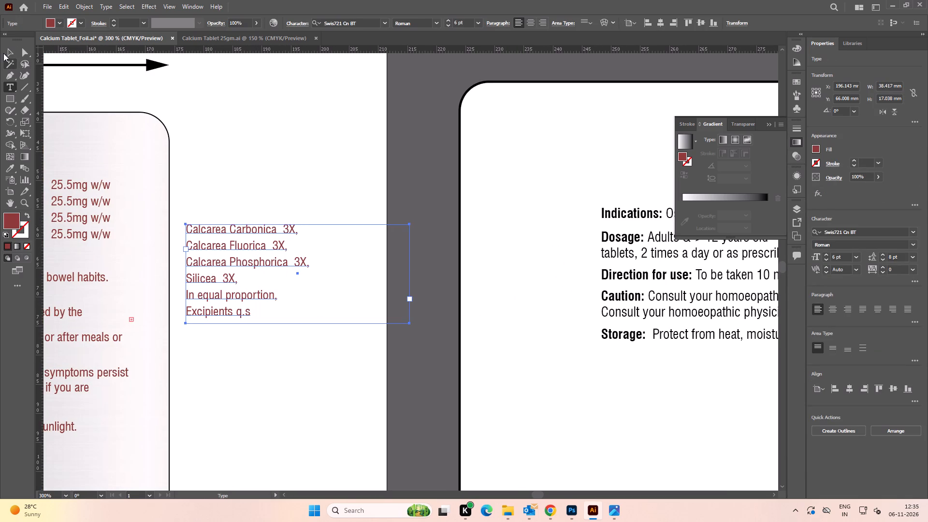
click(8, 51)
alt+drag(236, 232, 242, 118)
Delete "3X," from the Calcarea Carbonica, Calcarea Fluorica, Calcarea Phosphorica and Silicea lines in the lower composition text.
key(space)
drag(268, 266, 267, 241)
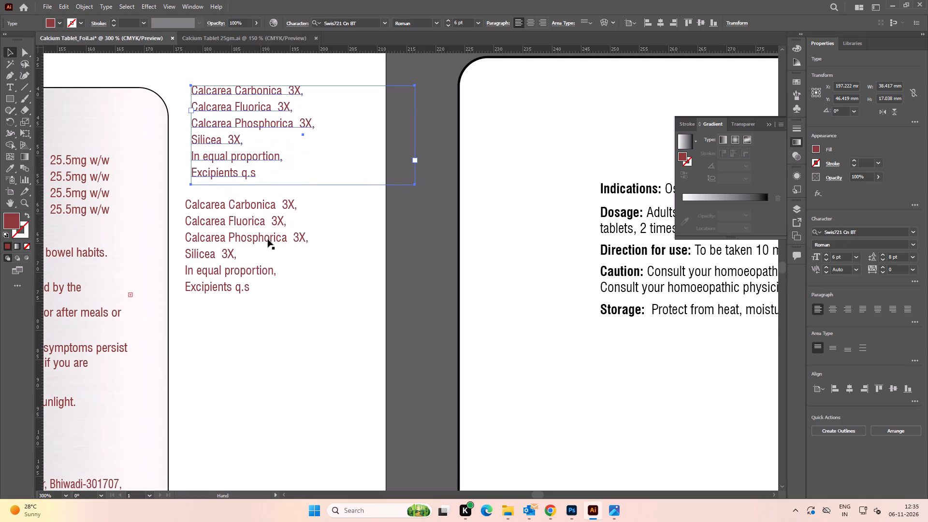
key(t)
drag(278, 206, 323, 209)
key(BackSpace)
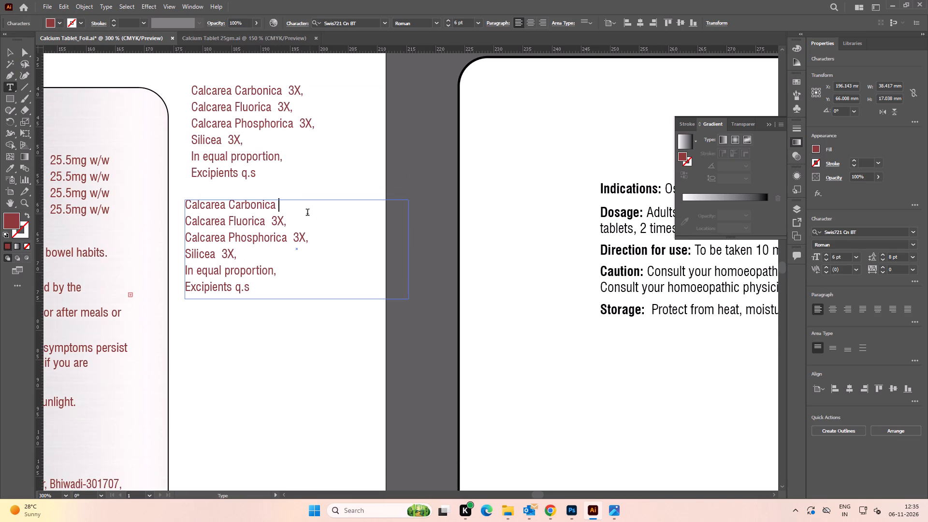
key(BackSpace)
drag(266, 223, 327, 226)
key(BackSpace)
drag(285, 240, 345, 242)
key(BackSpace)
drag(215, 255, 285, 255)
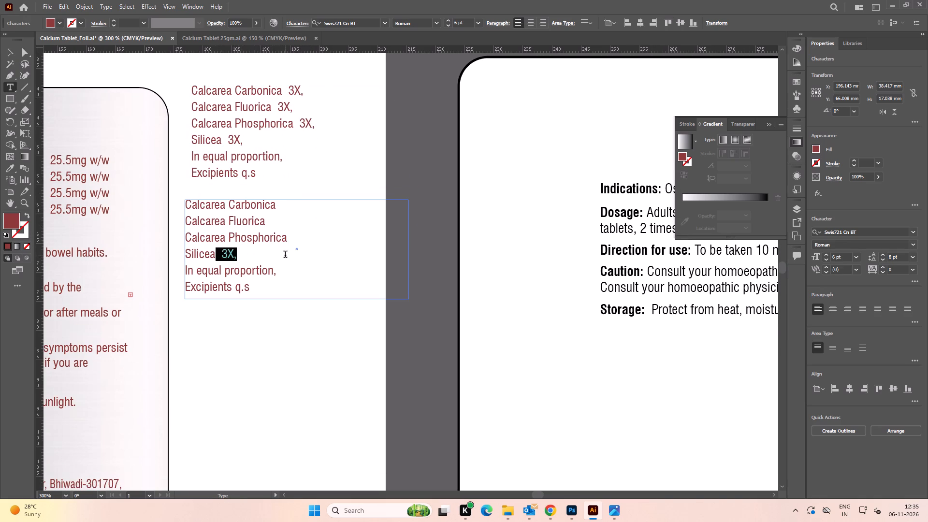
key(BackSpace)
click(8, 49)
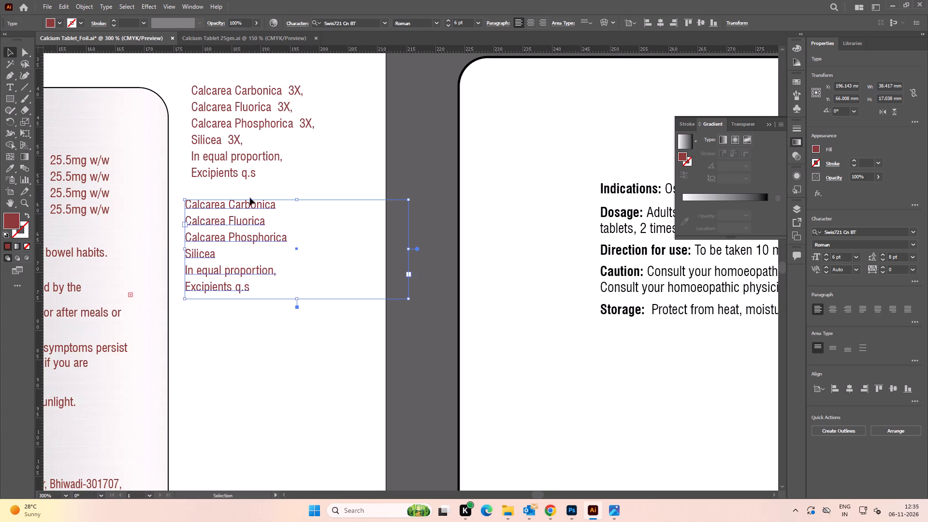
Match the lower composition text's formatting to the ingredient text on the foil label by sampling it with the Eyedropper.
key(space)
key(space)
key(space)
key(space)
key(space)
drag(197, 204, 469, 206)
key(i)
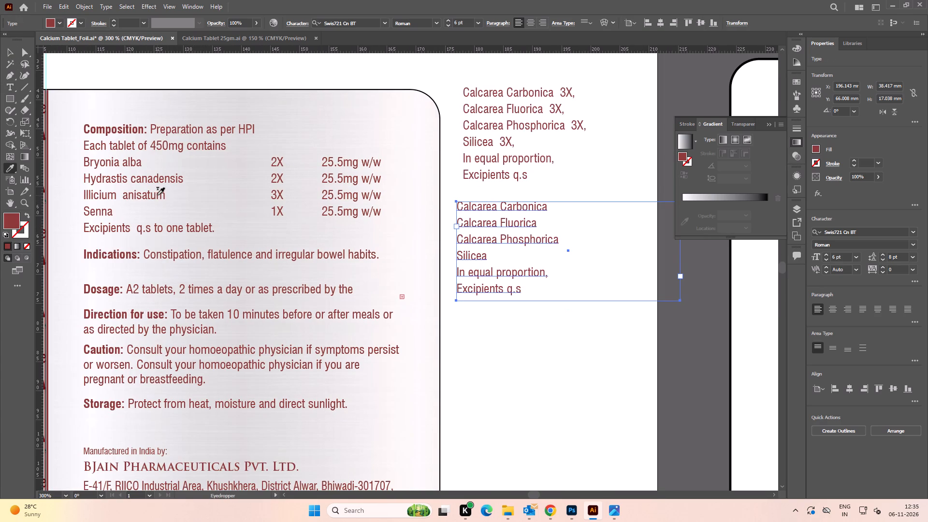
click(155, 195)
click(8, 53)
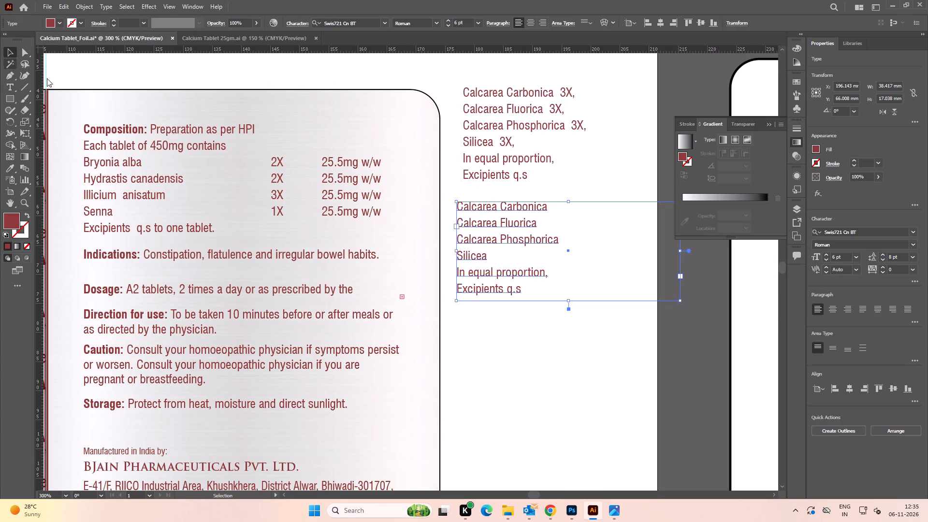
Narrow the lower composition text frame to about 19 mm wide, close to its longest line.
key(space)
drag(601, 262, 488, 263)
drag(568, 252, 466, 253)
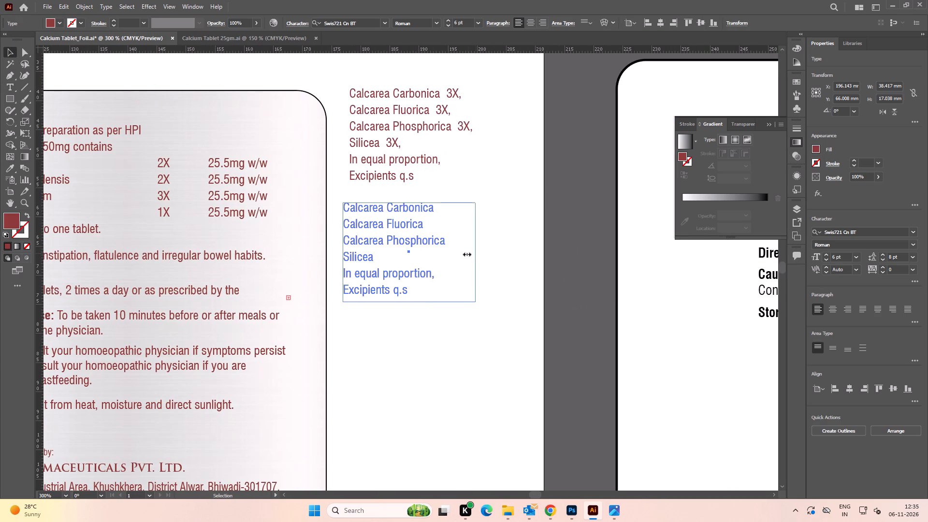
drag(466, 253, 451, 253)
Replace the foil label's lines from "Bryonia alba" through "Excipients q.s to one tablet." with a copy of the composition text without "3X,".
key(t)
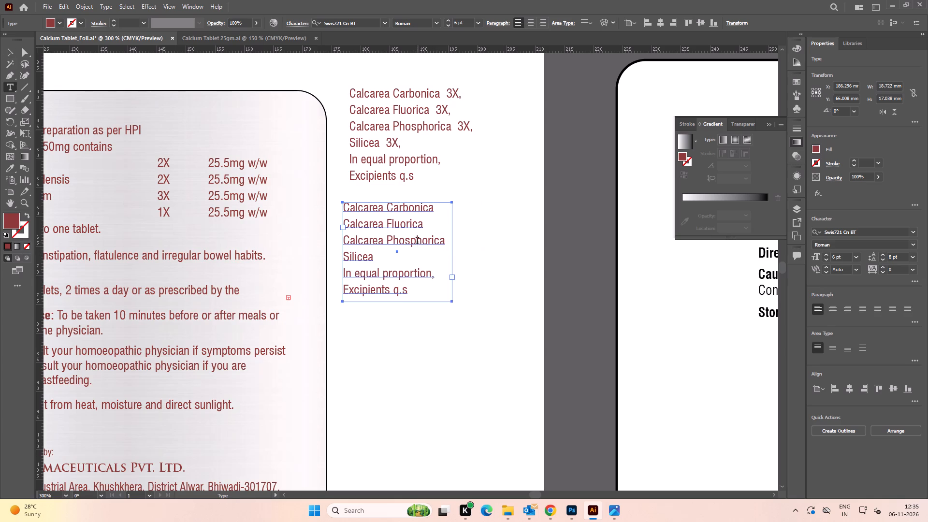
click(417, 242)
key(ctrl+a)
key(ctrl+c)
click(10, 52)
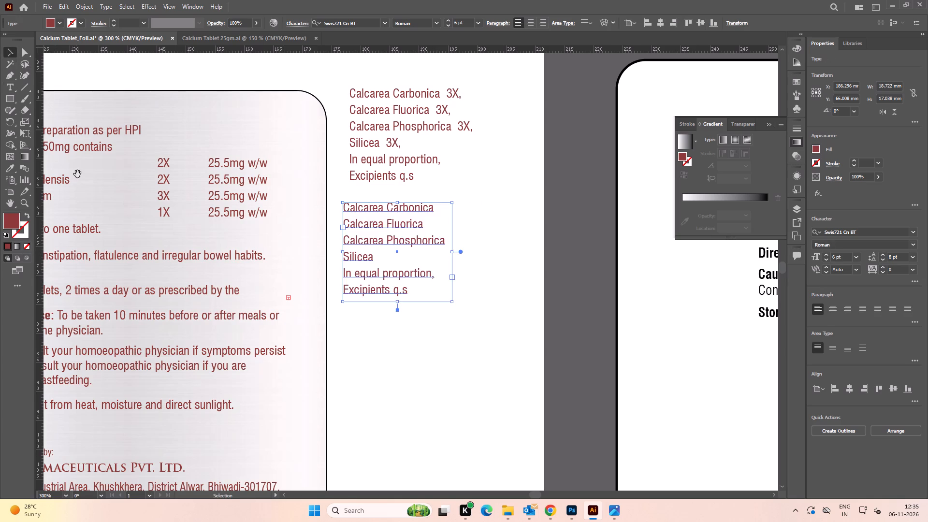
key(space)
key(space)
key(space)
drag(96, 175, 296, 177)
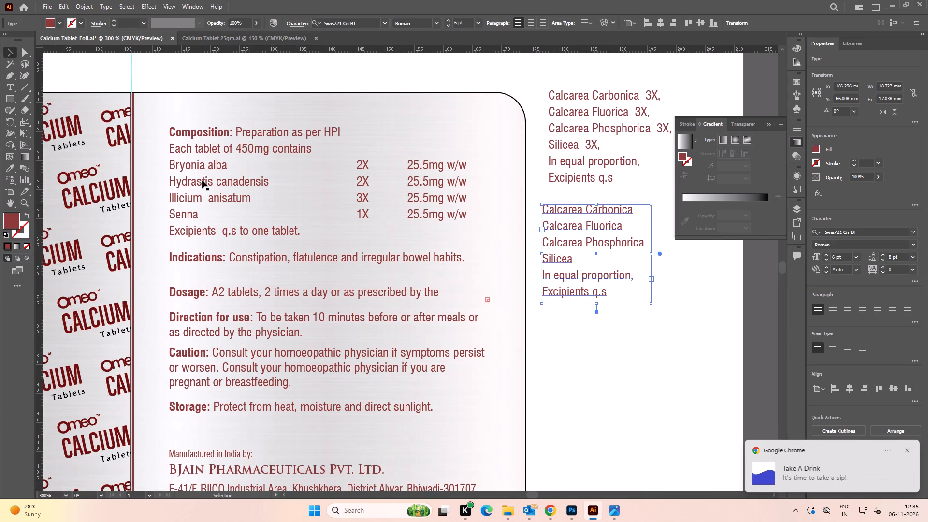
key(t)
drag(170, 164, 297, 235)
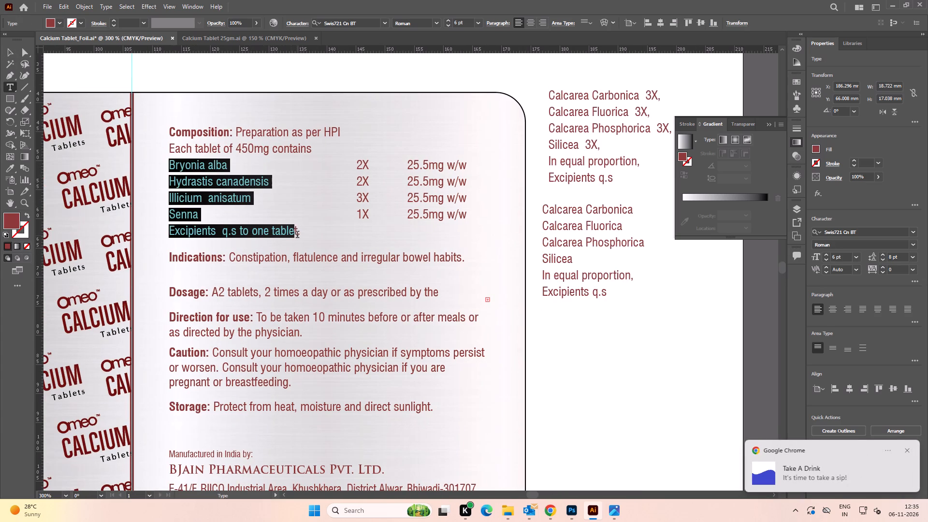
drag(297, 235, 305, 235)
key(ctrl+v)
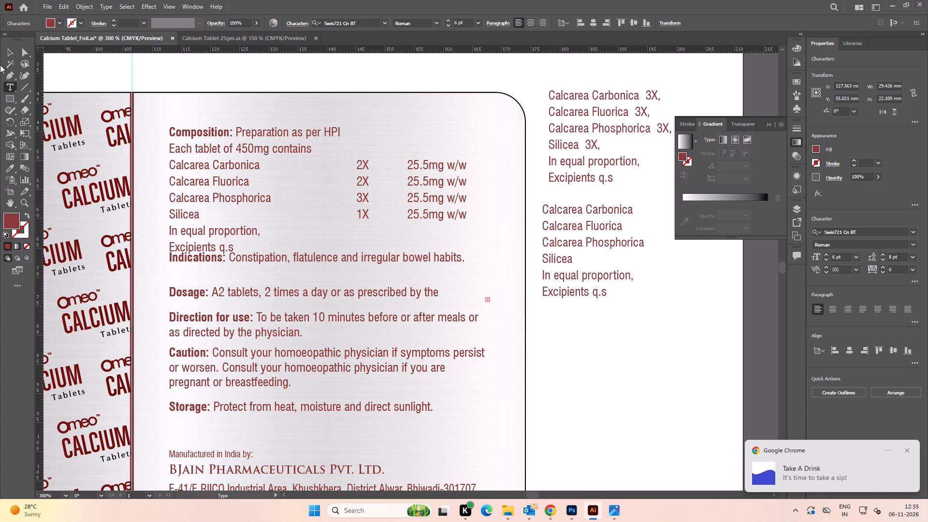
click(5, 49)
Move the label's Indications, Dosage, Direction for use, Caution and Storage texts together about 1.7 mm down, clear of "Excipients q.s".
key(space)
key(space)
key(space)
drag(163, 302, 149, 145)
click(369, 97)
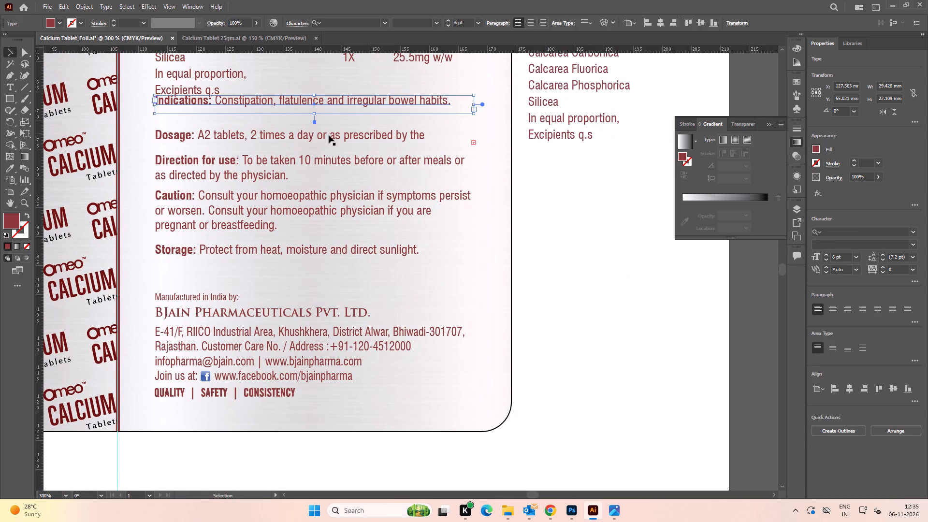
shift+click(306, 138)
shift+click(290, 165)
shift+click(280, 193)
shift+click(272, 247)
alt+scroll(253, 275, up, 2)
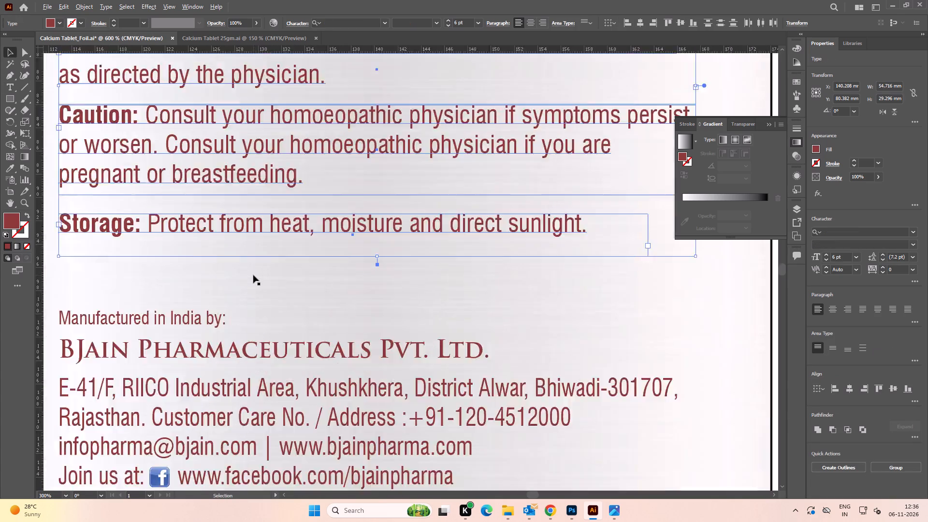
alt+scroll(253, 275, up, 2)
shift+drag(261, 180, 261, 219)
alt+scroll(259, 212, down, 2)
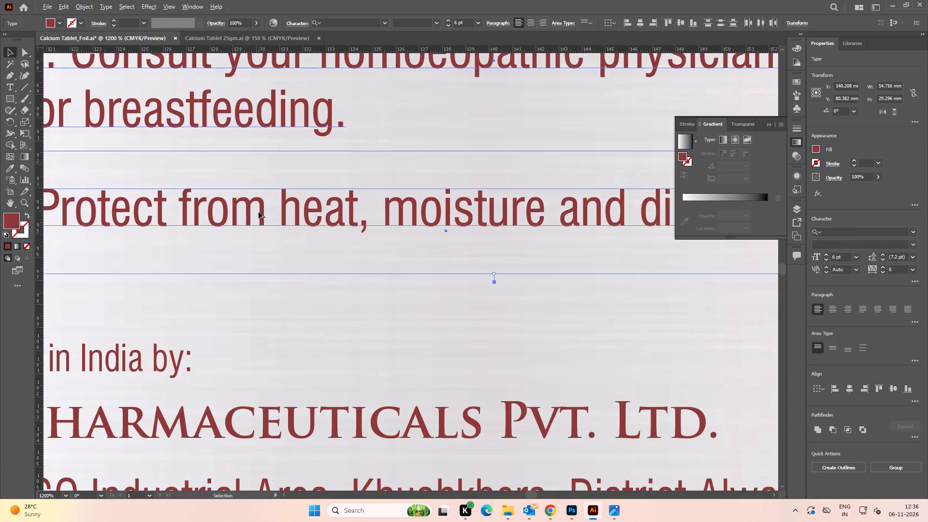
alt+scroll(259, 212, down, 3)
alt+scroll(259, 217, up, 6)
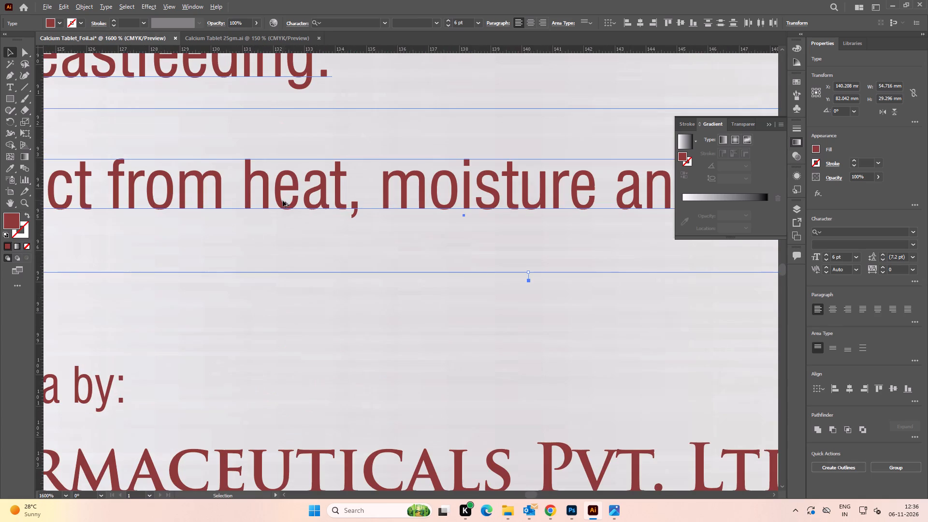
shift+drag(279, 198, 279, 203)
alt+scroll(280, 200, down, 5)
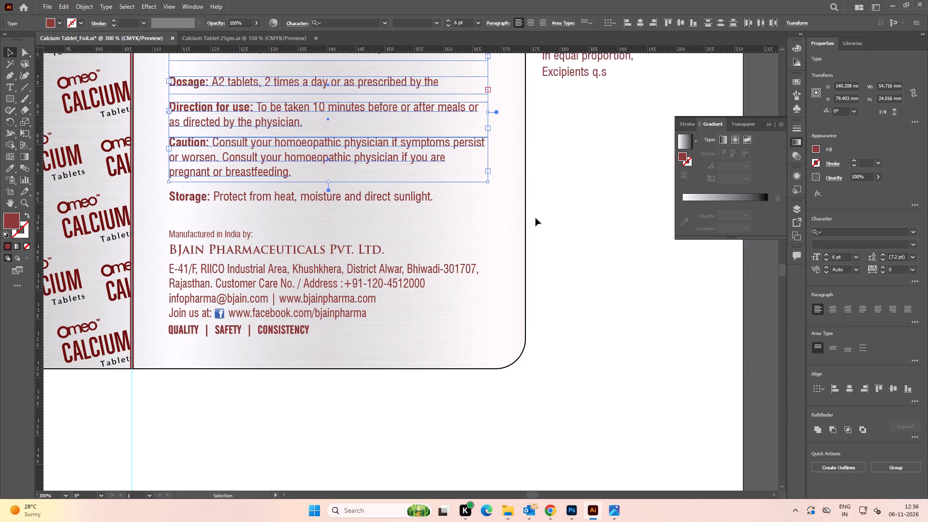
key(space)
drag(560, 202, 530, 304)
click(521, 246)
Move only the Indications line about 1 mm further down, between "Excipients q.s" and the Dosage text.
alt+scroll(199, 177, up, 2)
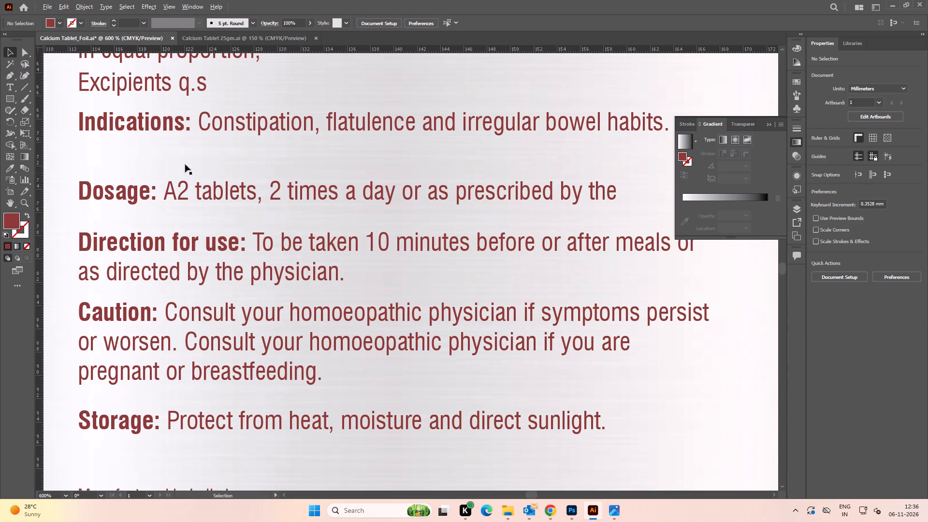
drag(172, 124, 173, 136)
alt+scroll(173, 136, down, 2)
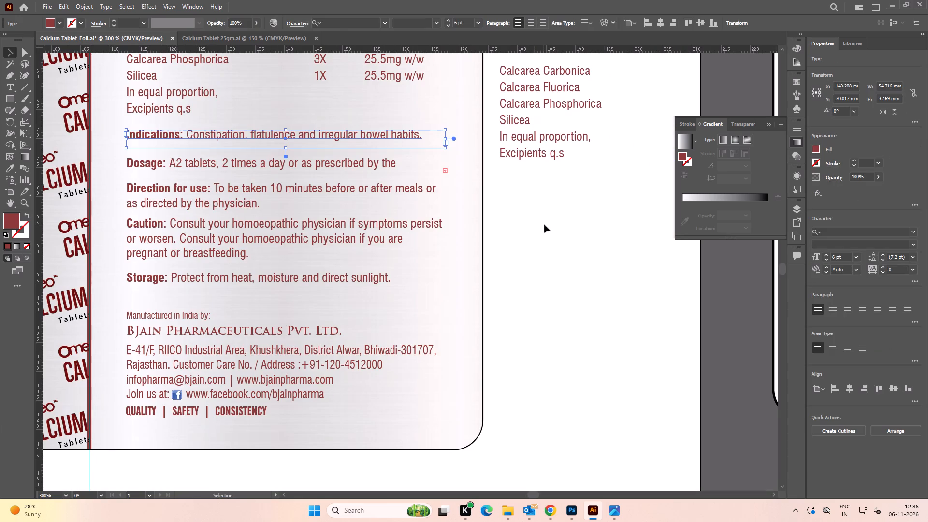
click(544, 225)
Examine the foil label's updated text panel, comparing its ingredient and potency columns with the two composition texts beside it.
alt+scroll(536, 215, down, 3)
key(space)
drag(539, 214, 477, 260)
click(479, 258)
alt+scroll(439, 222, up, 2)
key(space)
drag(448, 222, 375, 210)
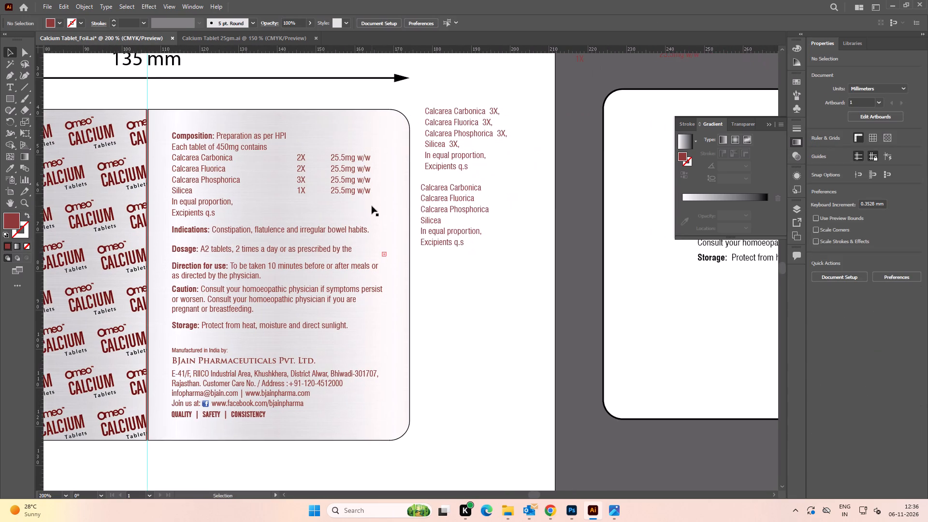
key(space)
drag(497, 271, 449, 269)
click(412, 212)
click(478, 212)
key(space)
drag(473, 223, 446, 237)
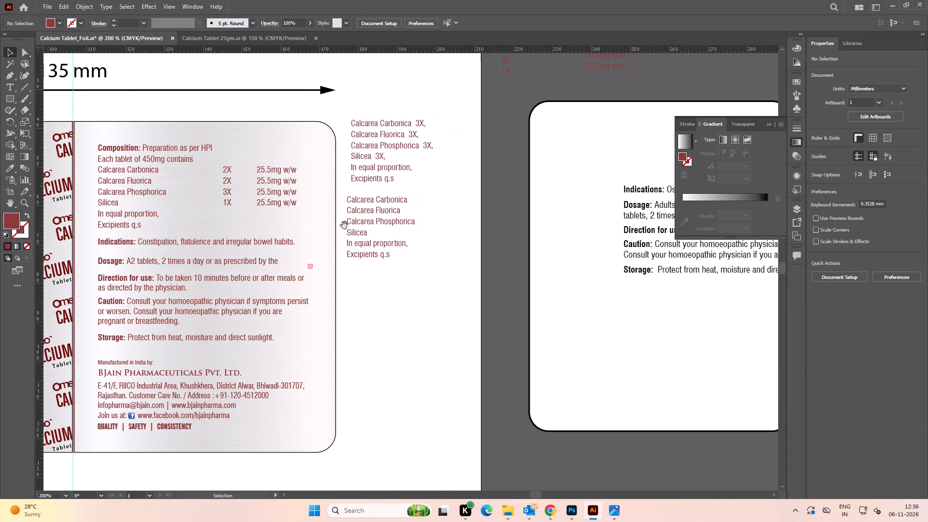
key(space)
drag(362, 222, 389, 218)
alt+scroll(209, 209, up, 2)
key(space)
drag(248, 213, 248, 243)
alt+scroll(254, 231, down, 1)
key(space)
key(space)
key(space)
key(space)
key(space)
key(space)
key(space)
key(space)
key(space)
key(space)
key(space)
key(space)
key(space)
key(space)
drag(329, 230, 210, 230)
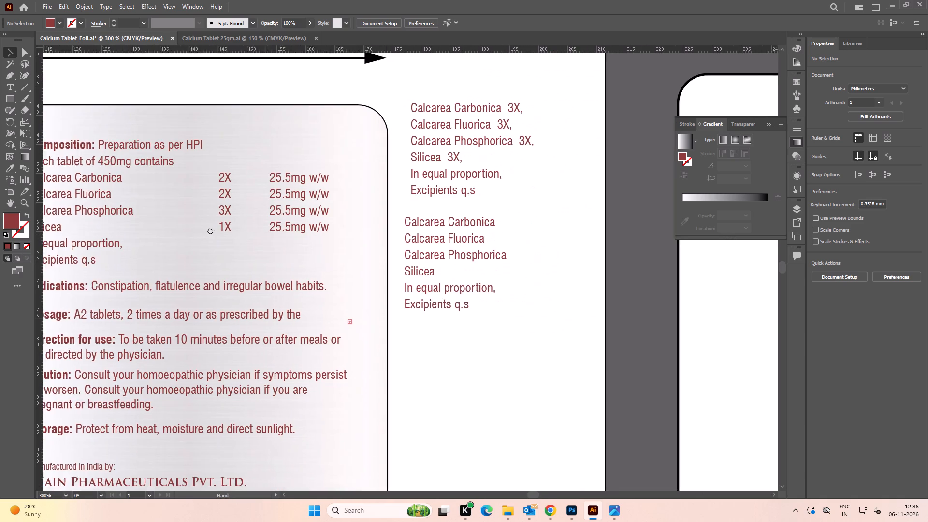
drag(210, 230, 221, 230)
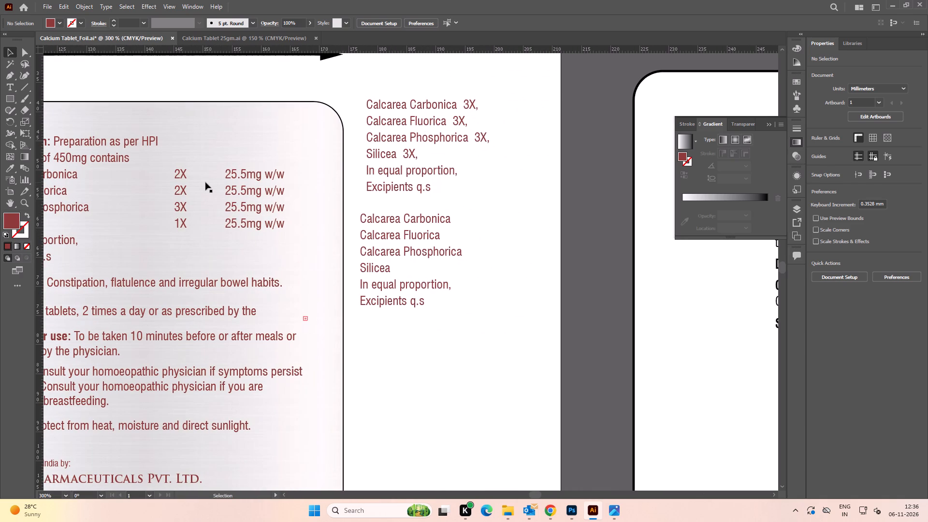
key(t)
click(4, 51)
Set the potencies of Calcarea Carbonica, Calcarea Fluorica, Calcarea Phosphorica and Silicea on the foil label all to 3X.
key(space)
key(space)
key(space)
key(space)
key(space)
key(space)
key(space)
key(space)
key(space)
key(space)
key(space)
key(space)
key(space)
key(space)
key(space)
key(space)
key(space)
key(space)
key(space)
key(space)
drag(150, 122, 235, 113)
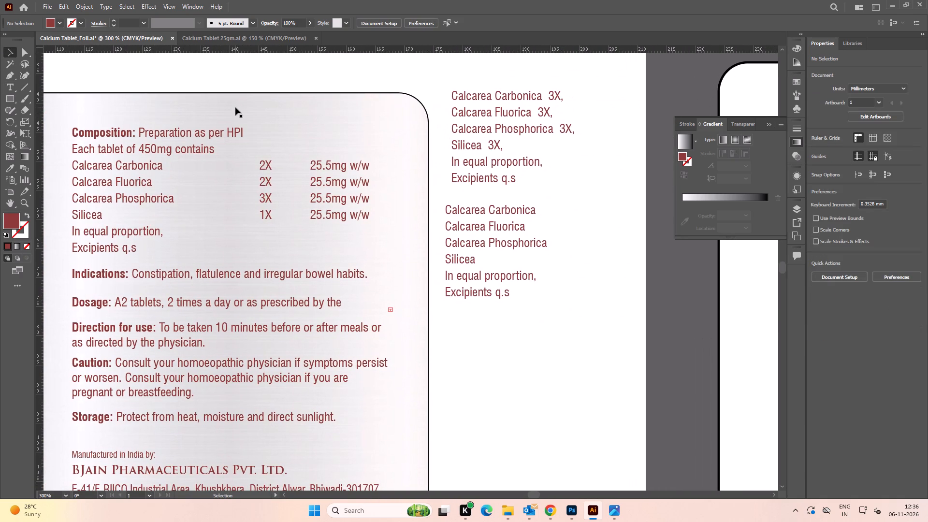
key(t)
drag(265, 165, 256, 166)
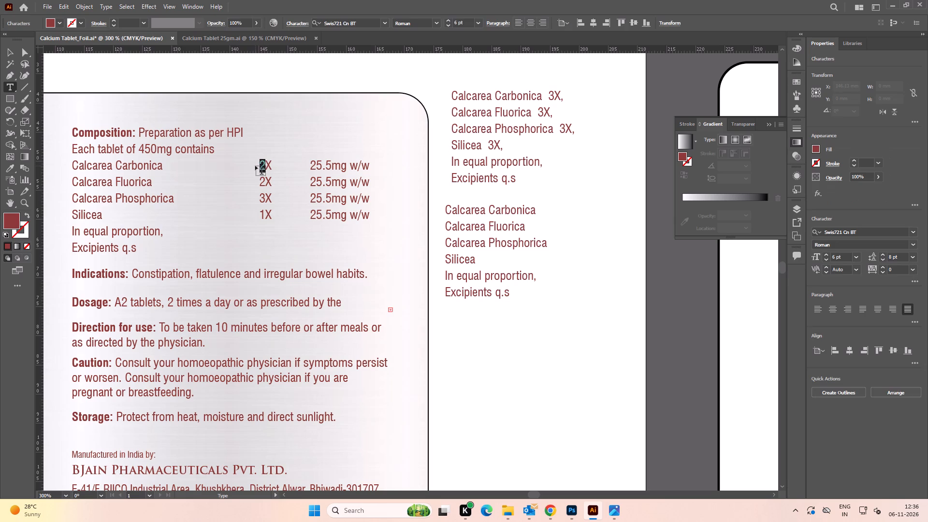
key(3)
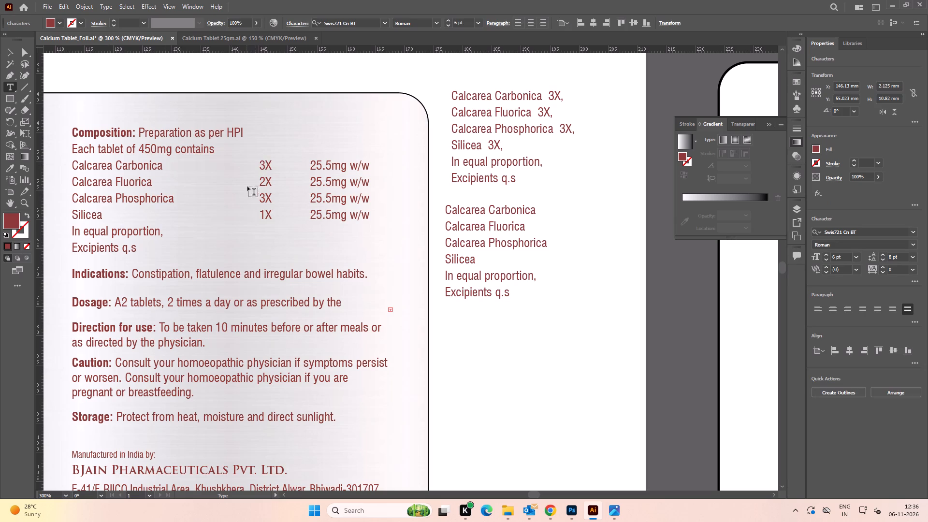
drag(265, 181, 254, 183)
key(3)
drag(265, 197, 259, 197)
key(3)
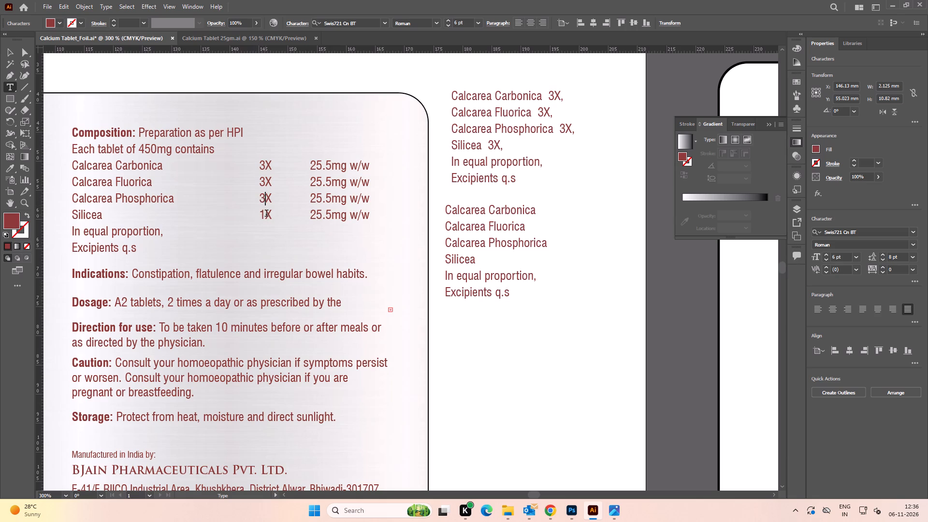
drag(265, 214, 251, 215)
key(3)
click(6, 48)
Examine the foil label's text panel against the composition texts and the carton's Indications-to-Storage text placed beside it.
key(space)
drag(401, 181, 304, 172)
click(486, 184)
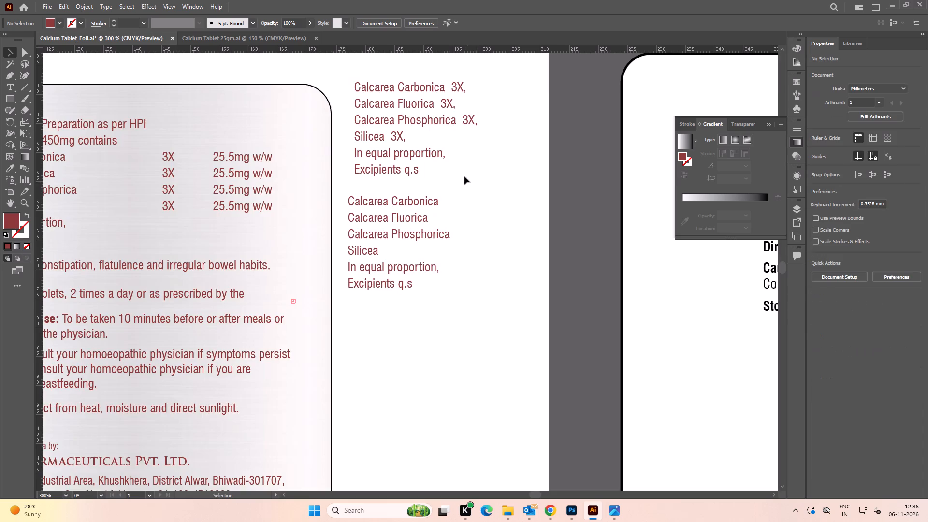
alt+scroll(464, 176, down, 2)
key(space)
key(space)
key(space)
key(space)
key(space)
key(space)
key(space)
key(space)
key(space)
drag(451, 182, 314, 203)
key(space)
key(space)
key(space)
key(space)
key(space)
key(space)
key(space)
key(space)
key(space)
key(space)
key(space)
key(space)
key(space)
key(space)
drag(358, 162, 356, 235)
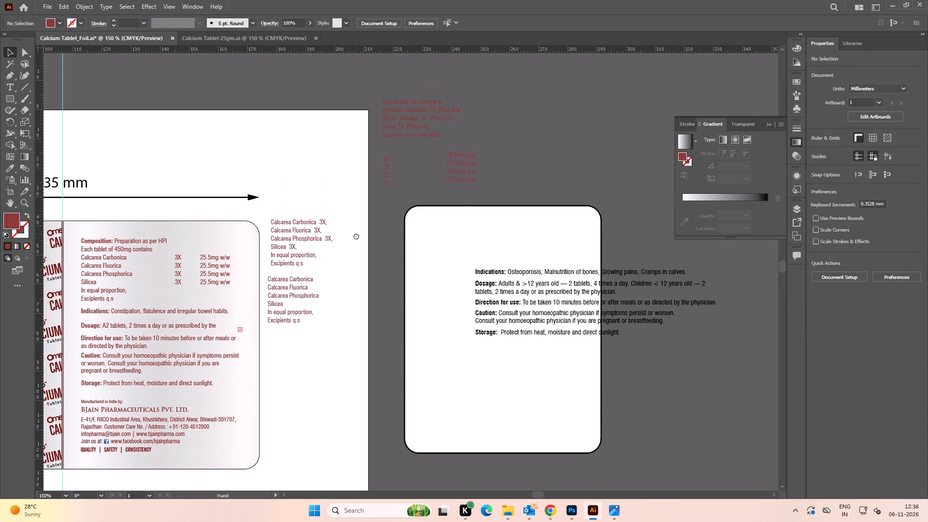
drag(356, 235, 369, 186)
alt+scroll(288, 257, up, 1)
key(space)
drag(339, 210, 365, 224)
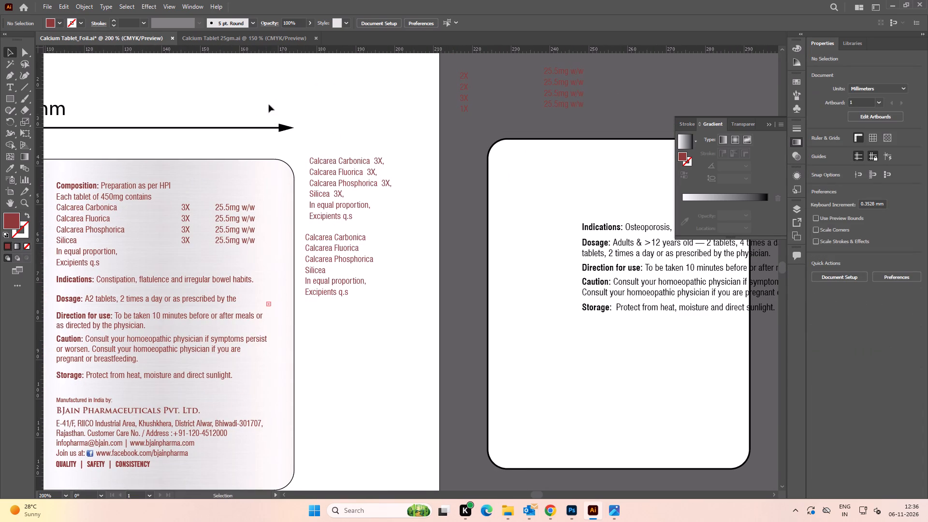
Examine the composition, indications and dosage text on the side panel of the Calcium Tablet 25gm carton file.
click(229, 38)
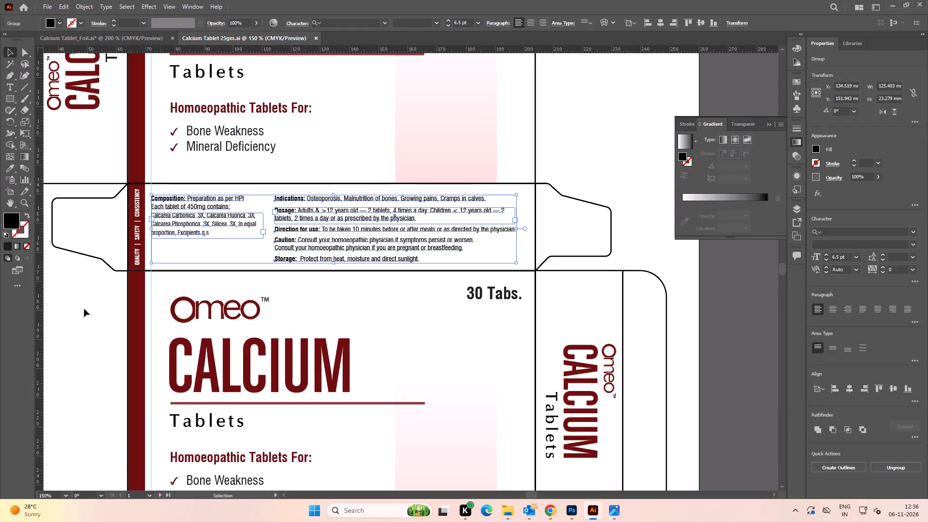
click(84, 309)
key(space)
key(space)
key(space)
key(space)
key(space)
key(space)
key(space)
key(space)
key(space)
key(space)
key(space)
key(space)
key(space)
key(space)
key(space)
key(space)
key(space)
key(space)
key(space)
key(space)
drag(101, 310, 94, 308)
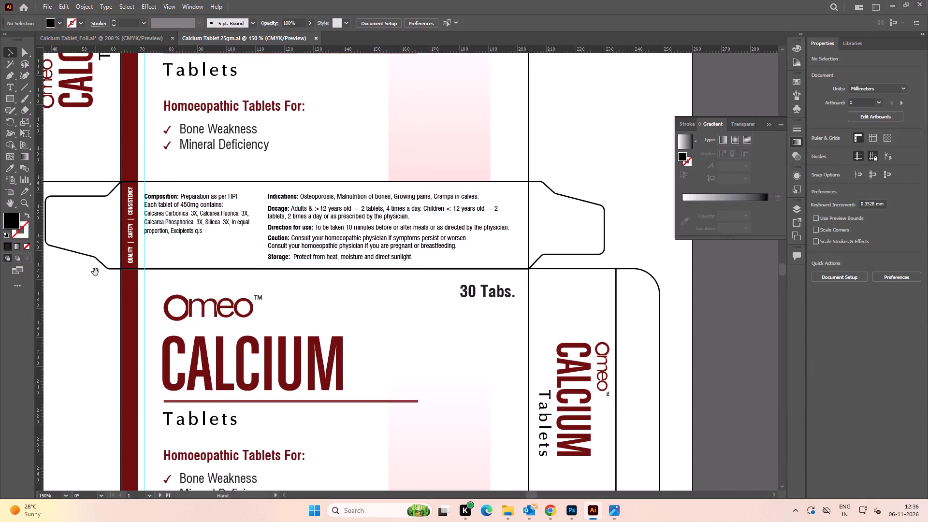
alt+scroll(234, 233, up, 2)
key(space)
drag(176, 221, 225, 237)
Switch to the File Explorer window showing the Calcium Tablet Carton folder.
key(alt+Tab)
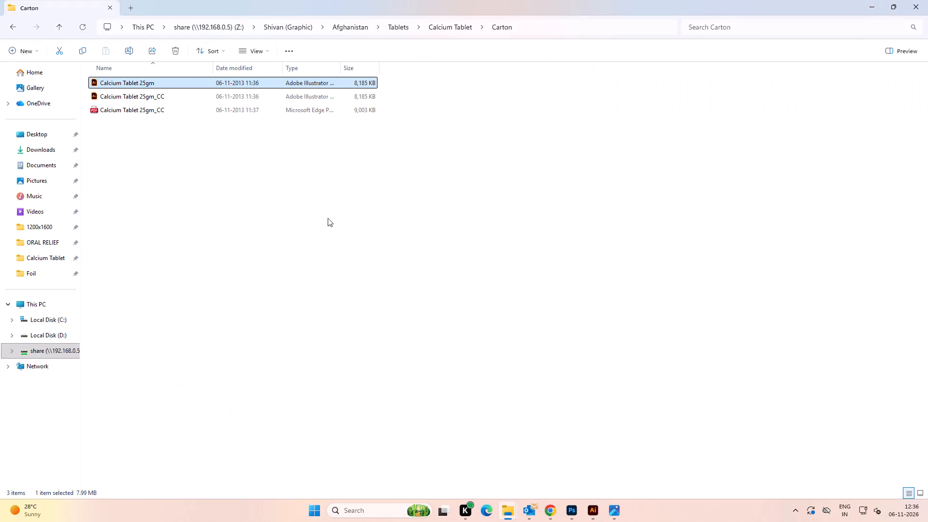
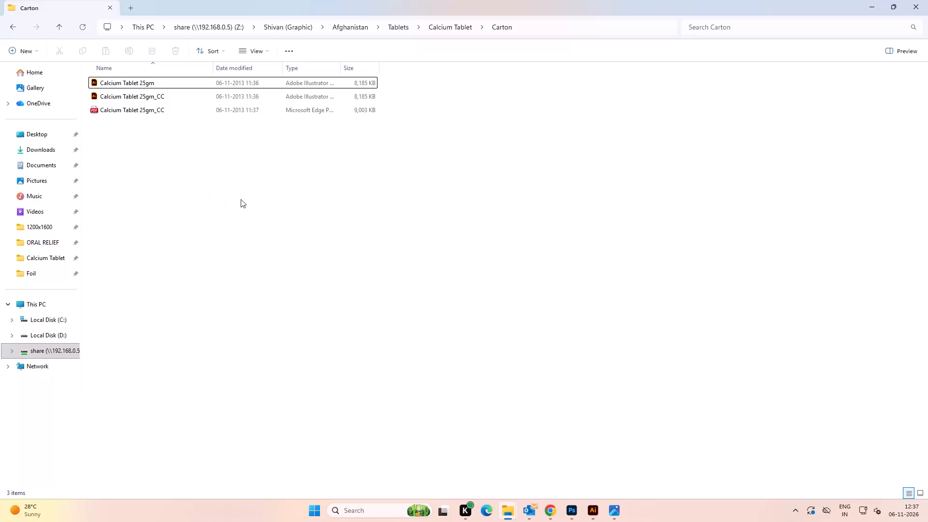
Examine the composition, indications, dosage and storage text on the side panel of the Calcium Tablet 25gm carton artwork.
key(alt+Tab)
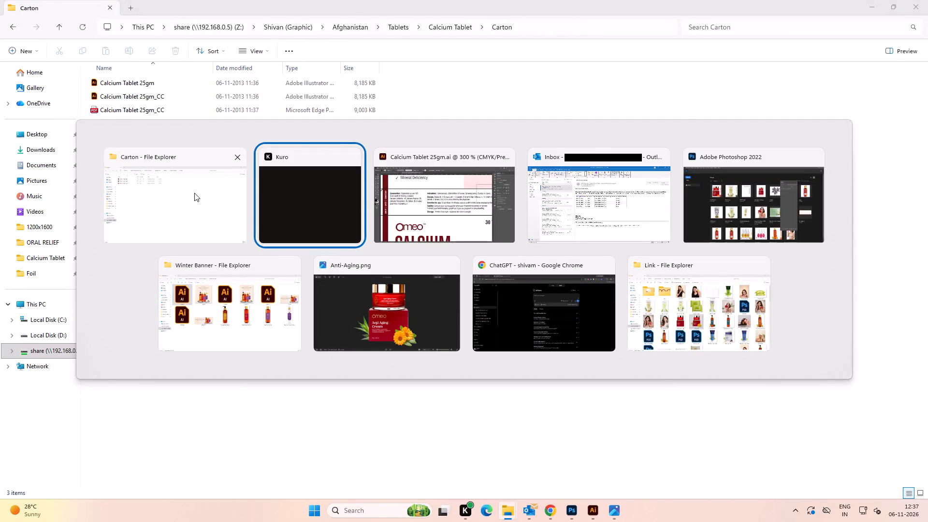
alt+click(434, 203)
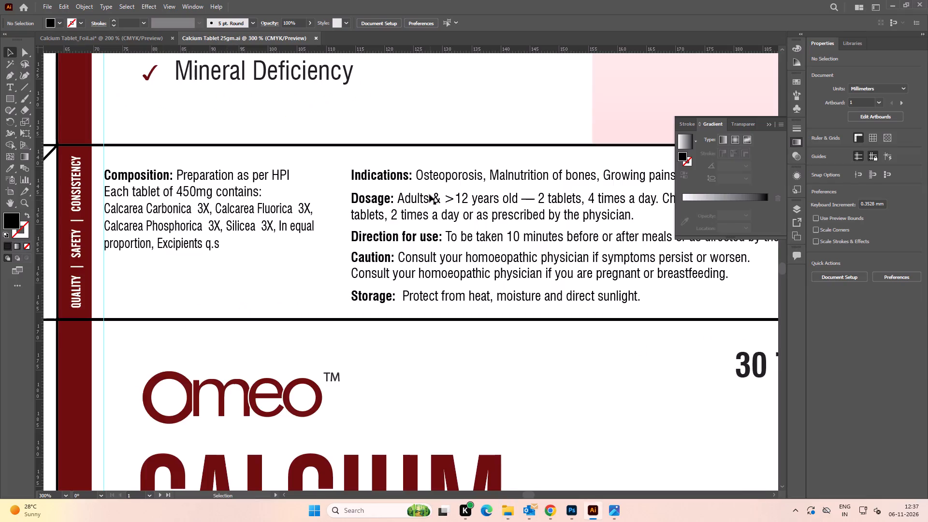
alt+scroll(483, 219, down, 2)
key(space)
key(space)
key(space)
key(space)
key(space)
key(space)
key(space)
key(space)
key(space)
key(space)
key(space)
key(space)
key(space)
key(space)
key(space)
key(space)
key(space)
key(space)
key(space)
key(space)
drag(538, 223, 409, 203)
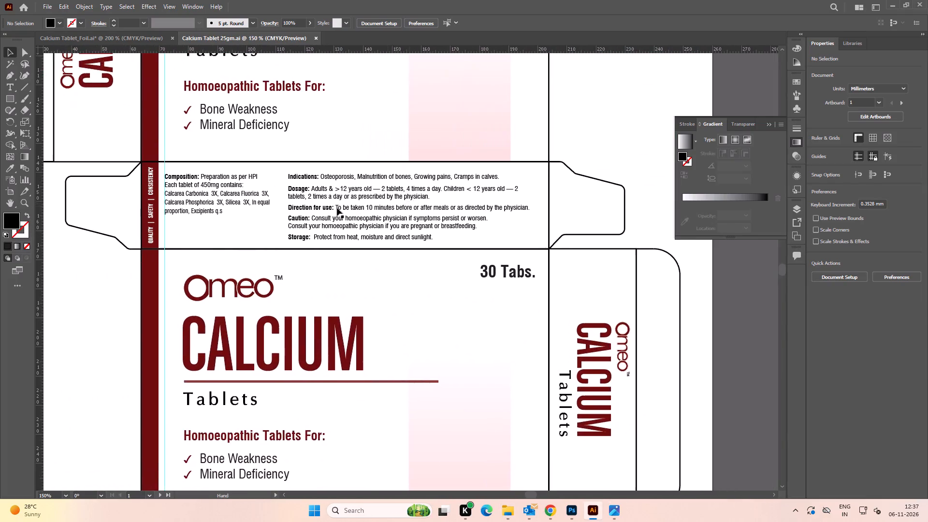
alt+scroll(211, 208, up, 2)
alt+scroll(211, 208, down, 1)
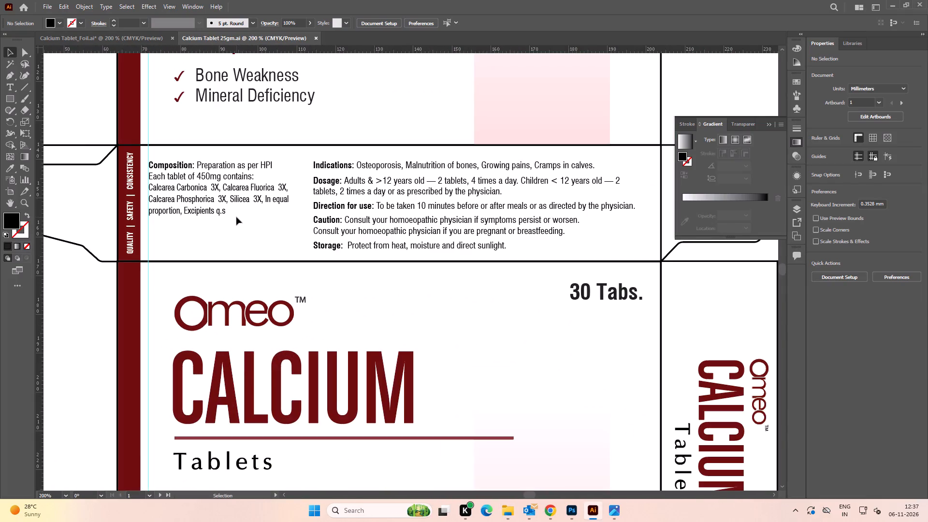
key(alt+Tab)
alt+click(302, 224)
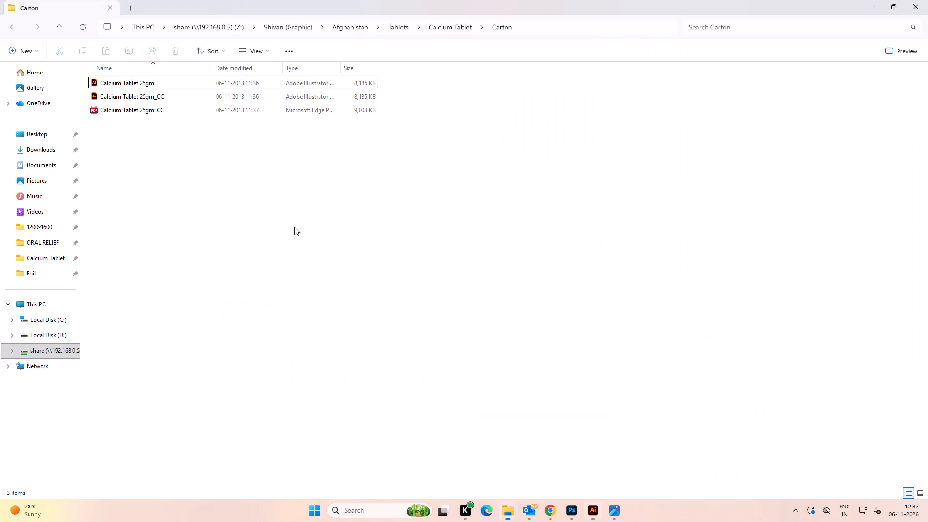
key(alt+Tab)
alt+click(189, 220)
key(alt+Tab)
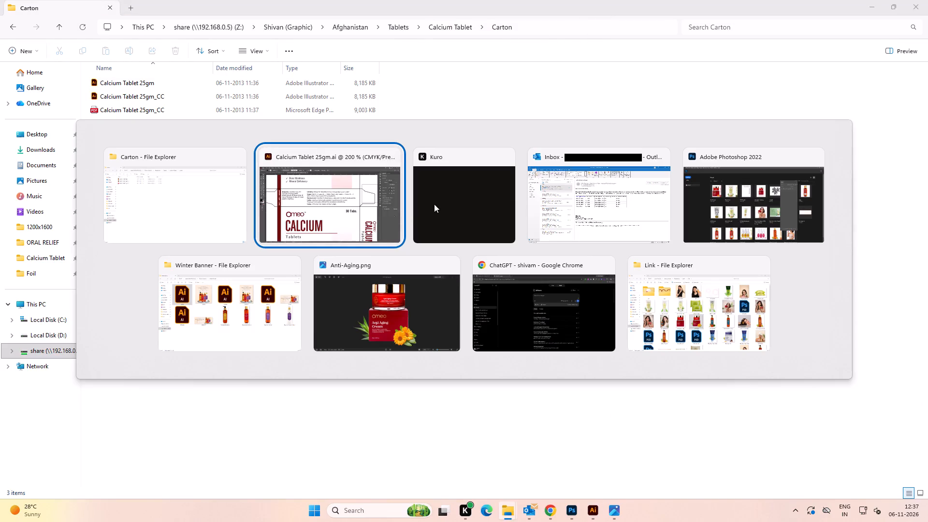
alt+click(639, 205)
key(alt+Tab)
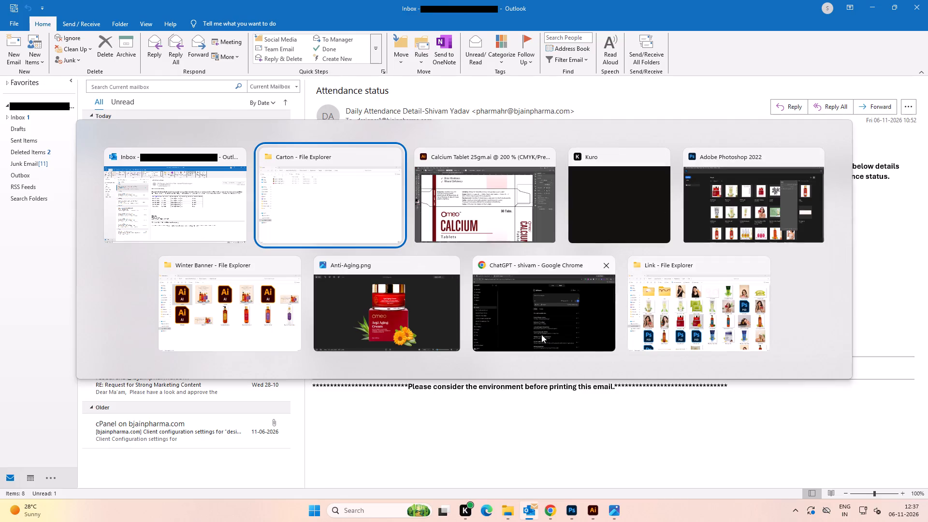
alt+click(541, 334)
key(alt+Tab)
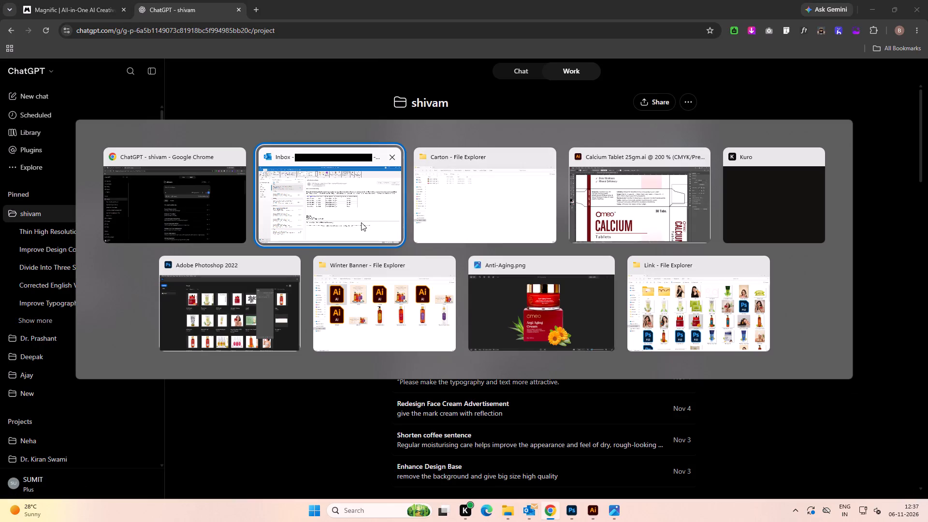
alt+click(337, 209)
Compare the Calcium Tablet_Foil label's composition and usage text with the composition lists and Indications-to-Storage text placed beside it.
key(alt+Tab)
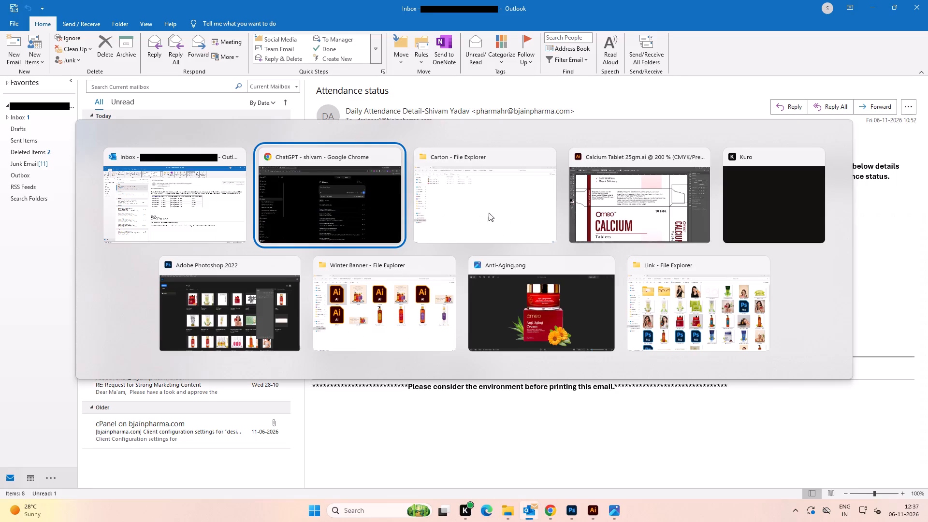
alt+click(581, 211)
click(100, 39)
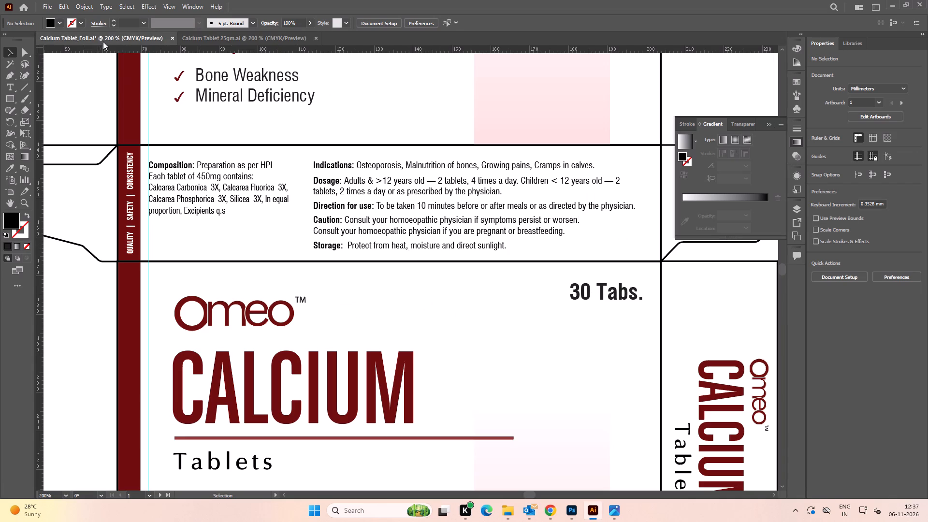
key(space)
drag(183, 227, 392, 199)
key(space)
drag(454, 198, 363, 188)
click(500, 184)
alt+scroll(355, 193, up, 1)
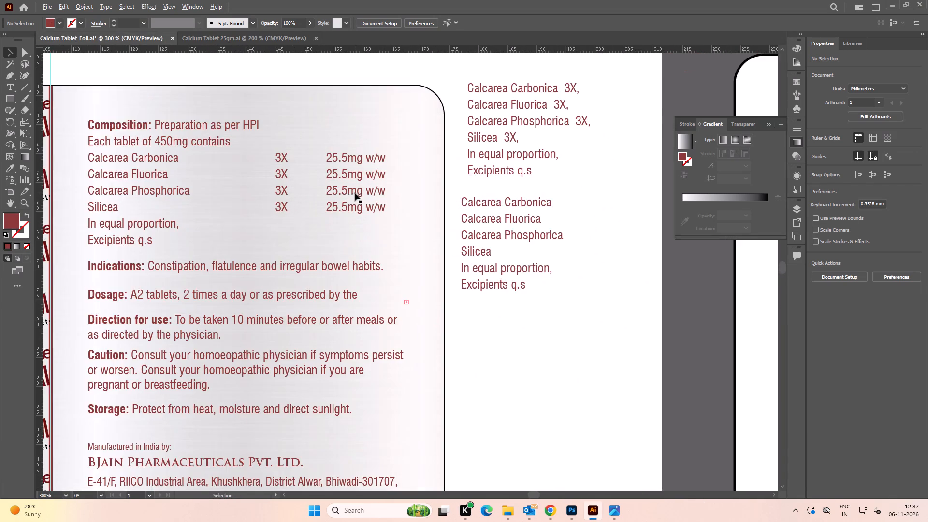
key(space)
drag(481, 198, 387, 203)
click(480, 190)
alt+scroll(475, 191, down, 1)
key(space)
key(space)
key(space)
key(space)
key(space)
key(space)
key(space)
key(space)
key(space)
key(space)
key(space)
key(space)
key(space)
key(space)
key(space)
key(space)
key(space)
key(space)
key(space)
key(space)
drag(478, 192, 275, 209)
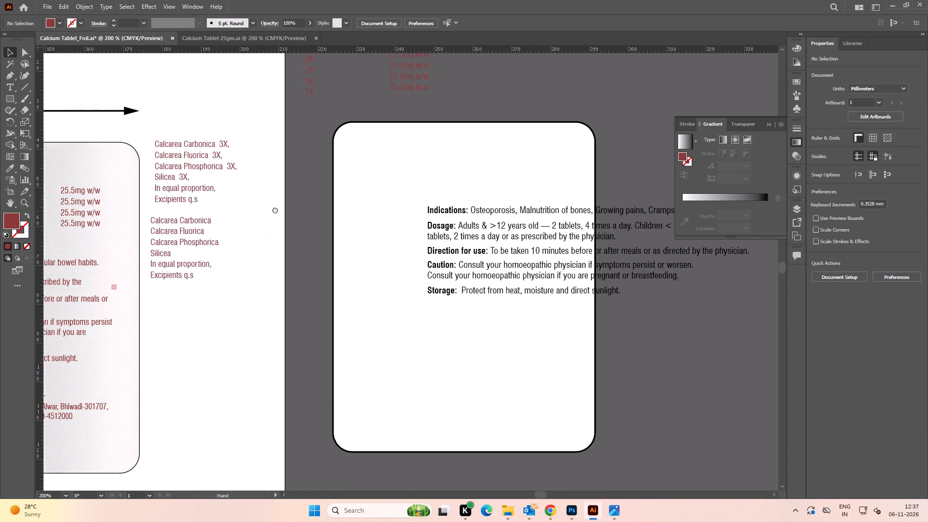
drag(275, 209, 441, 204)
alt+scroll(164, 209, up, 1)
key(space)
drag(146, 209, 232, 208)
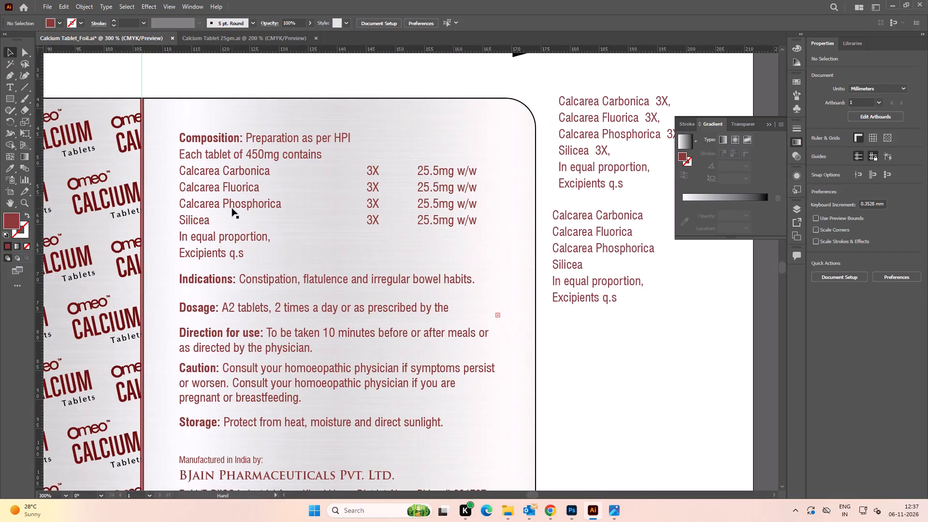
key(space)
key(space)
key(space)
drag(406, 217, 218, 236)
Open the BOWEL RELIEF tablet_CC carton PDF from the Tablets folder, examine its side-panel composition text, and close it.
key(alt+Tab)
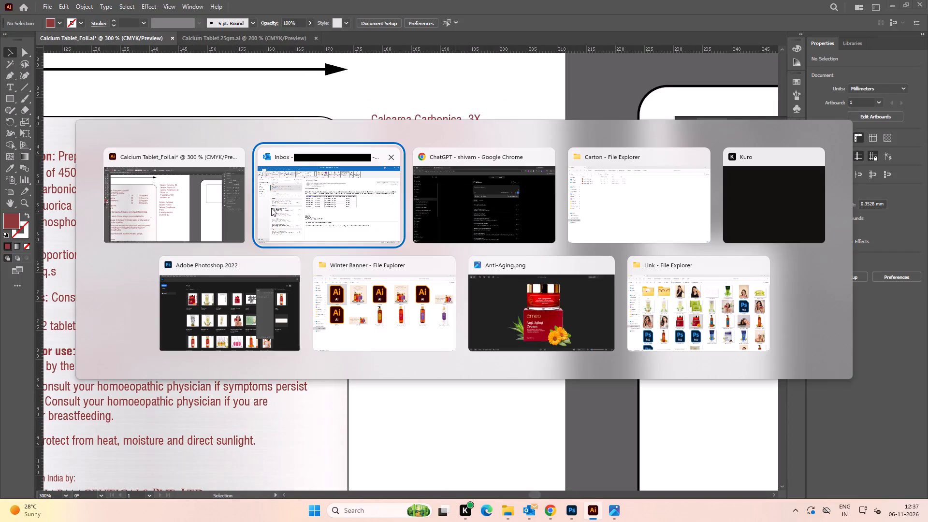
alt+click(646, 203)
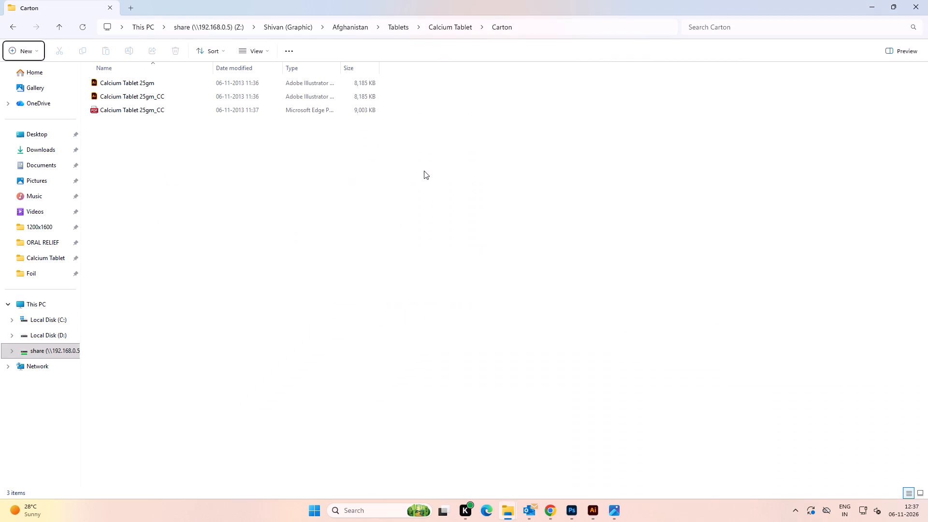
key(BackSpace)
click(14, 29)
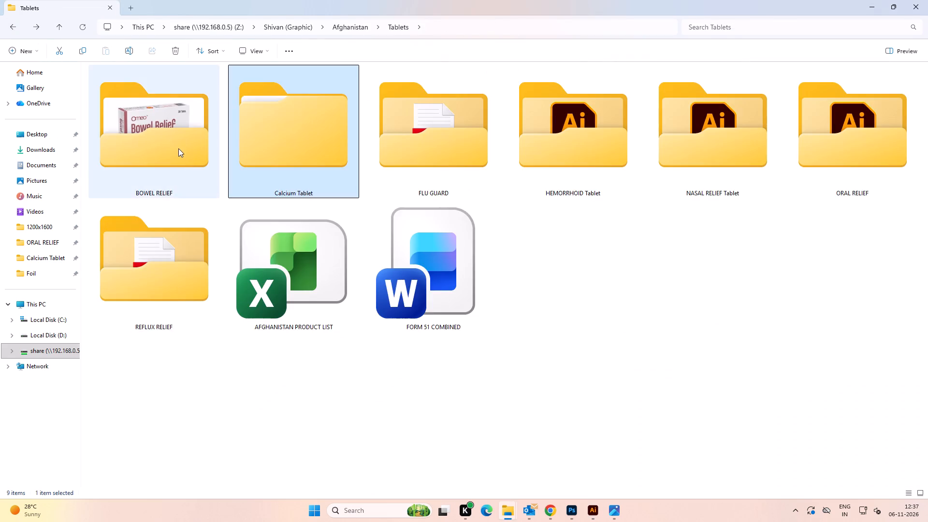
double_click(176, 146)
double_click(167, 134)
double_click(157, 113)
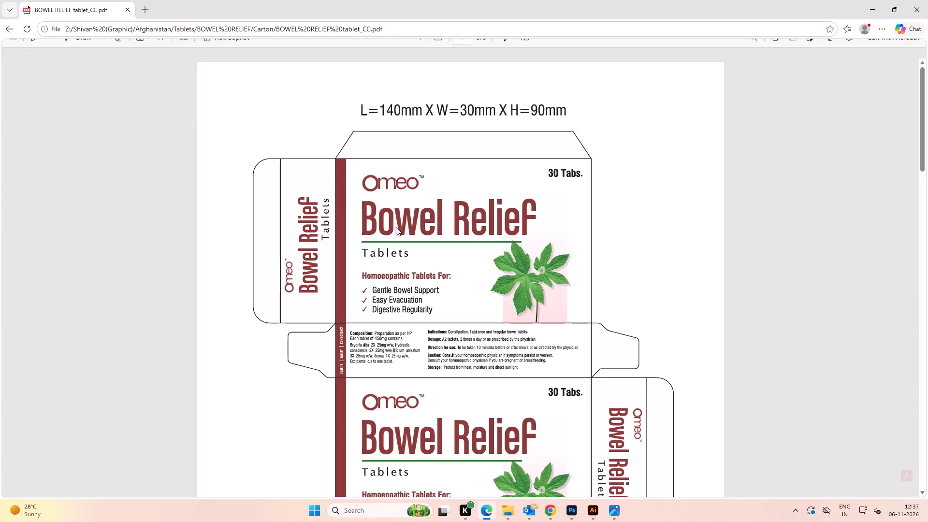
scroll(423, 317, down, 2)
ctrl+scroll(387, 274, up, 4)
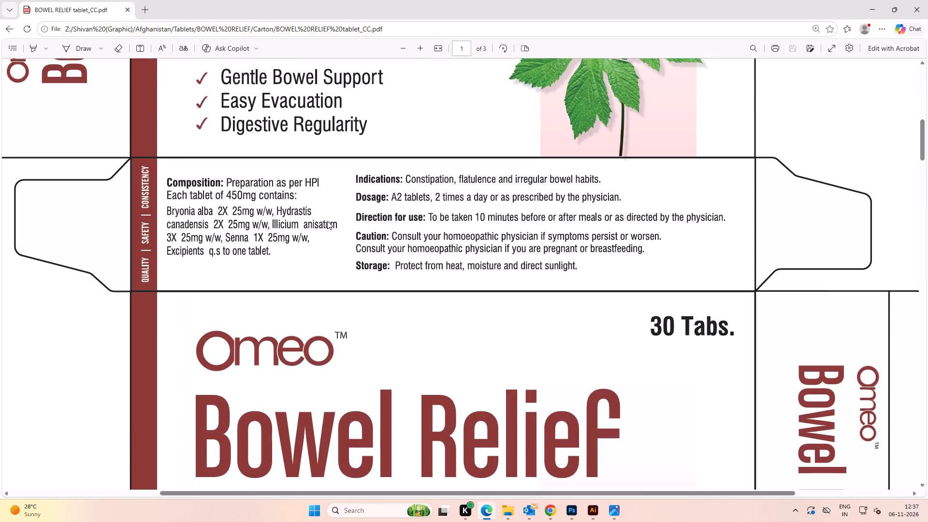
click(912, 9)
Examine the foil label's composition block in the Illustrator file against the composition texts placed beside it.
key(alt+Tab)
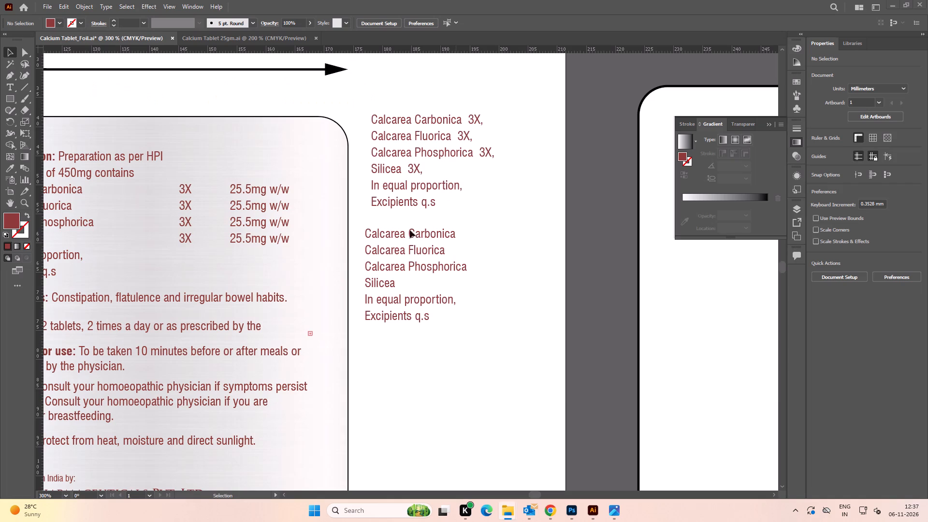
key(space)
drag(354, 229, 516, 213)
alt+scroll(519, 213, down, 1)
key(space)
drag(560, 217, 534, 227)
click(606, 214)
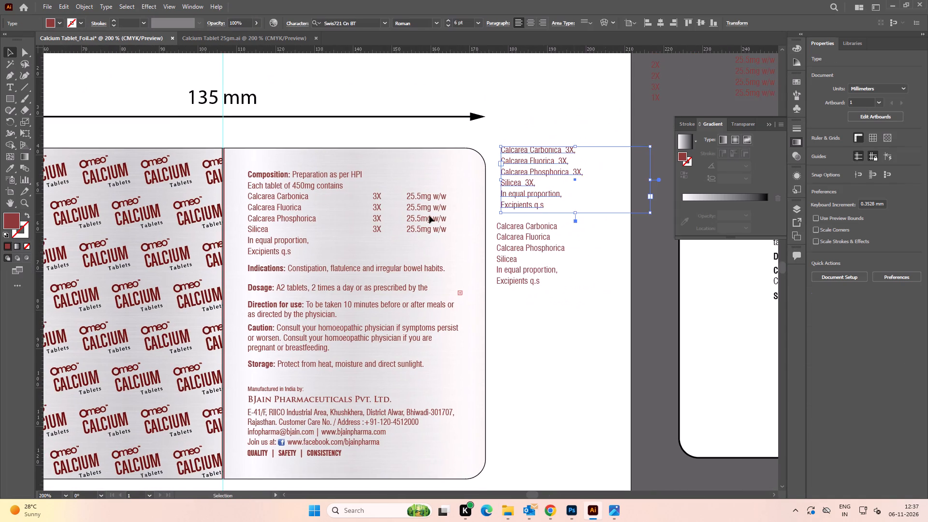
alt+scroll(421, 216, up, 1)
click(423, 215)
key(space)
drag(576, 226, 472, 226)
click(561, 219)
alt+scroll(551, 220, down, 1)
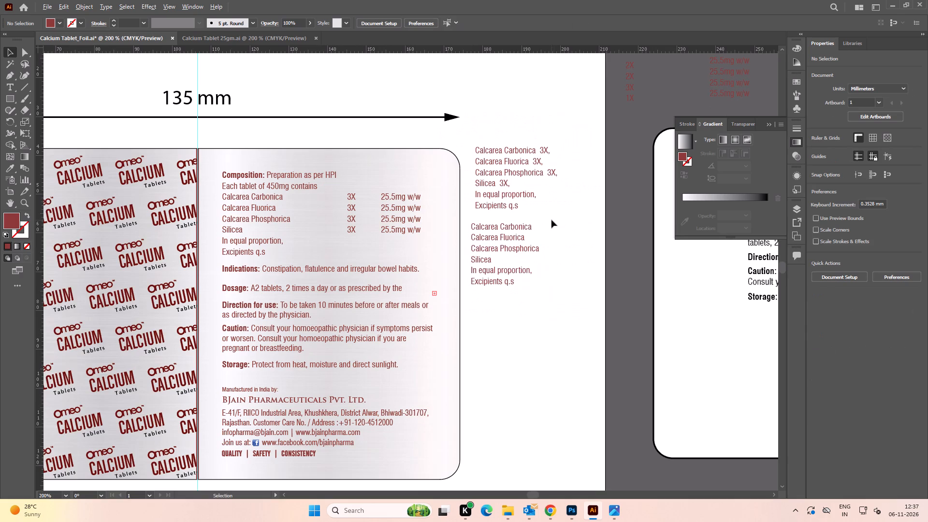
key(space)
drag(575, 220, 459, 226)
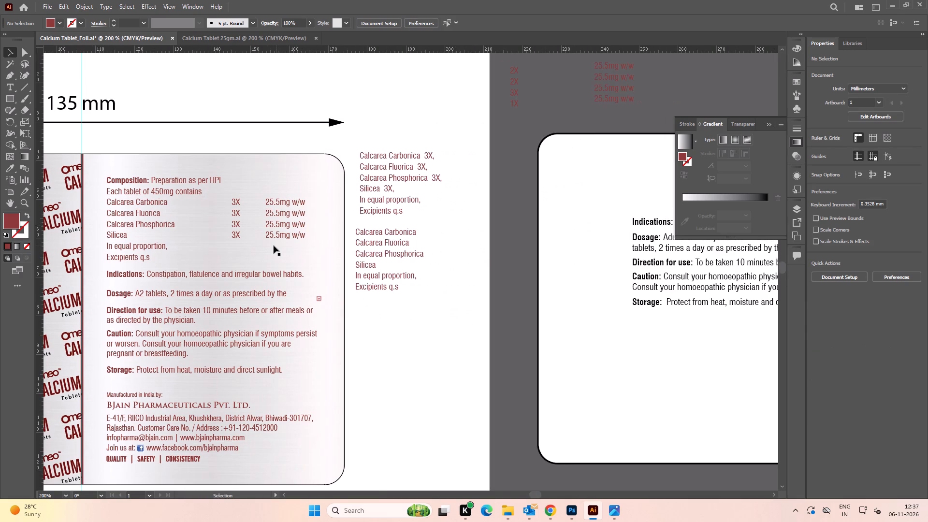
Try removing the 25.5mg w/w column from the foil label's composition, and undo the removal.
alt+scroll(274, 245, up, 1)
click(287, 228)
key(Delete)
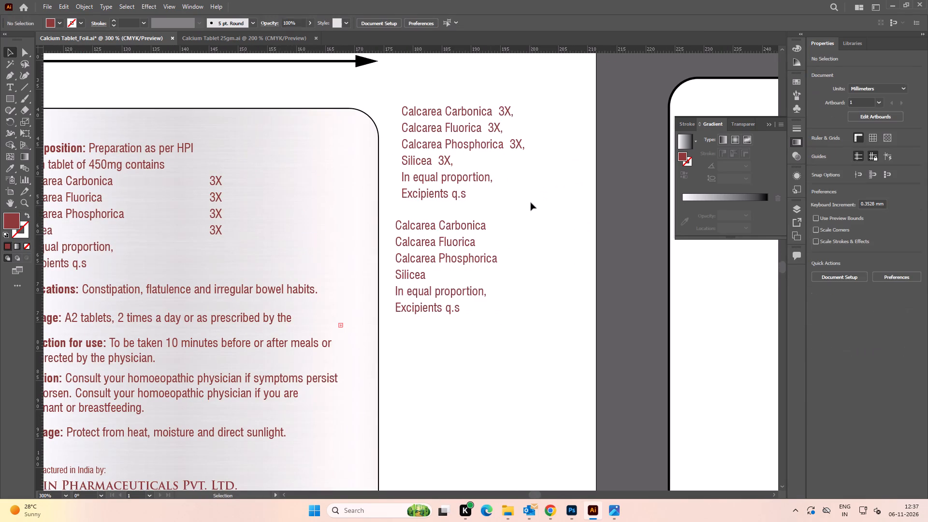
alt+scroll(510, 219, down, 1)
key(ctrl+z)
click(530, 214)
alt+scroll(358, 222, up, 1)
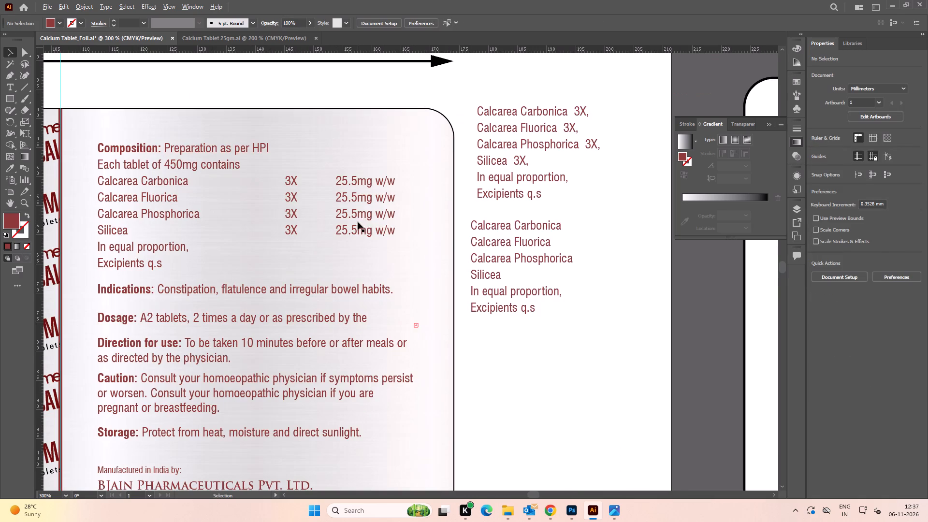
Compare the foil label's 25.5mg w/w column with the composition text in the Calcium Tablet 25gm carton file.
click(364, 216)
key(space)
drag(519, 218, 465, 223)
click(536, 203)
key(space)
drag(415, 222, 452, 214)
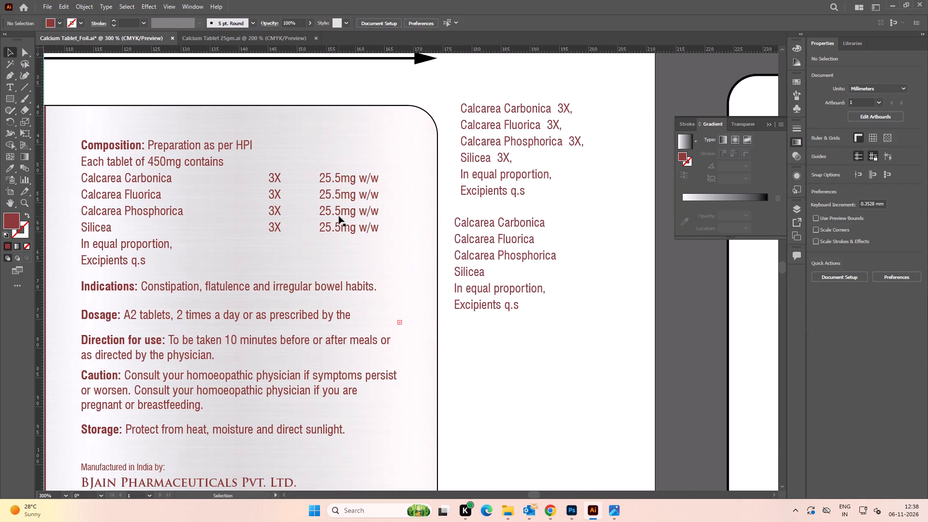
key(space)
drag(329, 217, 344, 213)
key(space)
drag(336, 223, 374, 196)
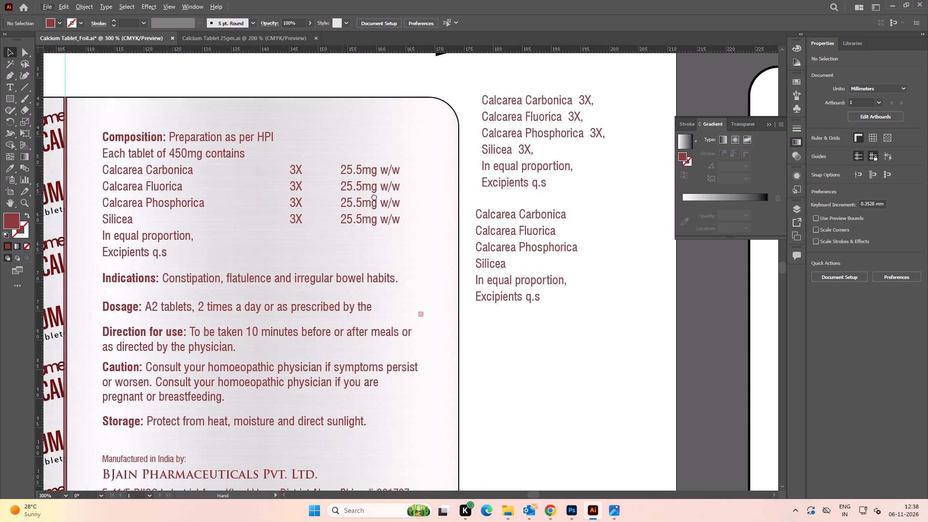
drag(374, 196, 375, 195)
alt+scroll(375, 191, down, 1)
key(space)
drag(394, 214, 366, 215)
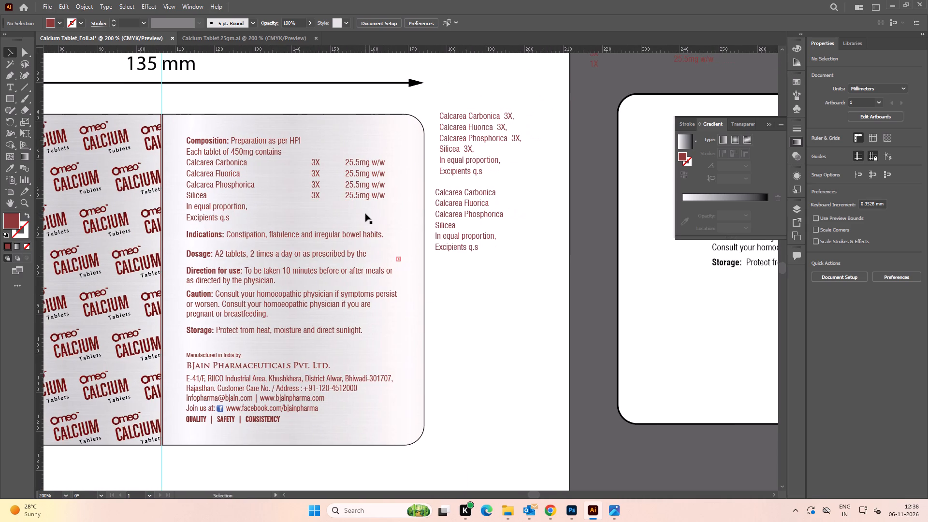
click(373, 198)
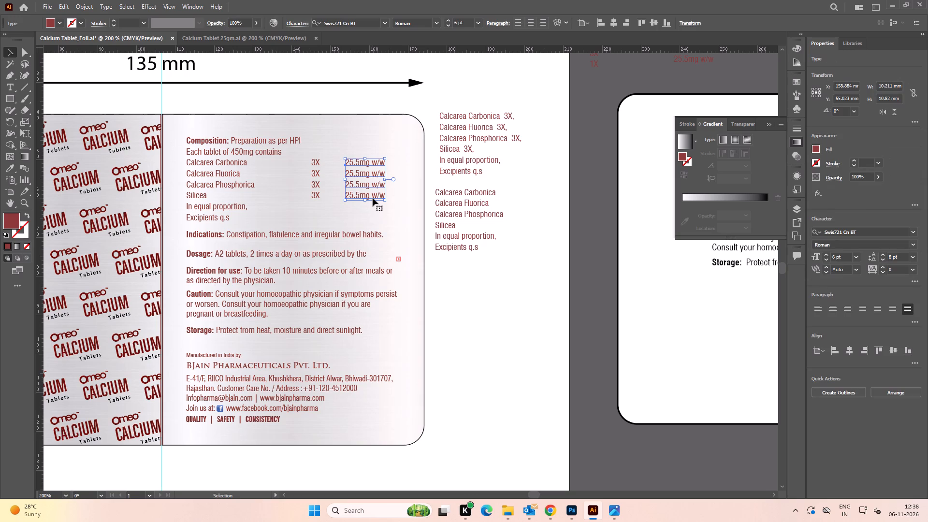
click(333, 194)
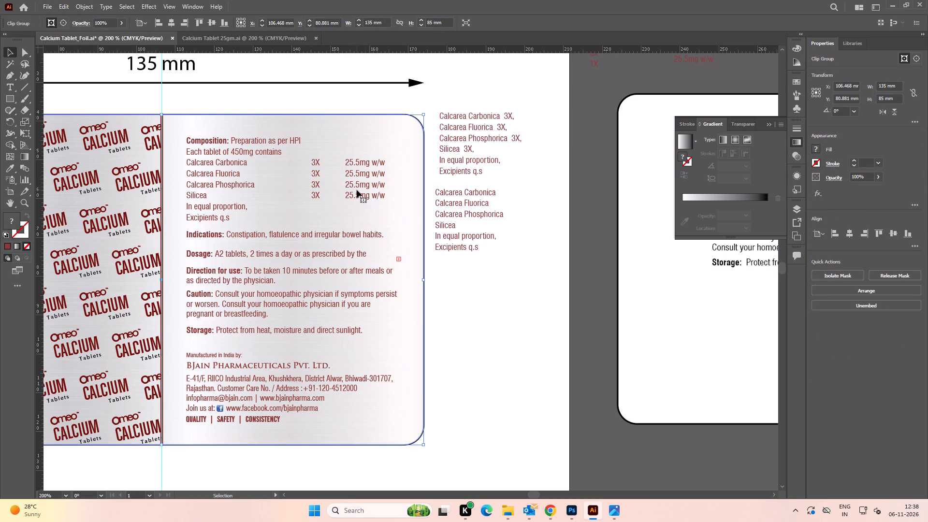
click(251, 40)
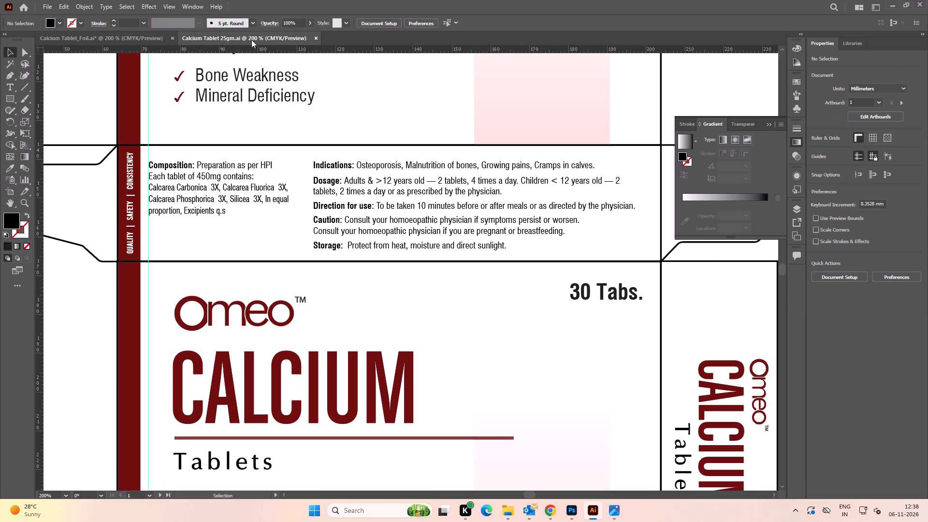
click(158, 38)
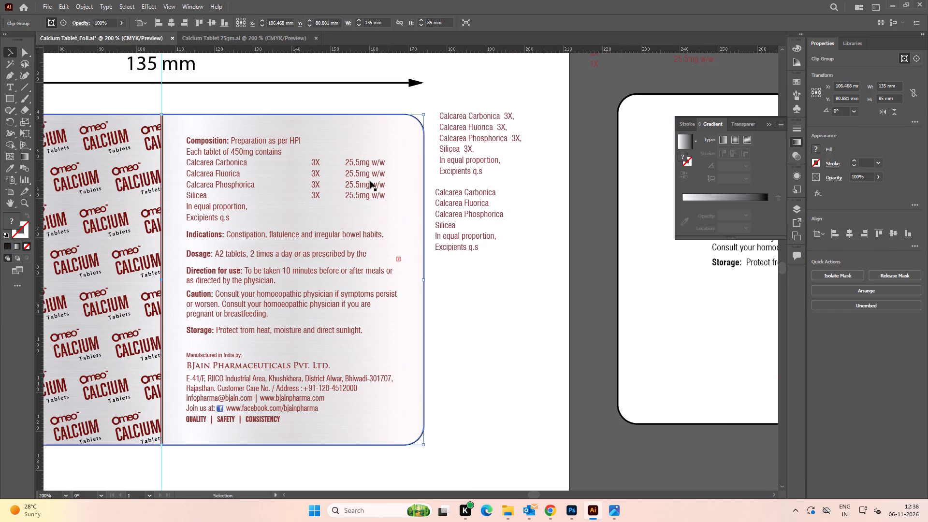
click(370, 181)
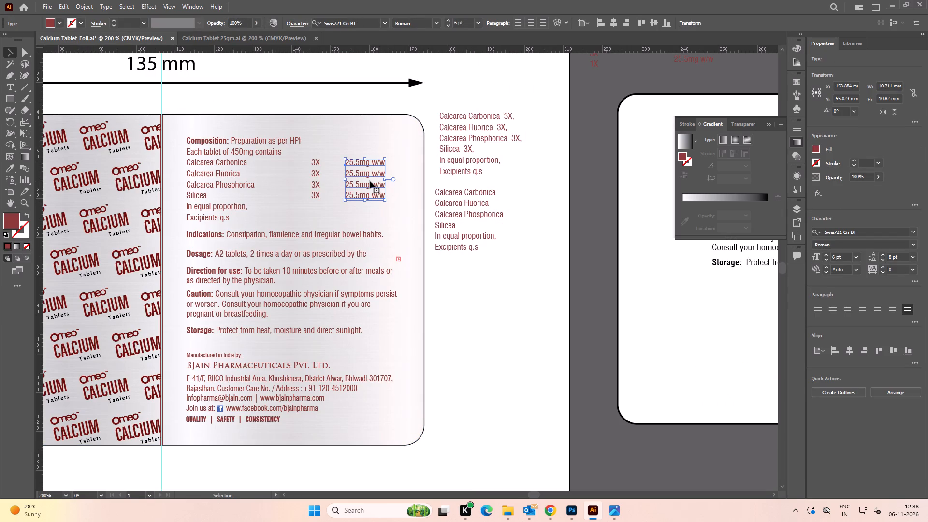
click(220, 37)
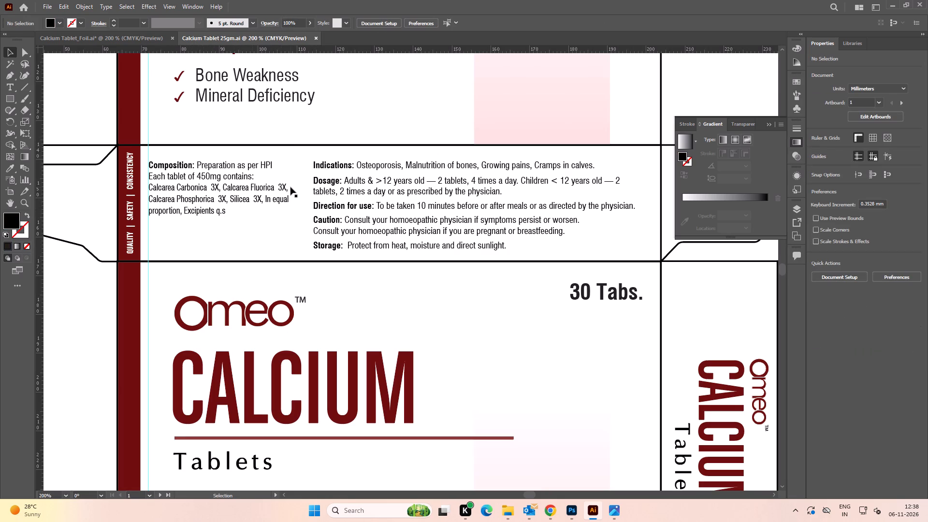
click(142, 36)
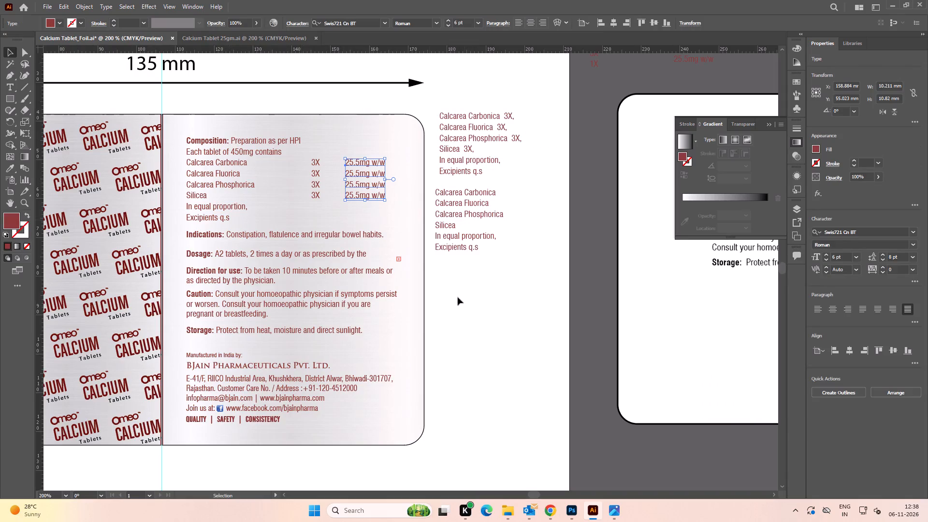
click(476, 300)
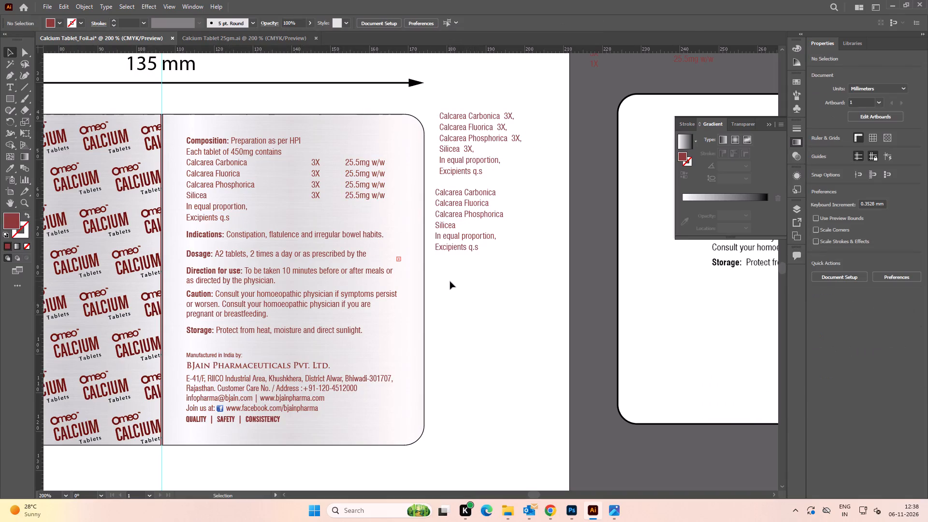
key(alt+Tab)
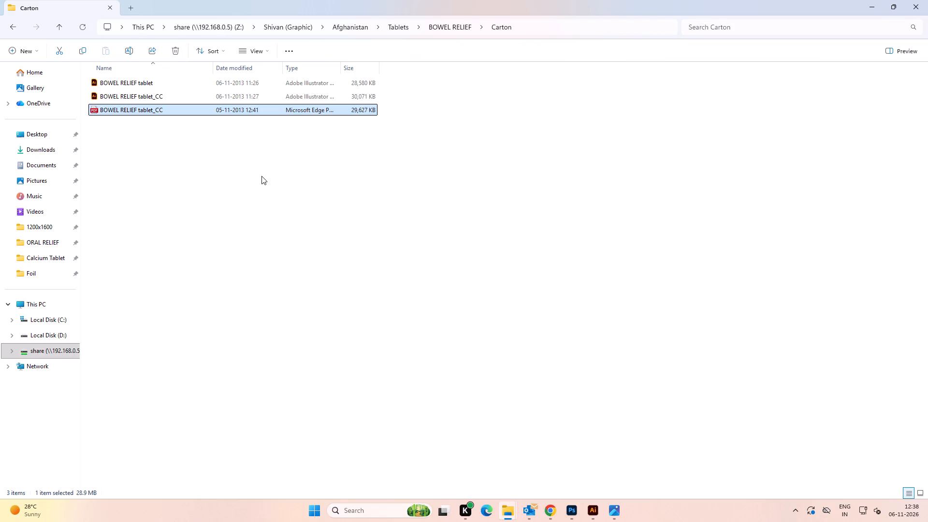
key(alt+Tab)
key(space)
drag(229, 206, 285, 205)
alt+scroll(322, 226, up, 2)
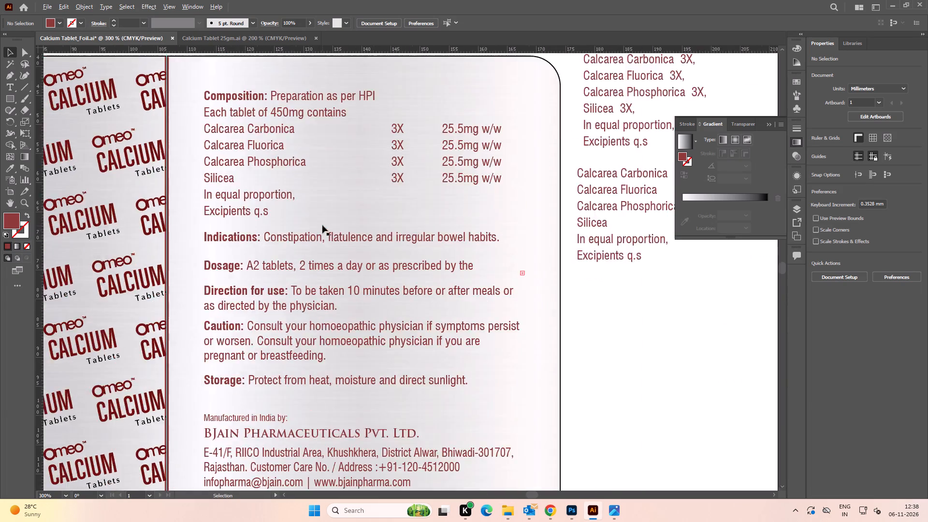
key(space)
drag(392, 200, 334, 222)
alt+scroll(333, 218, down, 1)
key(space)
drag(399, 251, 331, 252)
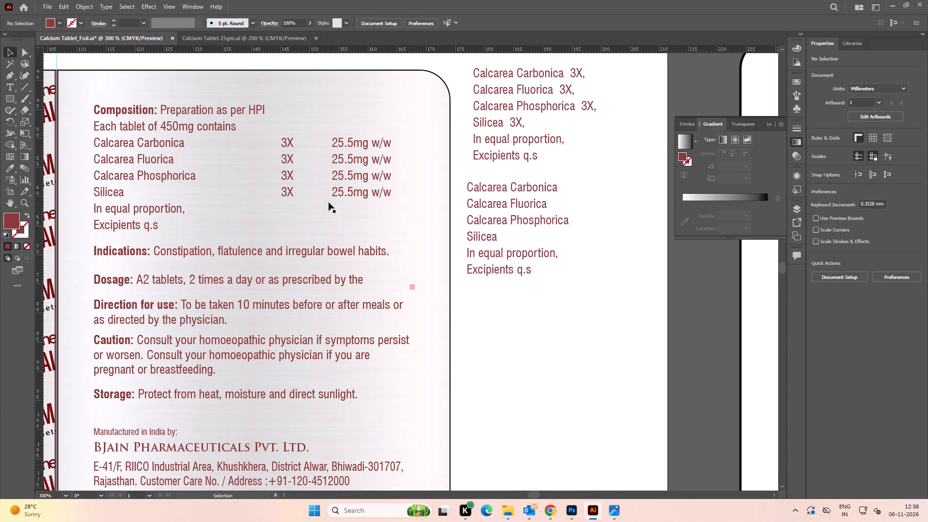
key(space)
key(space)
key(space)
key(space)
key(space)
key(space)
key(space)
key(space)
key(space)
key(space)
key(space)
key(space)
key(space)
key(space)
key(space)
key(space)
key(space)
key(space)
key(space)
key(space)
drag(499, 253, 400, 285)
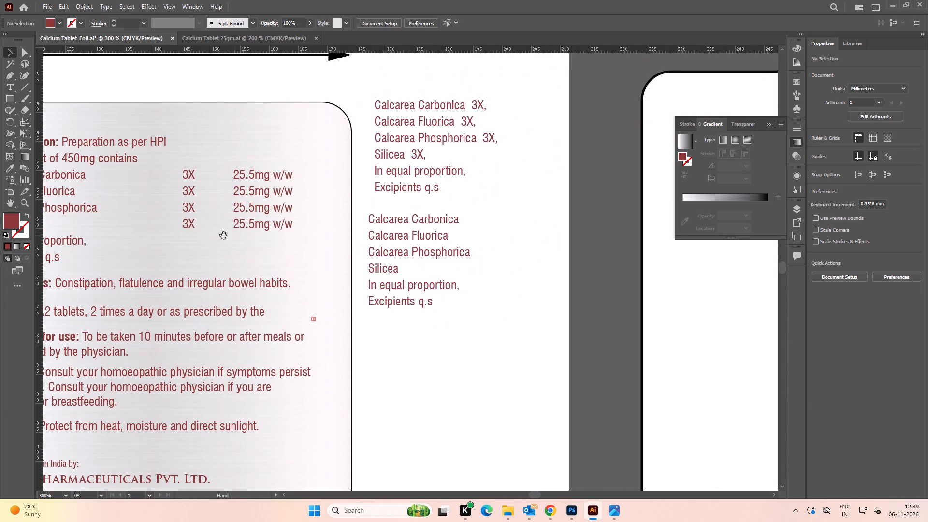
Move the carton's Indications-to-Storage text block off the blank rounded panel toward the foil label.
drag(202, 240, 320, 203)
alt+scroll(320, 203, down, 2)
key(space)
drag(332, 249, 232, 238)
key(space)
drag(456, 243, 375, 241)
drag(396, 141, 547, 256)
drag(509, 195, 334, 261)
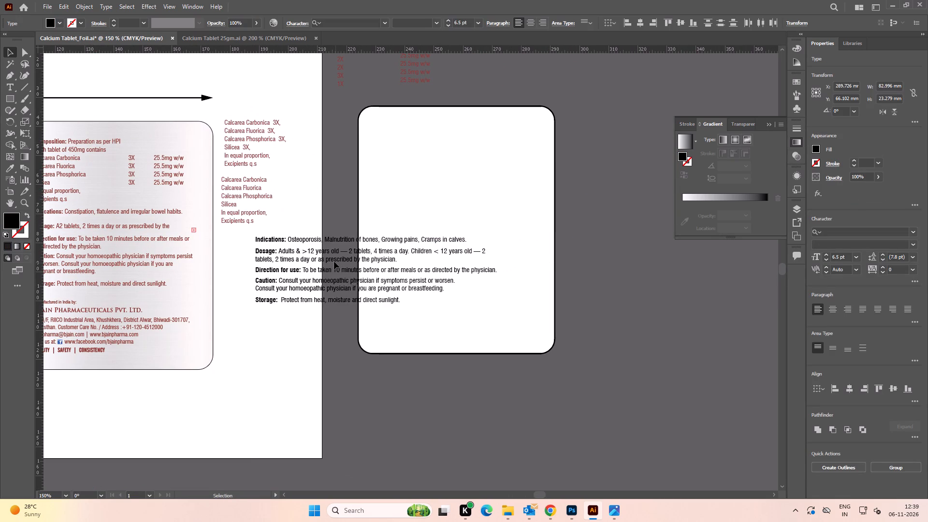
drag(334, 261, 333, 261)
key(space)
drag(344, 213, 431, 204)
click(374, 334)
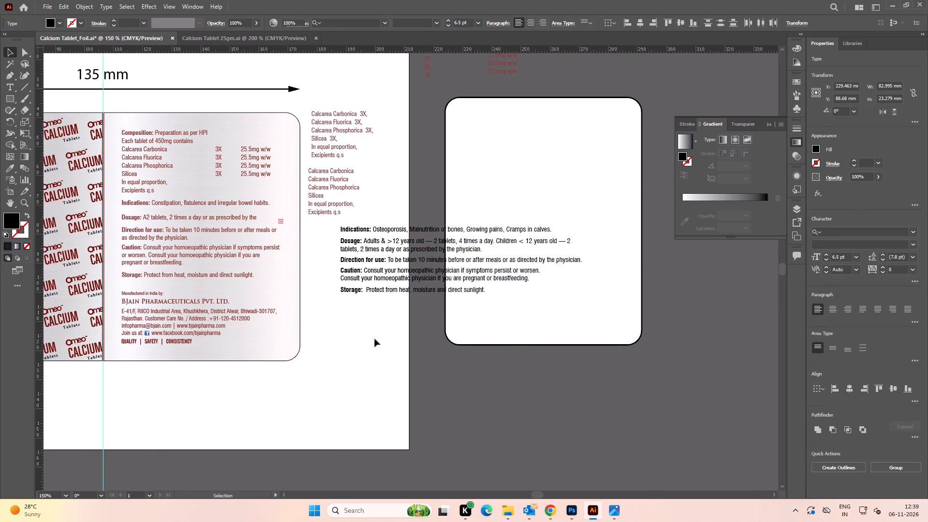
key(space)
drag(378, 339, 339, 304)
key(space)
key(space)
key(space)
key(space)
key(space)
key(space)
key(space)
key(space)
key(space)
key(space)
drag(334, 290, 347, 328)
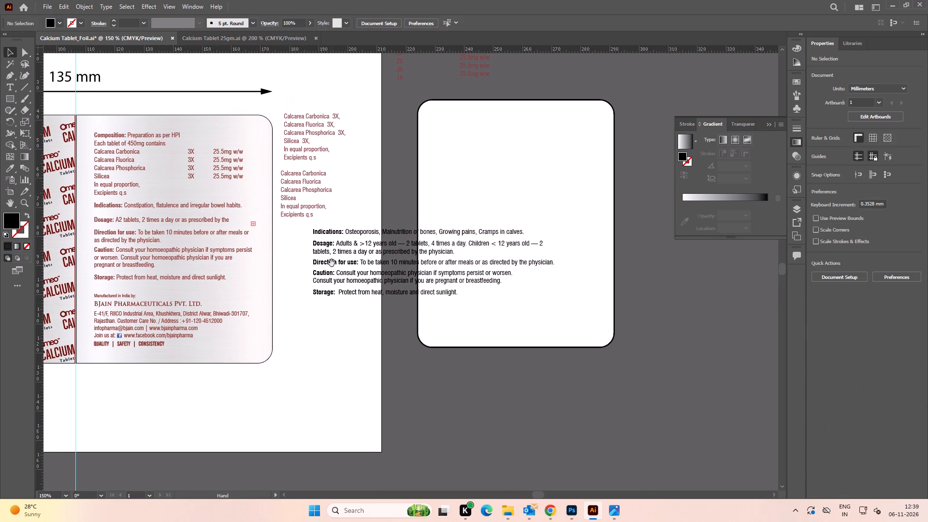
Move the carton's Indications-to-Storage text block back over the blank rounded panel.
drag(305, 225, 356, 308)
drag(329, 245, 520, 210)
click(470, 283)
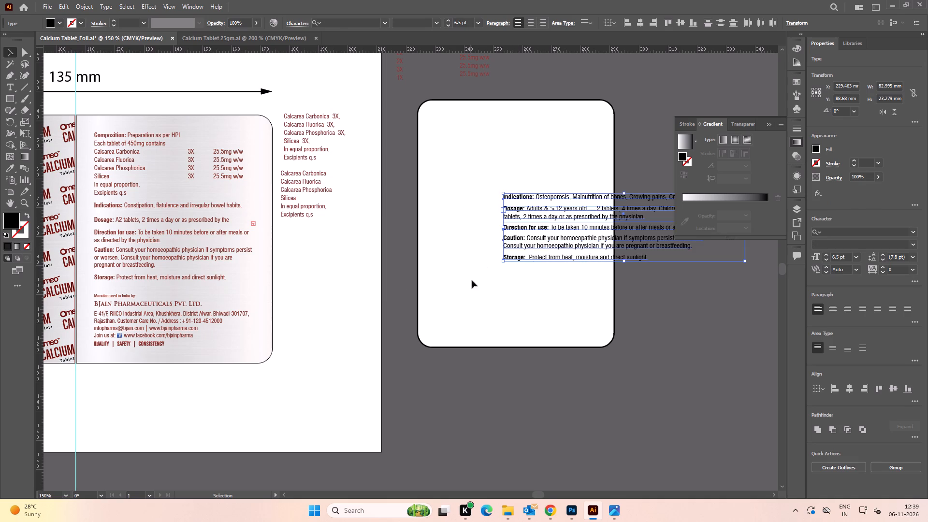
Move only the carton's Indications line out of the block to beside the foil label, below the composition texts.
drag(533, 194, 318, 242)
key(space)
drag(318, 292, 313, 268)
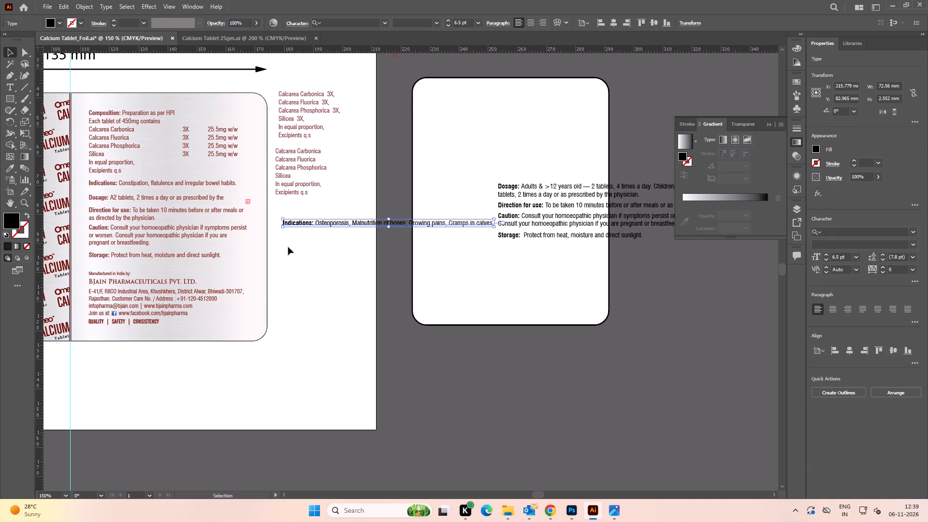
key(space)
drag(322, 259, 363, 257)
click(362, 253)
Match the loose Indications line beside the foil label to the style and maroon colour of the label's own Indications text.
alt+scroll(380, 233, up, 1)
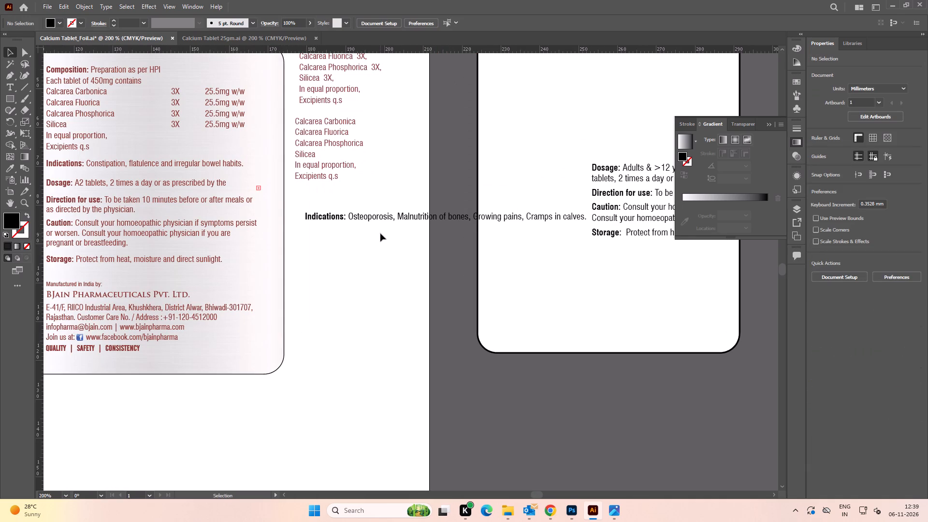
key(space)
drag(358, 246, 366, 245)
click(400, 217)
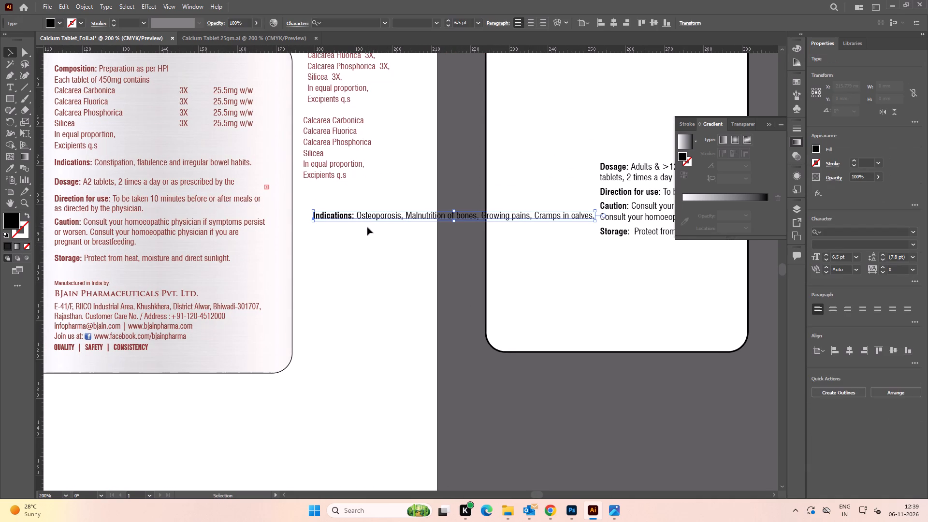
key(i)
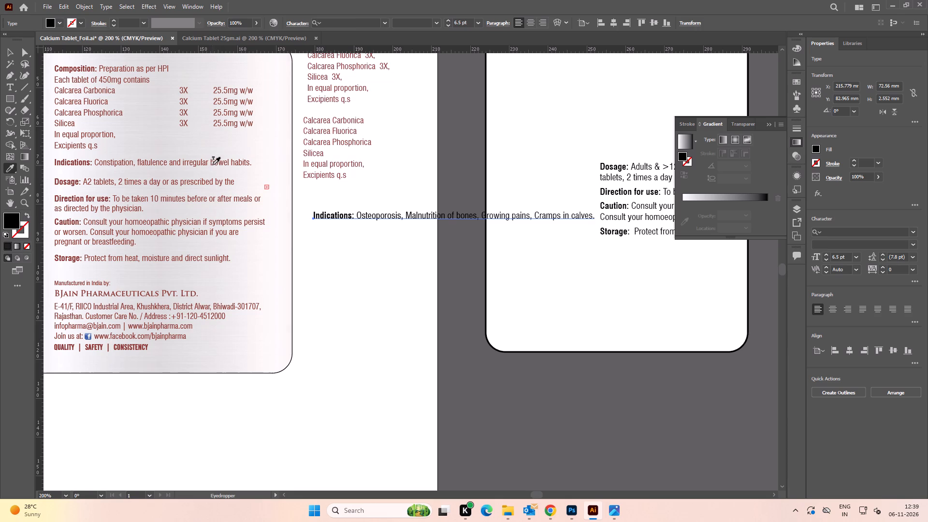
click(214, 164)
key(v)
click(407, 269)
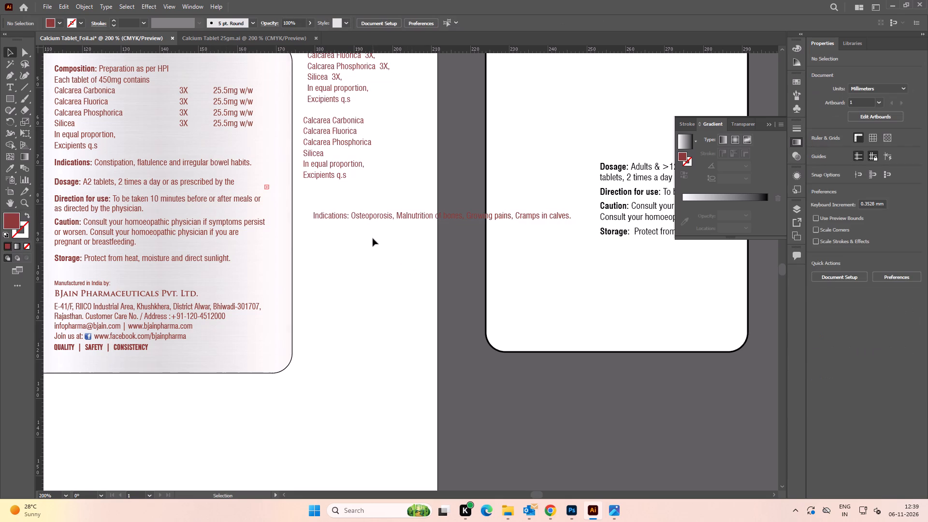
Replace the label's Indications wording with the copied "Osteoporosis, Malnutrition of bones, Growing pains, Cramps in calves.".
key(r)
key(t)
drag(351, 216, 590, 219)
key(ctrl+c)
key(ctrl+c)
drag(95, 165, 156, 171)
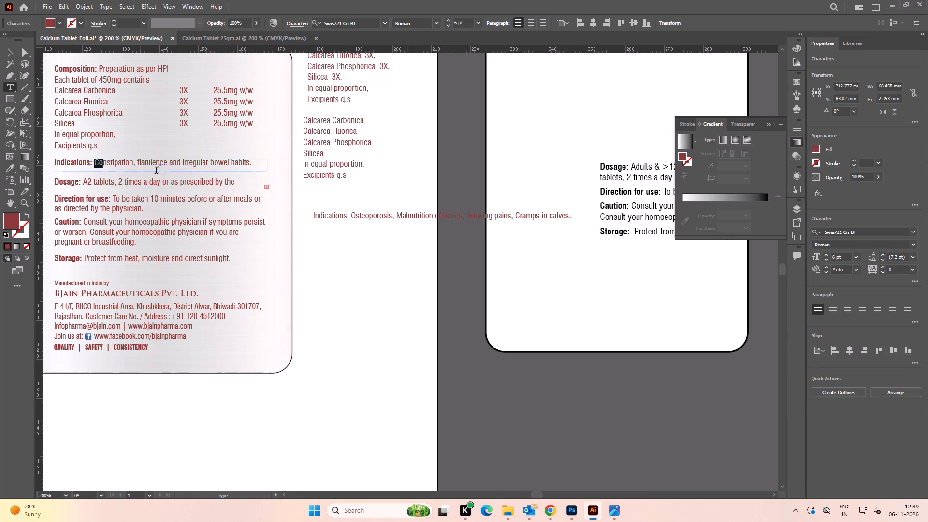
drag(156, 171, 303, 178)
key(ctrl+v)
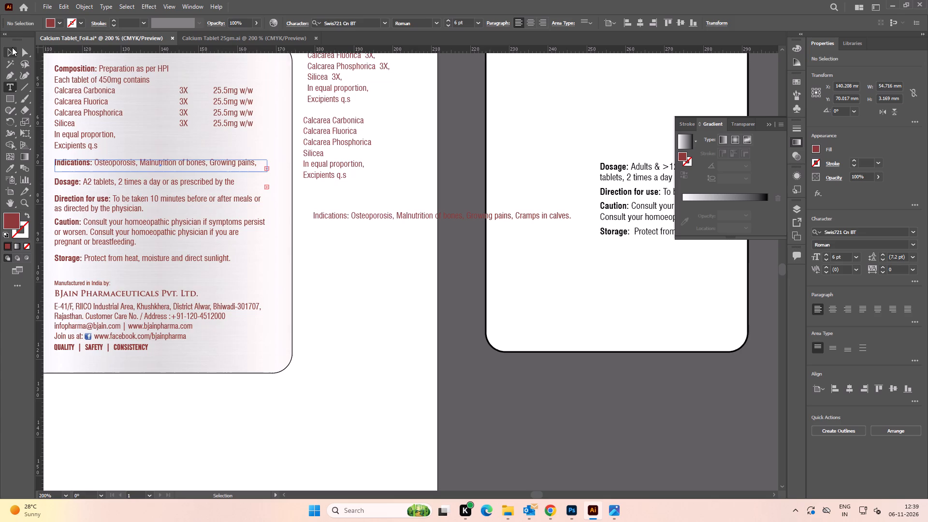
click(12, 47)
Enlarge the label's Indications text frame to about 57 by 4.3 mm so it holds a second line.
alt+scroll(294, 172, up, 2)
drag(235, 162, 256, 162)
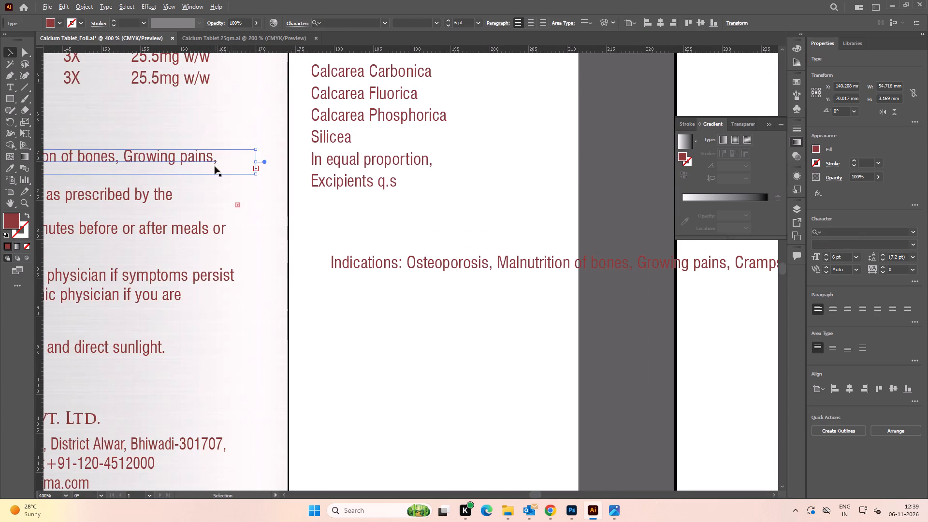
alt+scroll(215, 166, down, 2)
key(space)
drag(120, 153, 299, 156)
drag(304, 173, 306, 179)
click(479, 269)
key(space)
drag(481, 284, 499, 277)
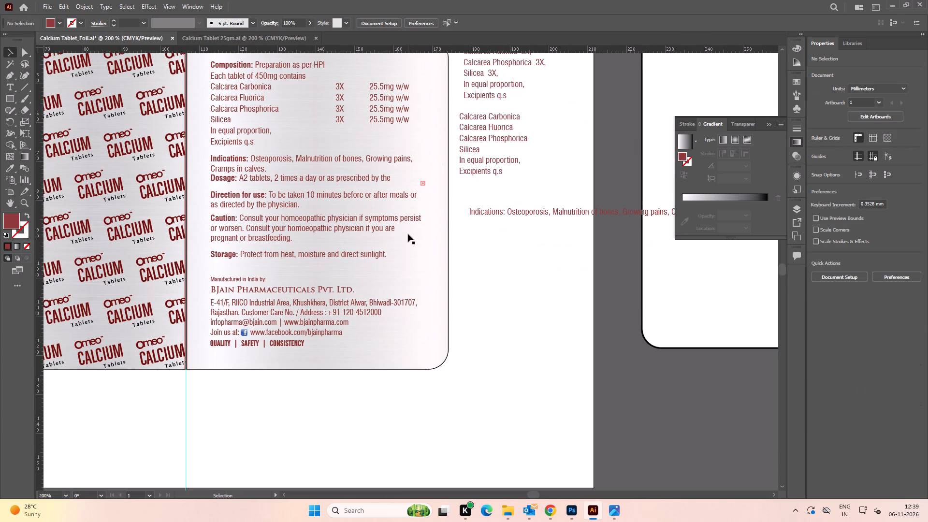
Shift the label's Dosage, Direction for use, Caution and Storage texts down together by about 1.4 mm.
alt+scroll(228, 261, up, 4)
alt+scroll(236, 249, down, 4)
click(236, 250)
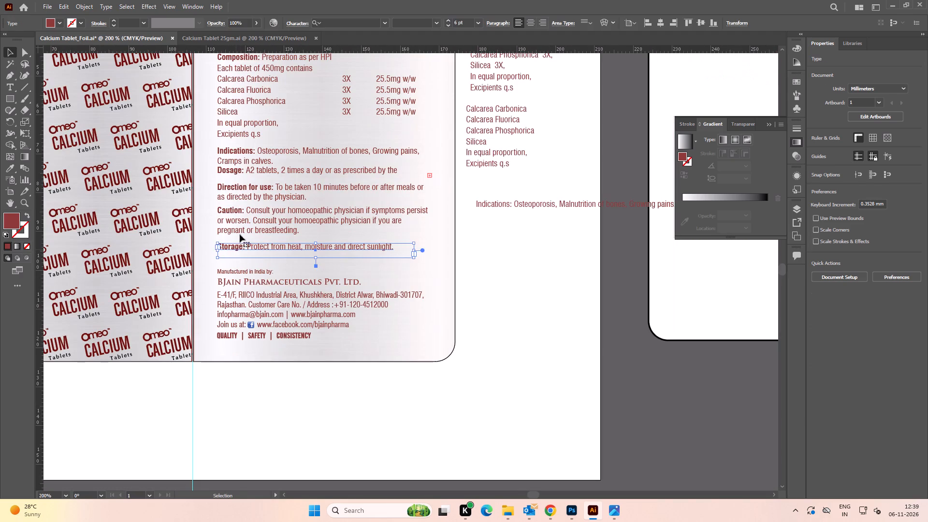
shift+click(241, 229)
shift+click(239, 197)
shift+click(235, 170)
alt+scroll(246, 261, up, 1)
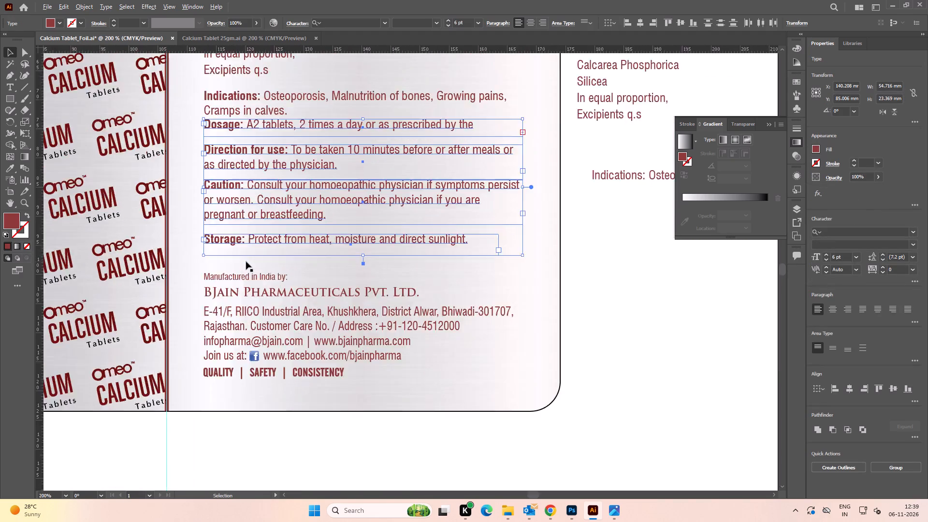
alt+scroll(246, 261, up, 2)
alt+scroll(246, 261, down, 2)
key(Down)
key(Down)
key(Down)
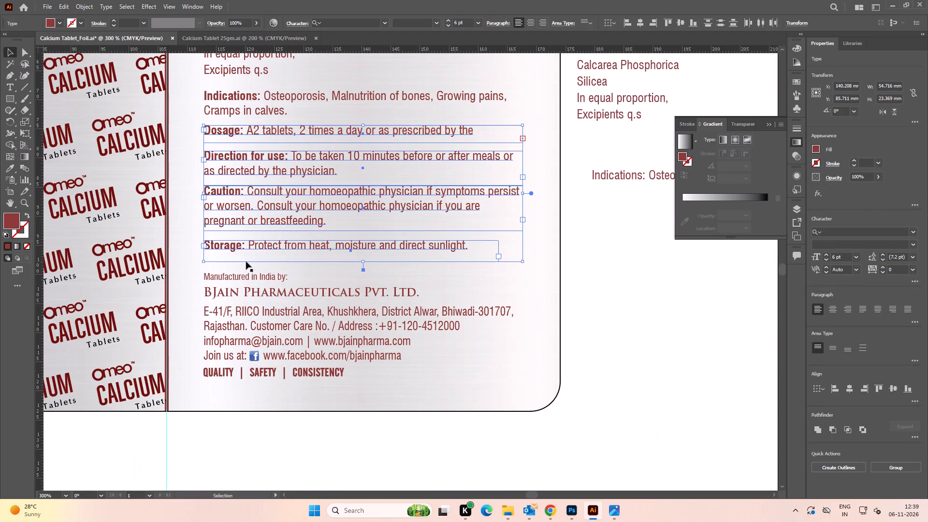
key(Down)
click(653, 291)
Examine the revised Indications text and the paragraph spacing on the foil label.
key(space)
drag(653, 280, 551, 321)
scroll(550, 310, down, 1)
key(space)
drag(535, 313, 555, 310)
alt+scroll(274, 255, down, 2)
key(space)
drag(275, 242, 277, 247)
click(448, 292)
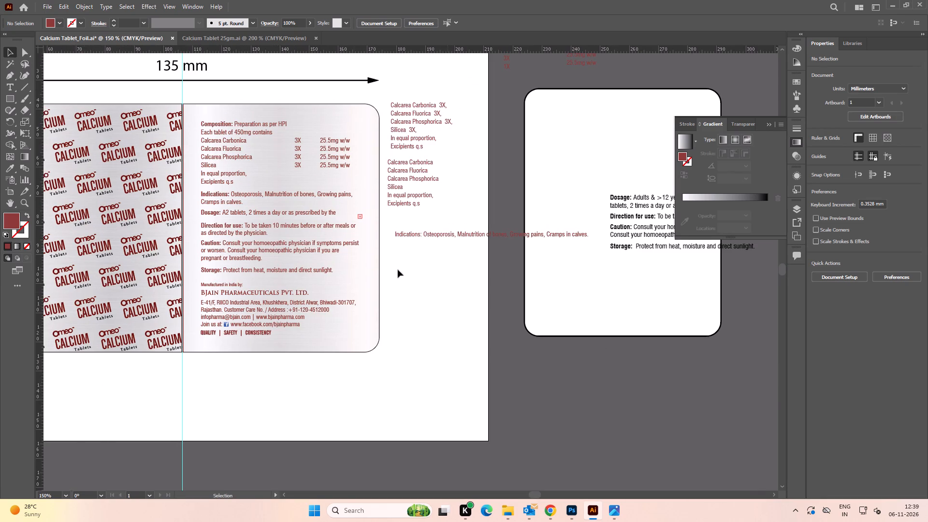
alt+scroll(197, 177, up, 5)
click(232, 219)
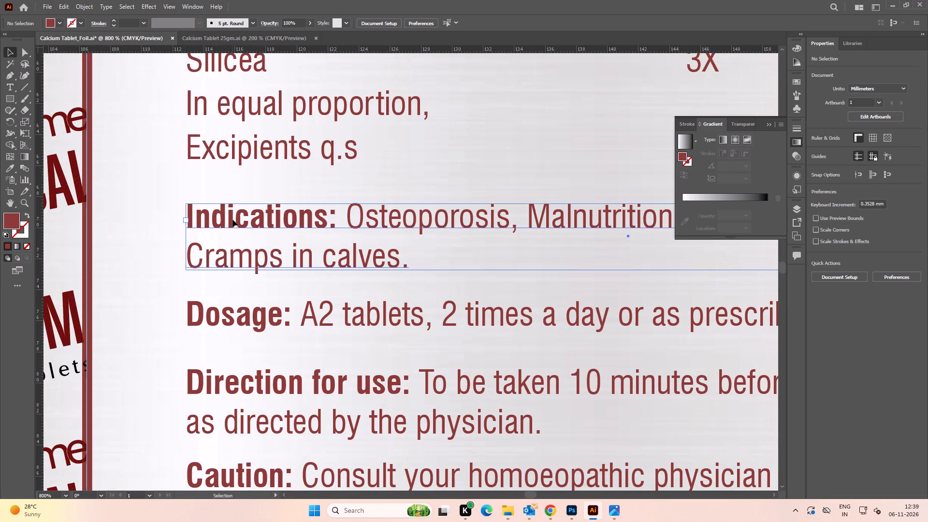
alt+scroll(232, 217, down, 2)
alt+scroll(232, 217, up, 3)
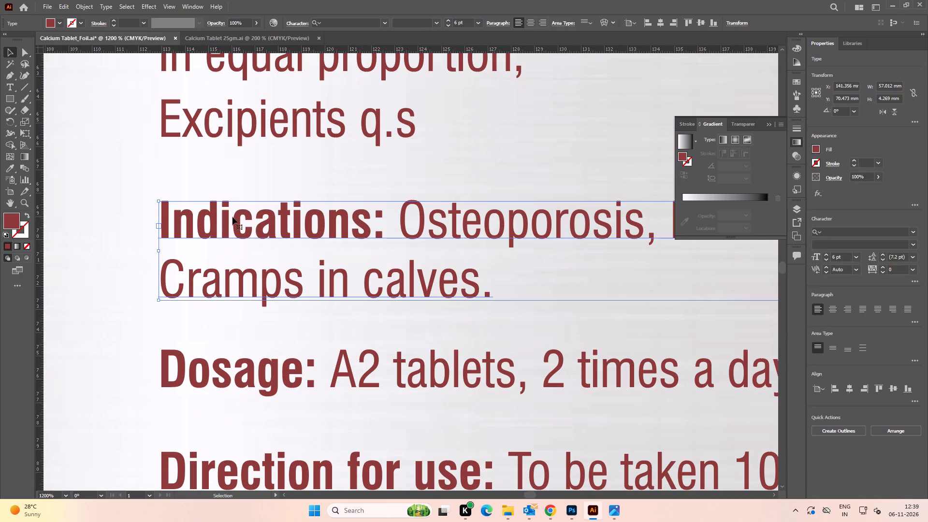
click(227, 225)
alt+scroll(227, 222, down, 5)
click(457, 314)
key(space)
drag(457, 318, 377, 304)
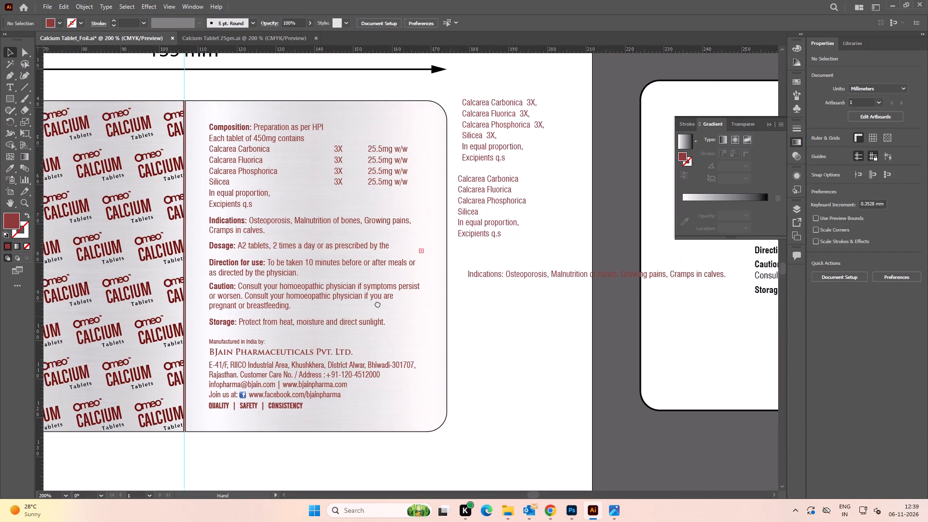
drag(377, 304, 377, 303)
Delete the loose Indications line beside the foil label.
key(space)
drag(471, 273, 406, 270)
click(401, 255)
click(399, 261)
key(Delete)
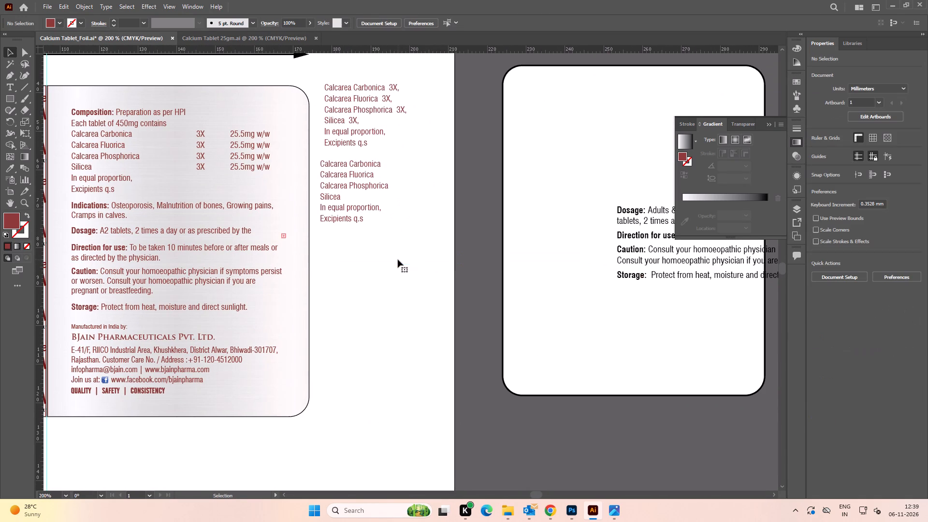
Move the carton's Dosage text beside the foil label and match it to the label's Dosage text style.
alt+drag(623, 214, 339, 261)
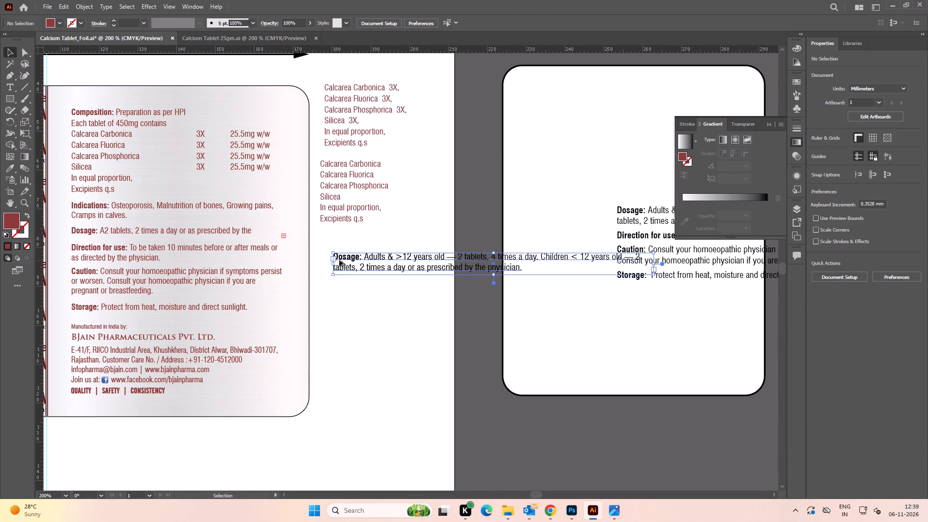
click(358, 318)
key(space)
drag(353, 317, 361, 309)
click(414, 248)
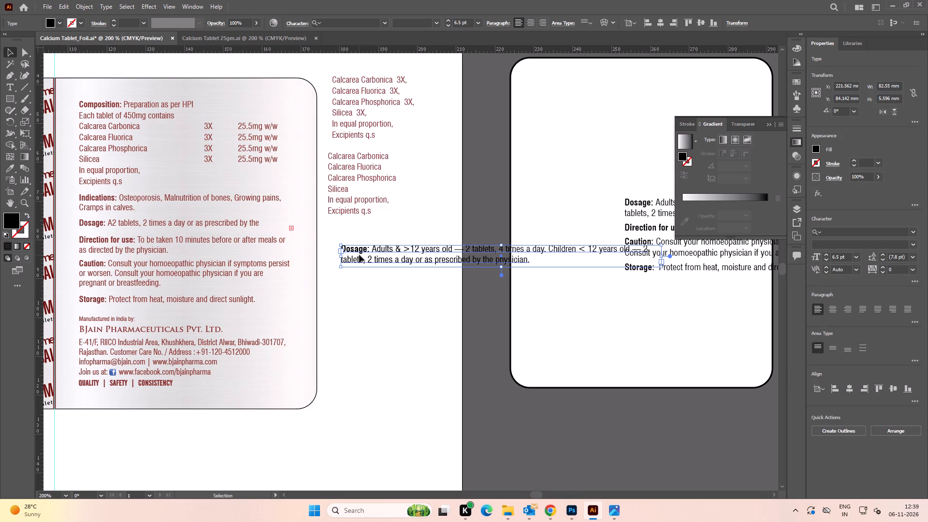
key(i)
click(164, 224)
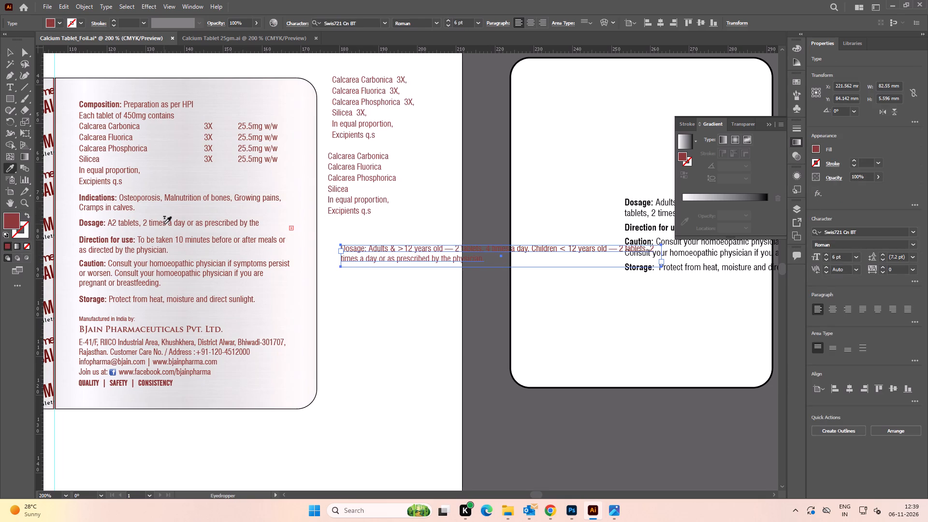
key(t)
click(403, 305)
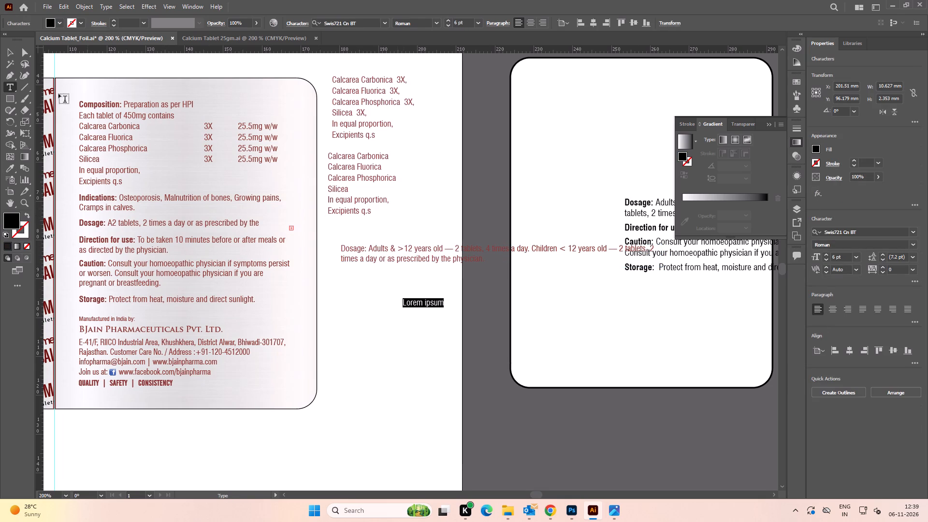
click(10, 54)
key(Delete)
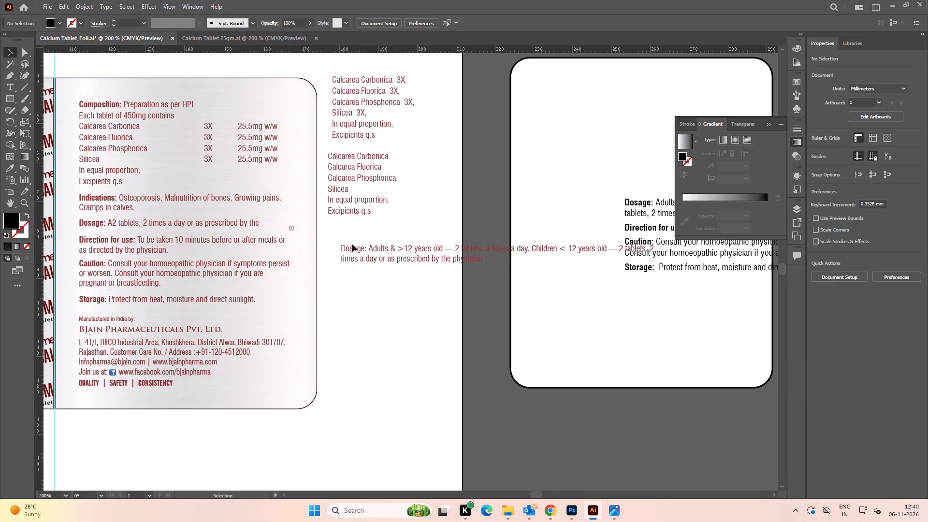
Copy the wording after "Dosage:" from the loose Dosage text beside the label, and delete that text.
key(t)
drag(369, 249, 485, 262)
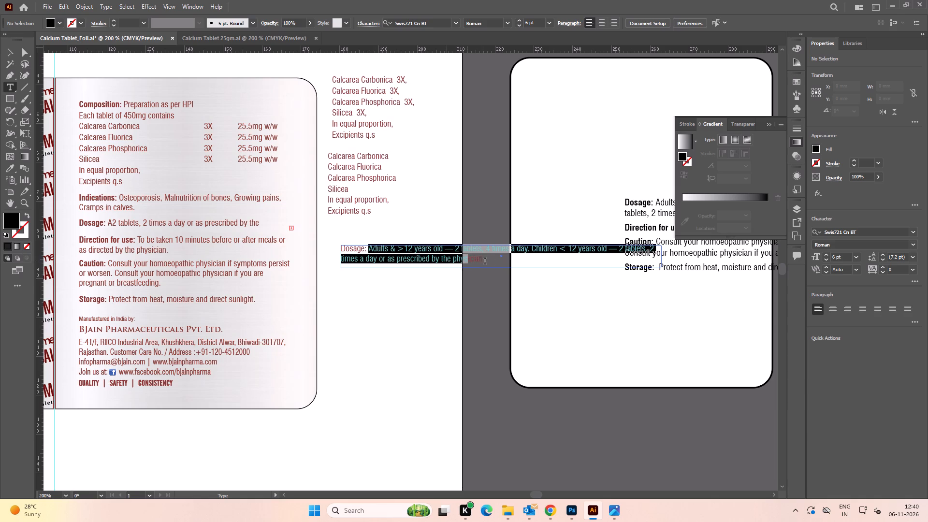
drag(485, 262, 503, 264)
key(ctrl+c)
key(ctrl+c)
click(12, 53)
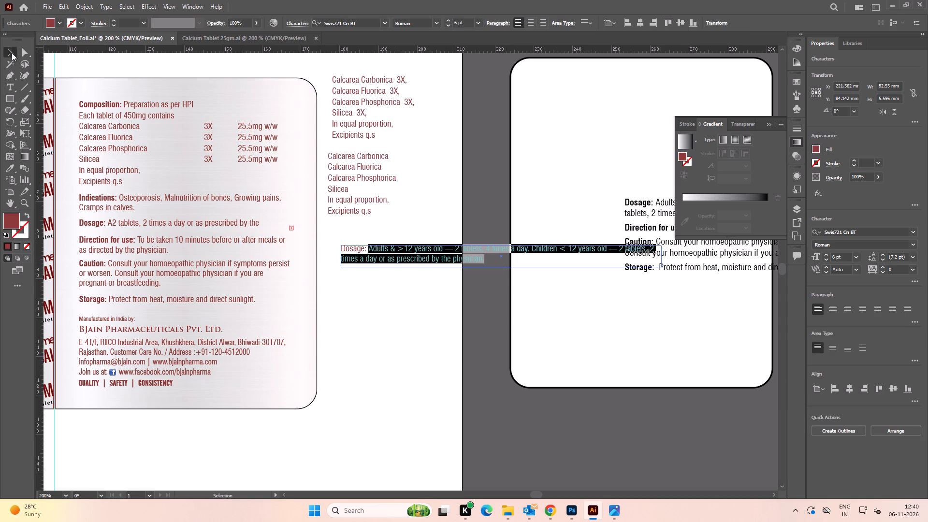
key(Delete)
Extend the label's Dosage text frame downward to about 4.7 mm high for a second line.
key(space)
drag(122, 255, 204, 240)
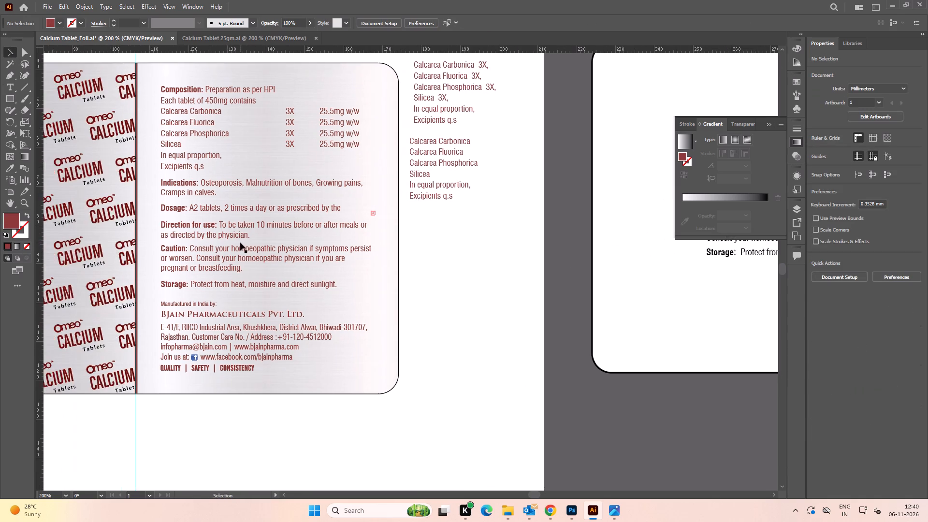
alt+scroll(241, 242, up, 1)
key(t)
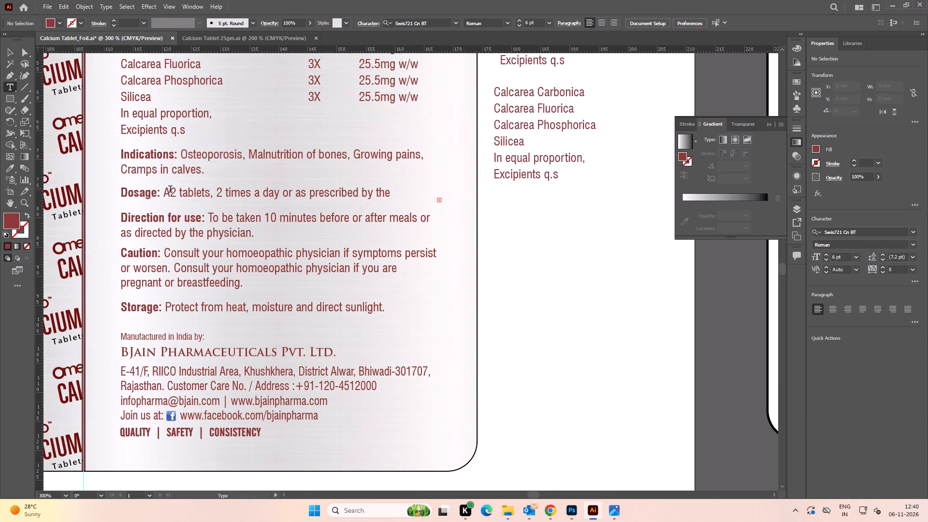
drag(162, 191, 404, 197)
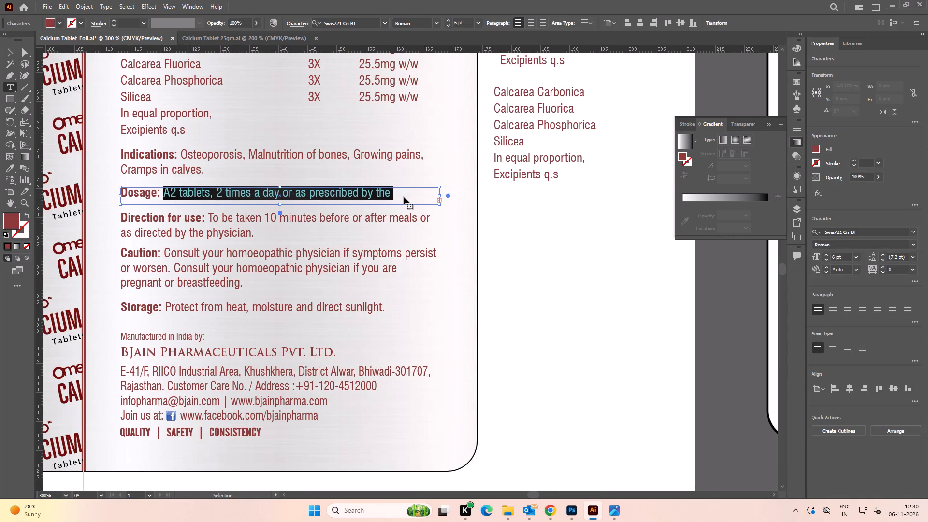
click(10, 52)
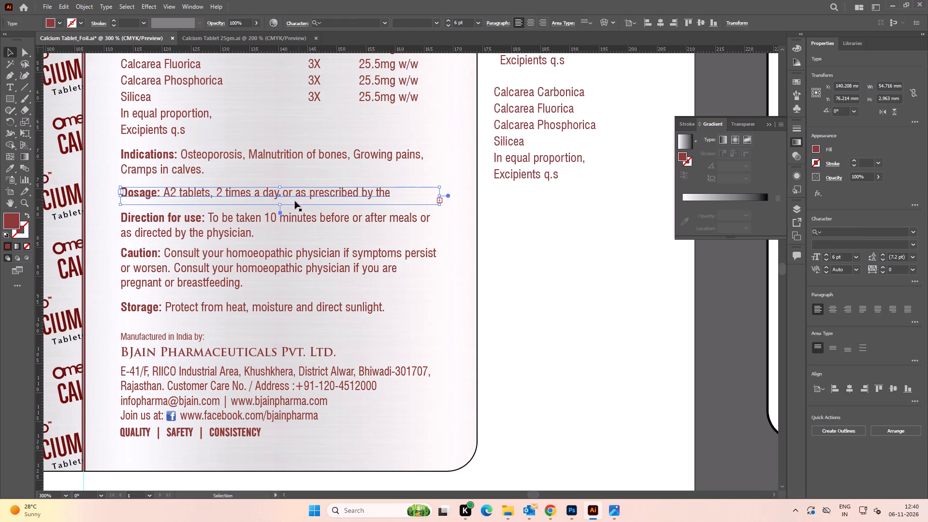
drag(280, 205, 284, 214)
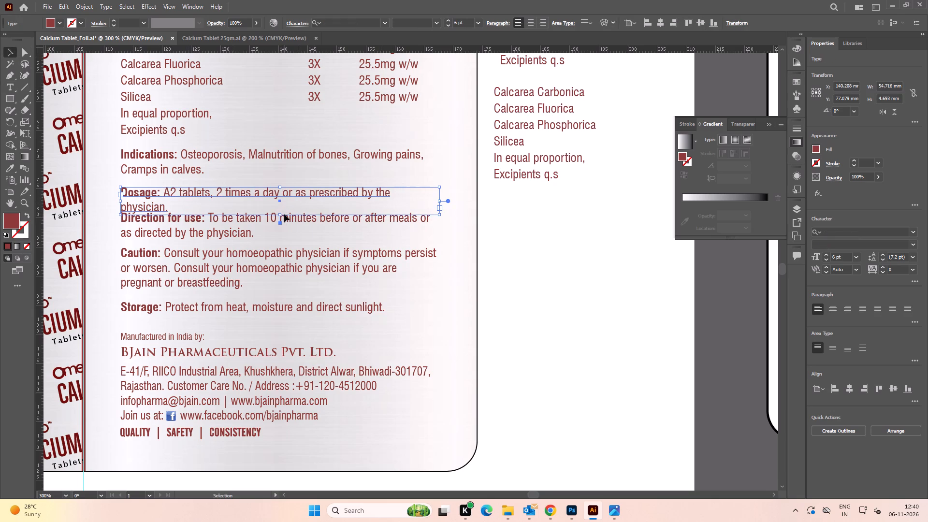
Replace the label's Dosage wording with the copied adult (2 tablets, 4 times a day) and children (2 tablets, 2 times a day) dosage text.
key(t)
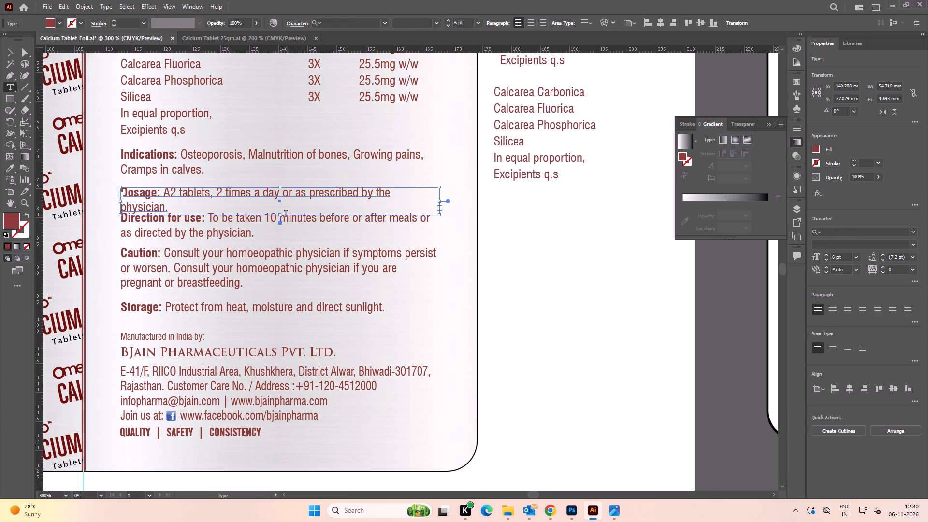
click(248, 197)
key(ctrl+a)
drag(163, 192, 173, 200)
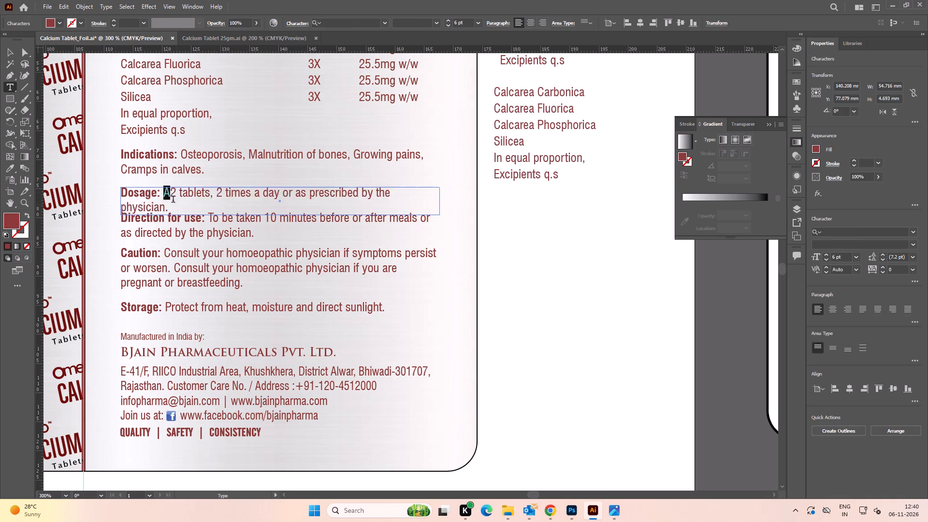
drag(173, 200, 183, 215)
key(ctrl+v)
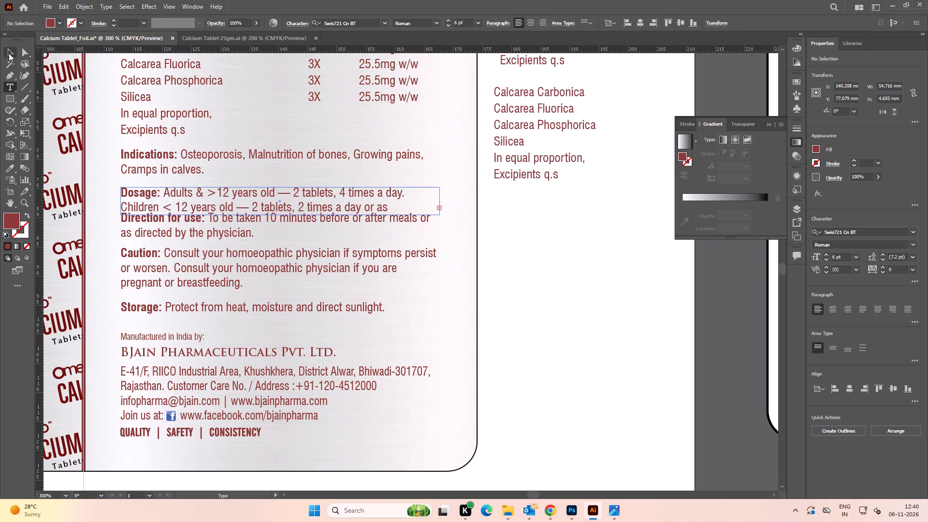
click(9, 53)
click(627, 245)
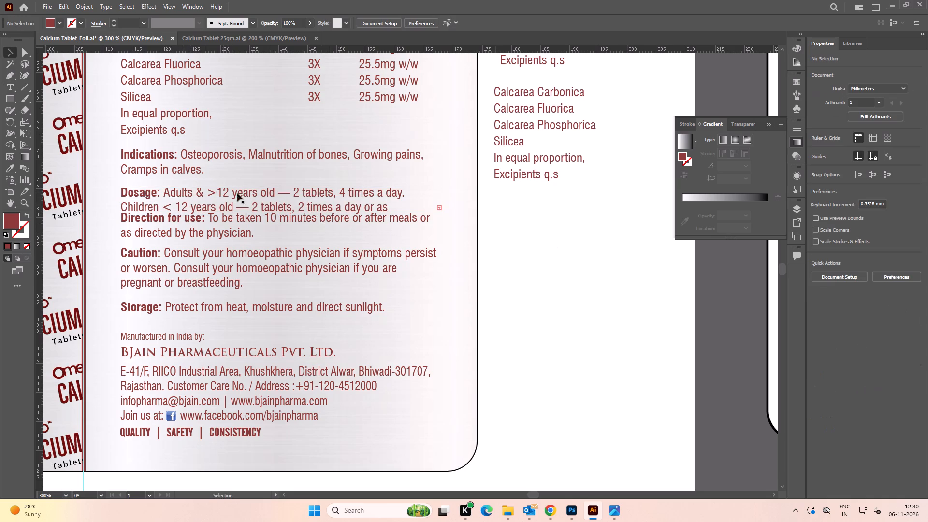
Shift the Storage line slightly down toward the manufacturer details on the foil label.
alt+scroll(141, 187, up, 1)
alt+scroll(141, 187, down, 2)
key(space)
drag(449, 293, 476, 260)
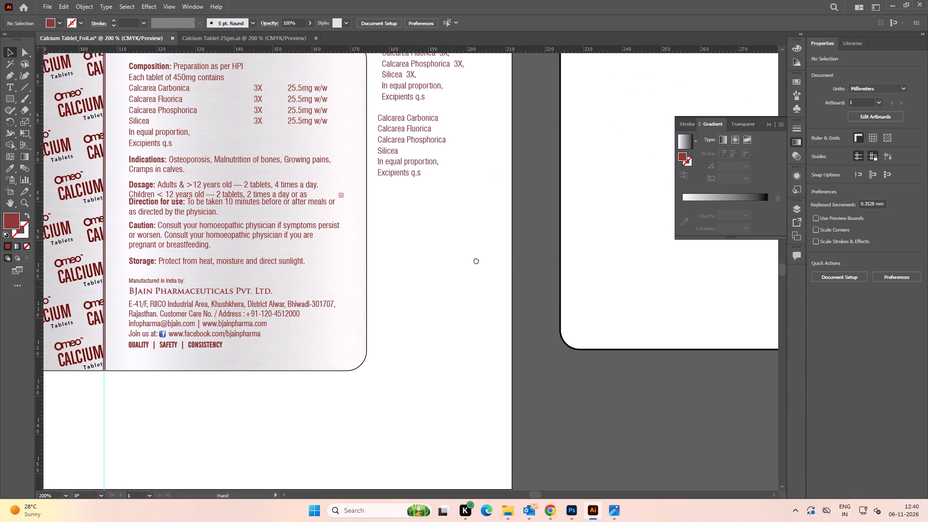
drag(476, 260, 484, 255)
click(484, 255)
alt+scroll(174, 232, up, 3)
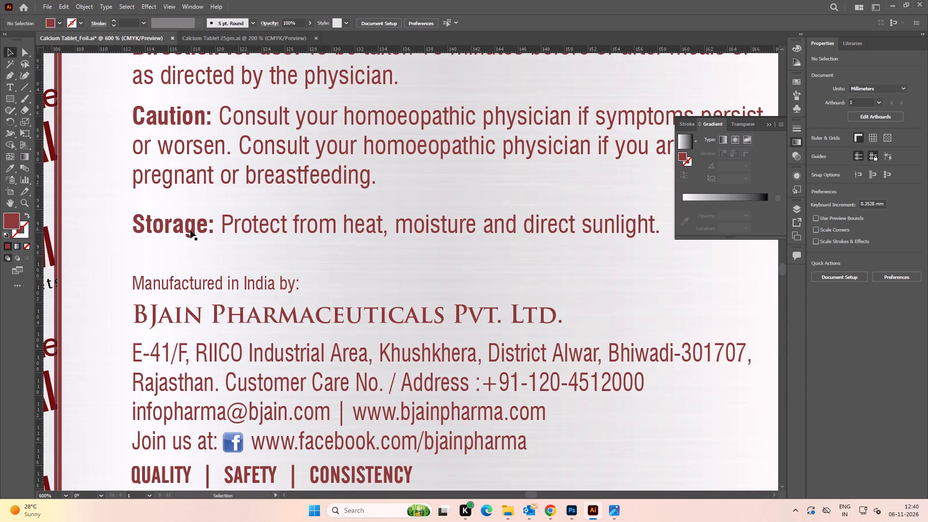
shift+click(190, 230)
alt+scroll(188, 231, down, 2)
key(space)
drag(187, 225, 192, 245)
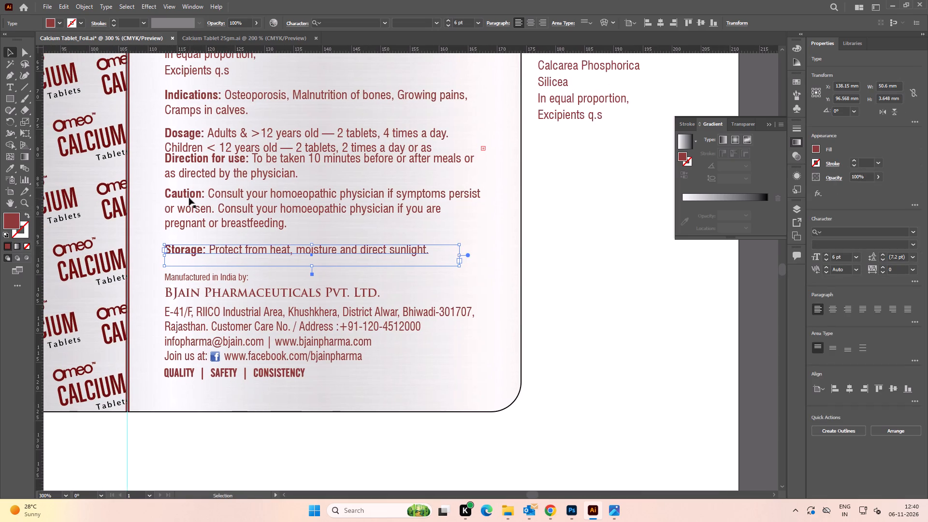
shift+click(189, 197)
key(ctrl+z)
click(599, 286)
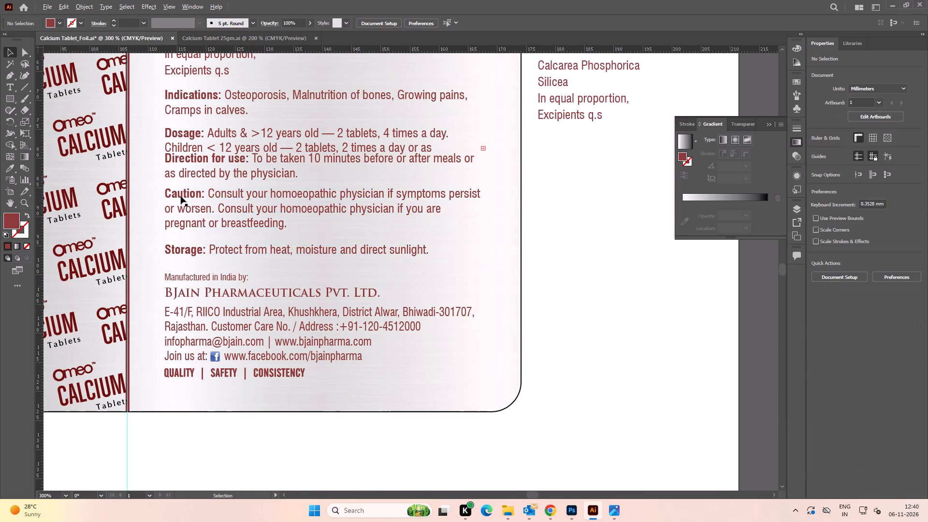
Move the Caution paragraph slightly down, closer to the Storage line.
alt+scroll(181, 196, up, 2)
drag(188, 192, 188, 200)
alt+scroll(188, 200, down, 1)
key(space)
drag(188, 192, 188, 216)
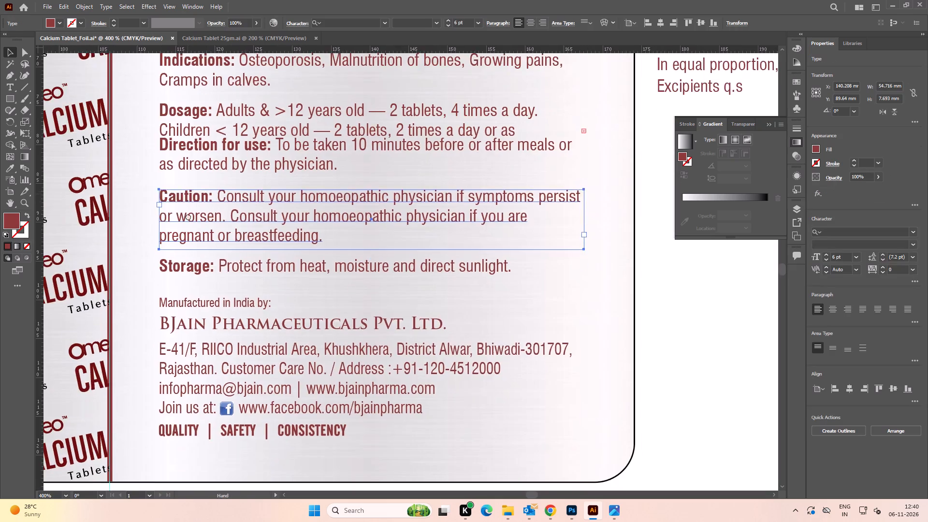
drag(188, 216, 188, 256)
Move the Direction for use text slightly down on its own, away from the second Dosage line.
alt+scroll(185, 215, up, 1)
shift+drag(188, 209, 188, 215)
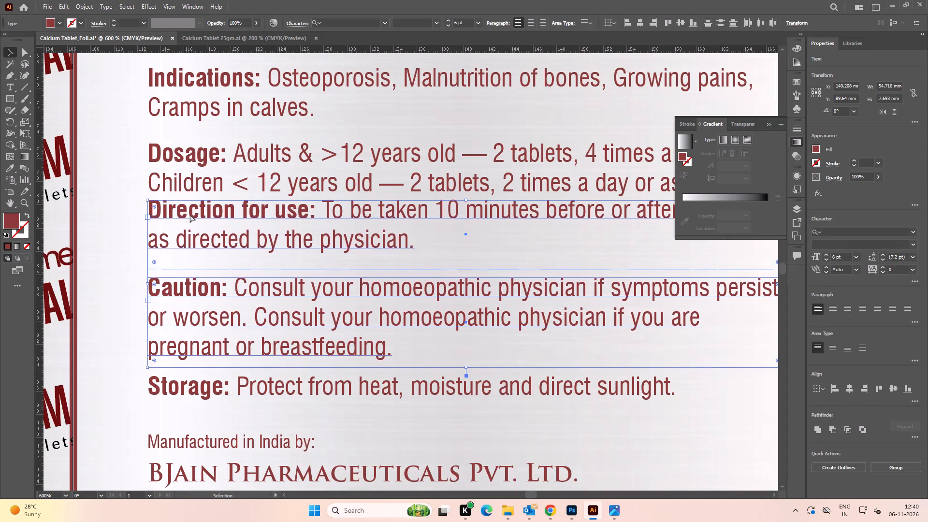
key(ctrl+z)
click(116, 227)
drag(171, 207, 171, 211)
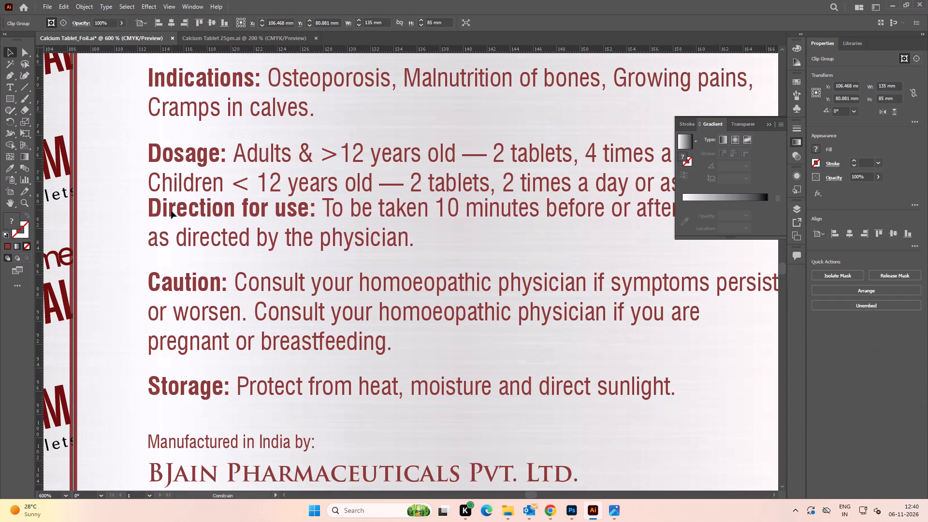
drag(171, 211, 171, 212)
alt+scroll(172, 211, down, 2)
key(space)
drag(176, 213, 171, 250)
click(570, 259)
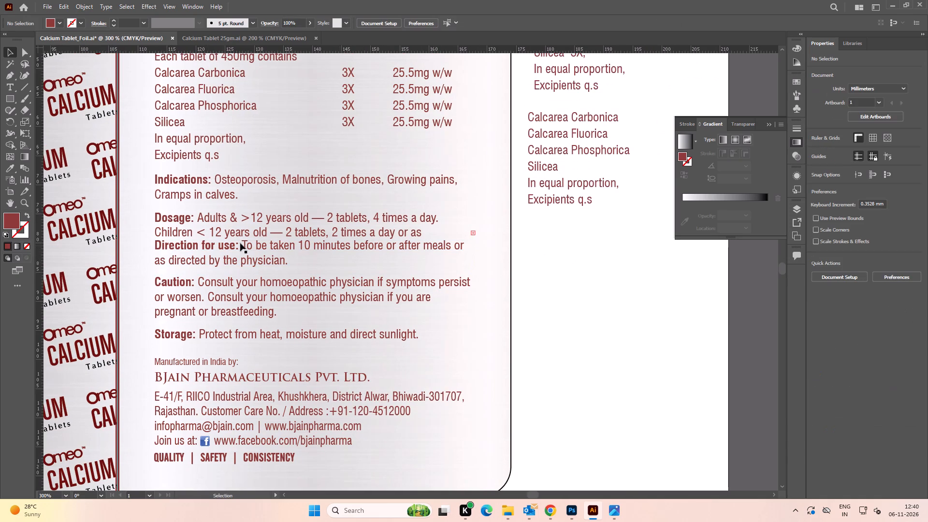
Move the Indications text slightly up and the Dosage text up about 1 mm to even out the gaps between paragraphs.
alt+scroll(178, 183, up, 2)
shift+click(185, 181)
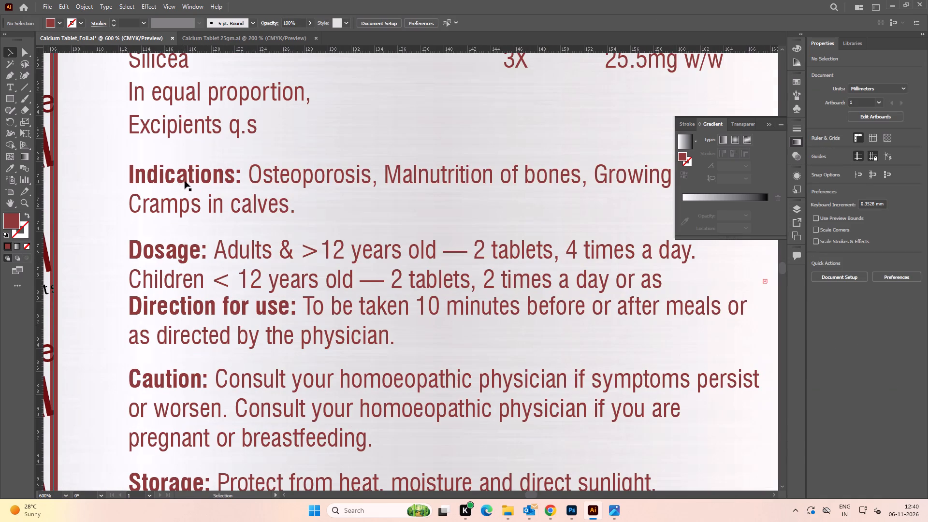
drag(187, 250, 187, 240)
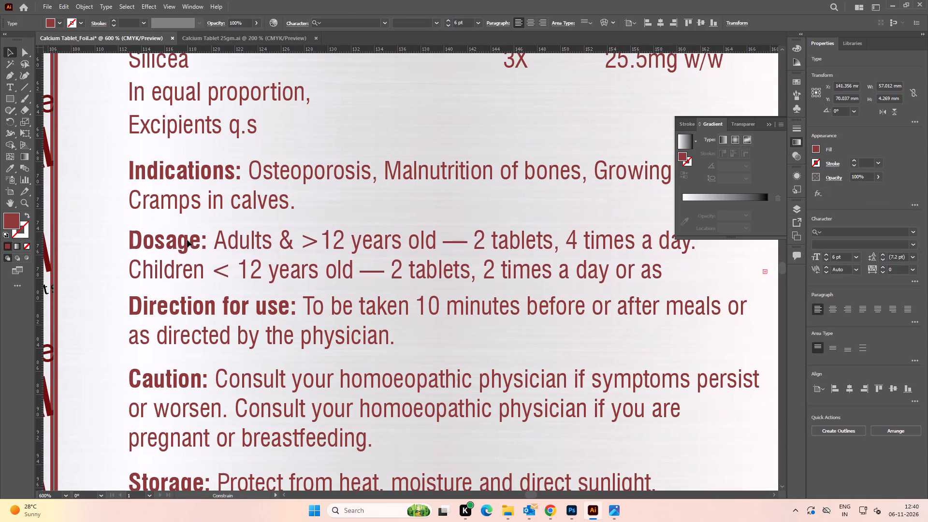
drag(187, 240, 187, 238)
alt+scroll(186, 237, down, 2)
alt+scroll(391, 285, down, 2)
key(space)
drag(332, 308, 336, 278)
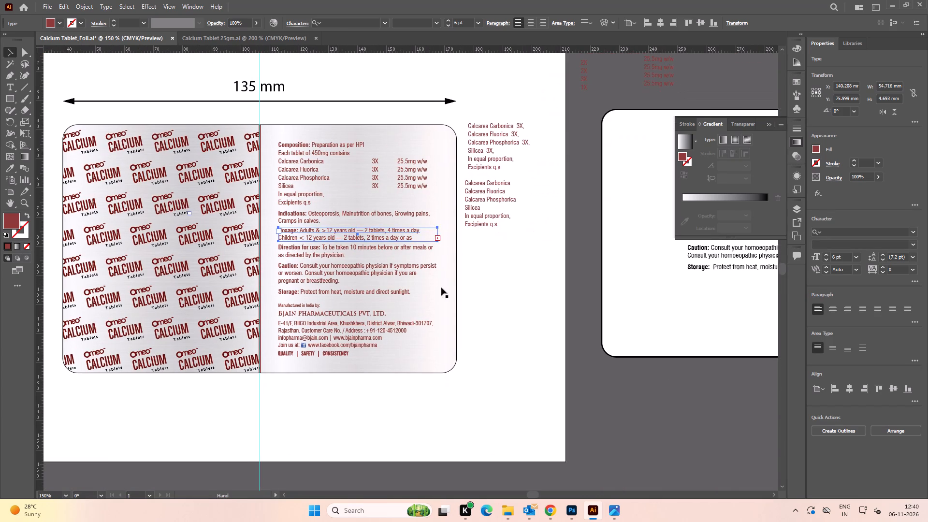
click(538, 284)
Extend the Dosage text frame downward to about 7.3 mm high so its third line fits.
alt+scroll(425, 241, up, 2)
click(354, 234)
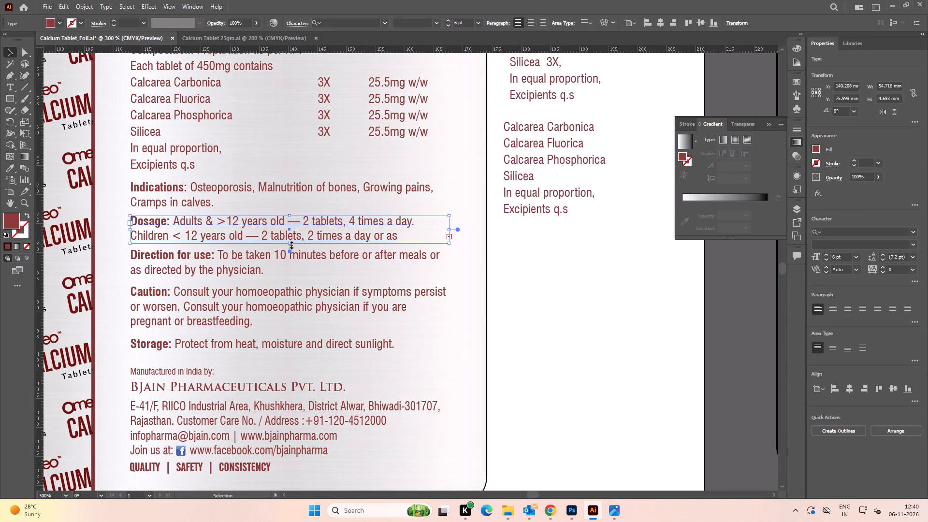
drag(290, 244, 291, 258)
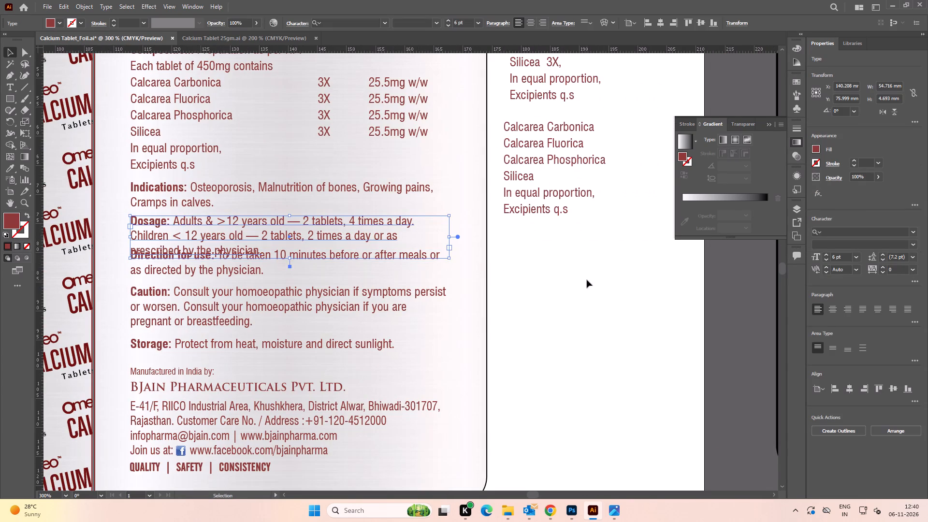
click(547, 292)
alt+scroll(535, 267, down, 1)
key(space)
drag(555, 282, 532, 287)
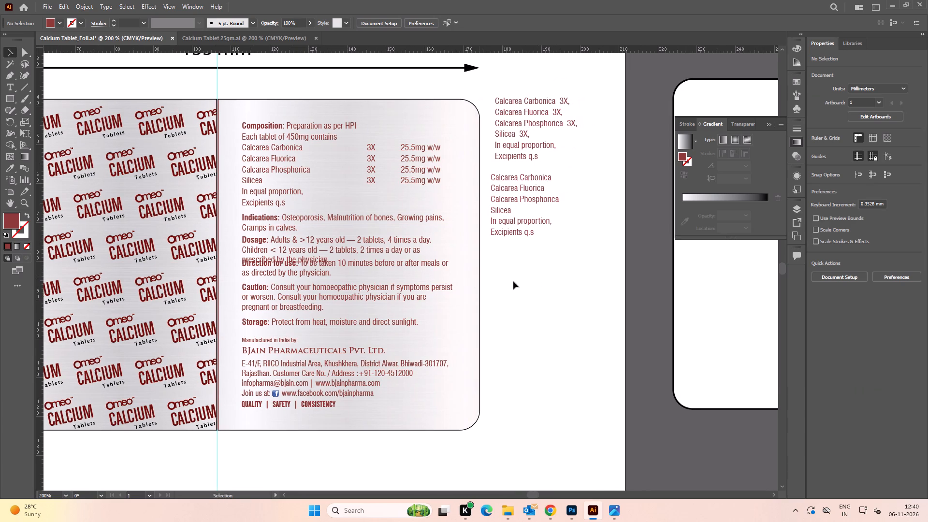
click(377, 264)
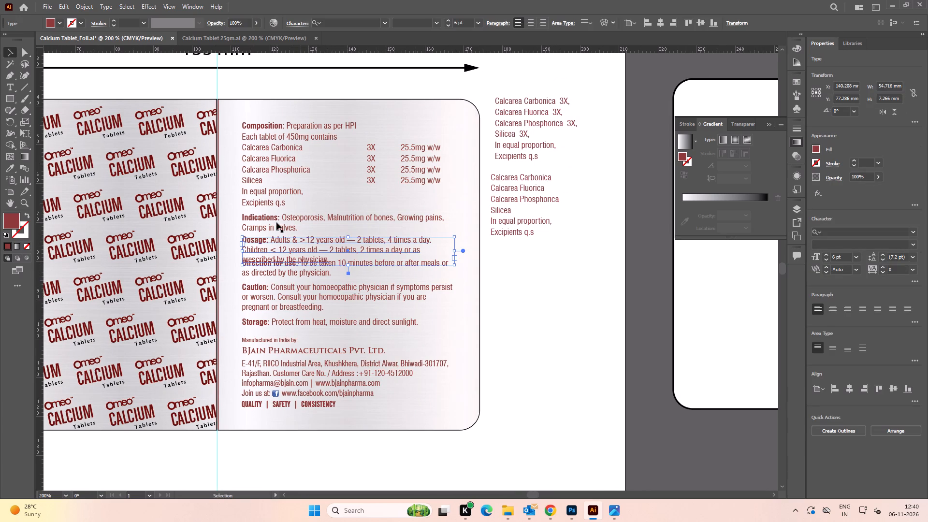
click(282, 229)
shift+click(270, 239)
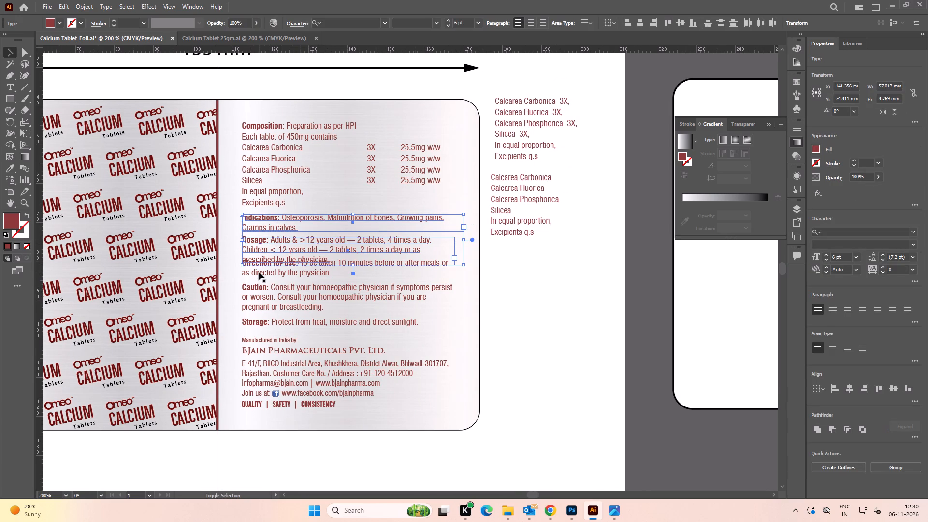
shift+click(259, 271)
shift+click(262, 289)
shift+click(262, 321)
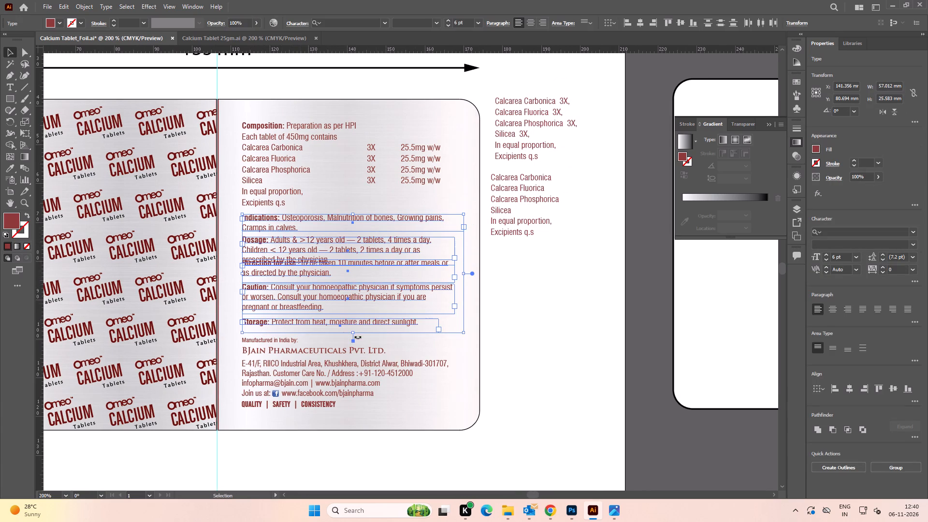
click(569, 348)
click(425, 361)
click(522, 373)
Lock the foil background artwork and the rounded label outline so that only the text can be selected.
drag(468, 378, 467, 375)
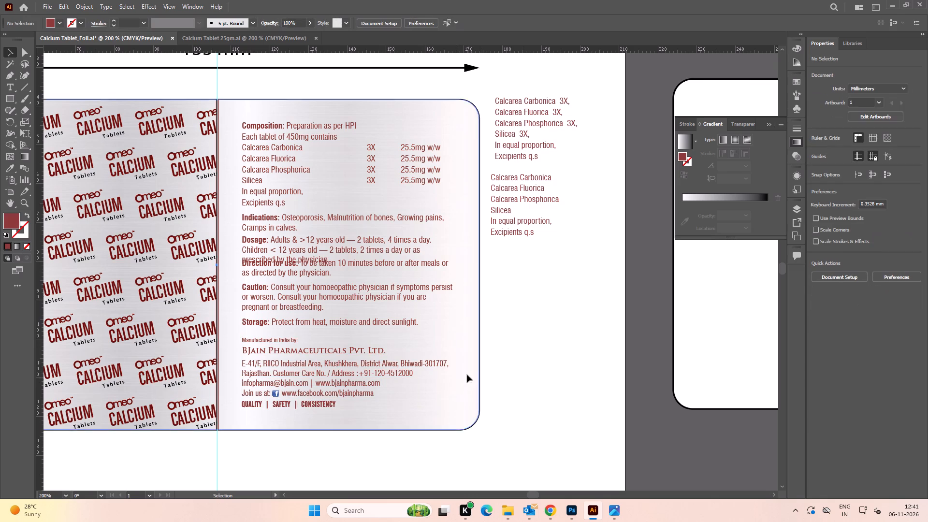
drag(467, 375, 451, 345)
key(ctrl+z)
key(ctrl+2)
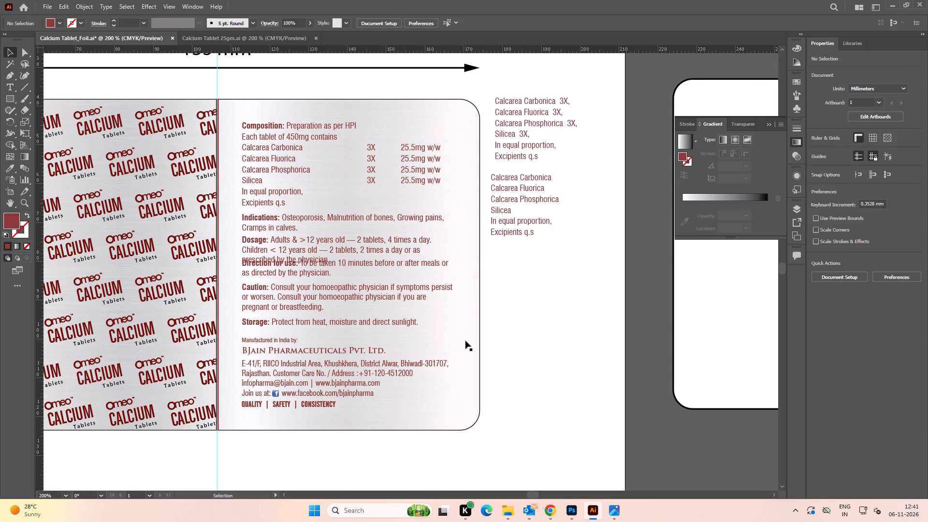
drag(465, 340, 372, 291)
key(ctrl+z)
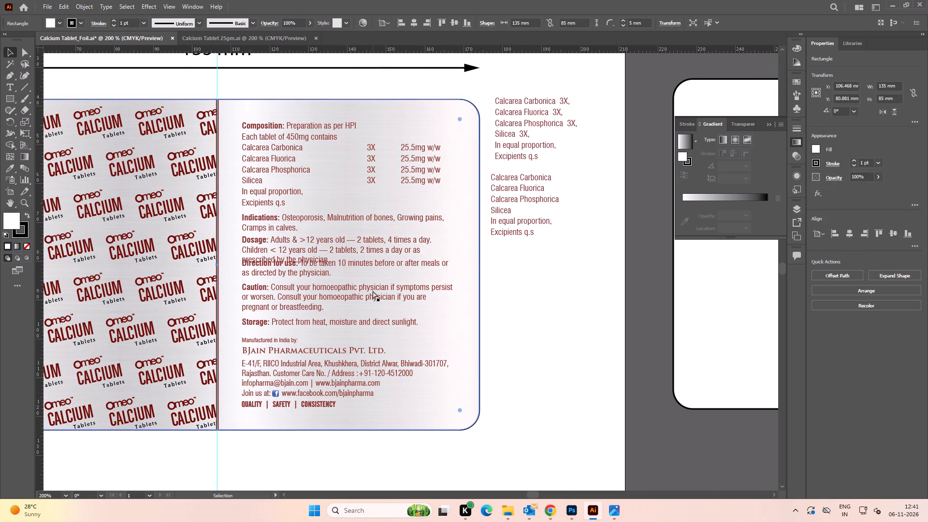
key(ctrl+2)
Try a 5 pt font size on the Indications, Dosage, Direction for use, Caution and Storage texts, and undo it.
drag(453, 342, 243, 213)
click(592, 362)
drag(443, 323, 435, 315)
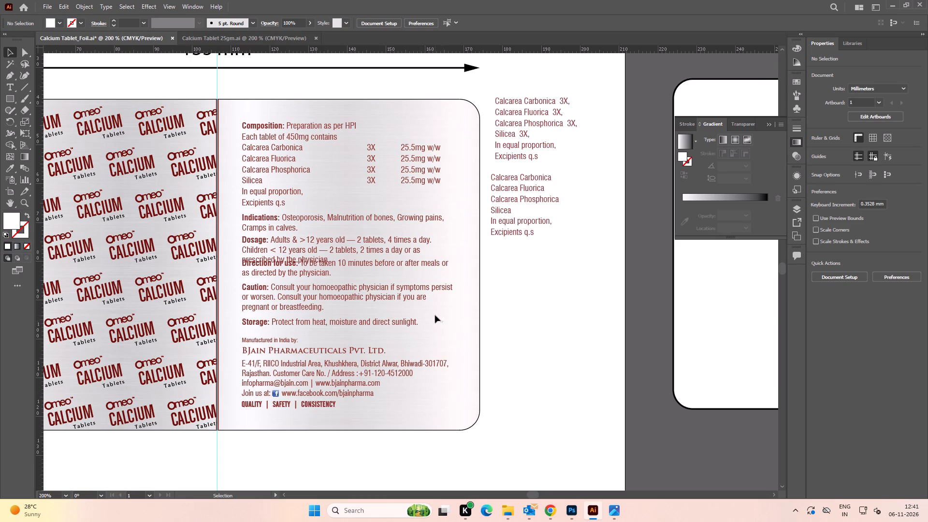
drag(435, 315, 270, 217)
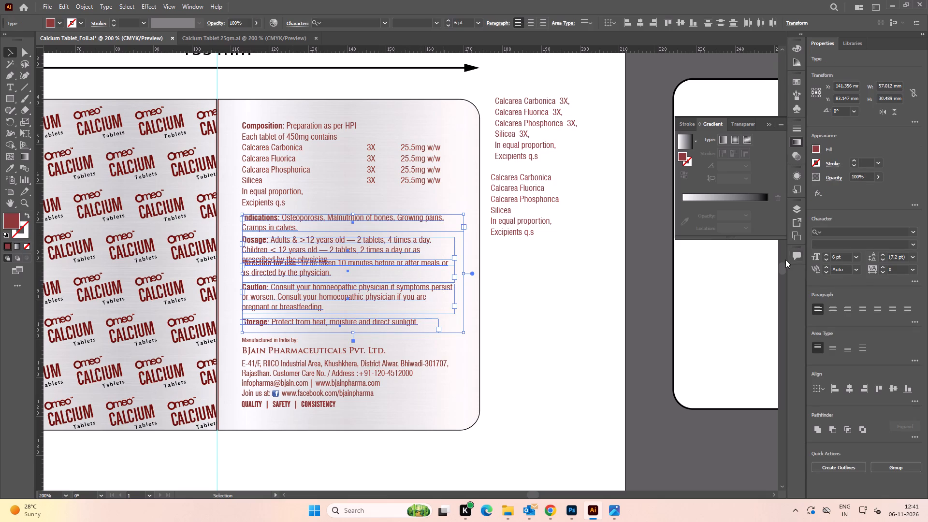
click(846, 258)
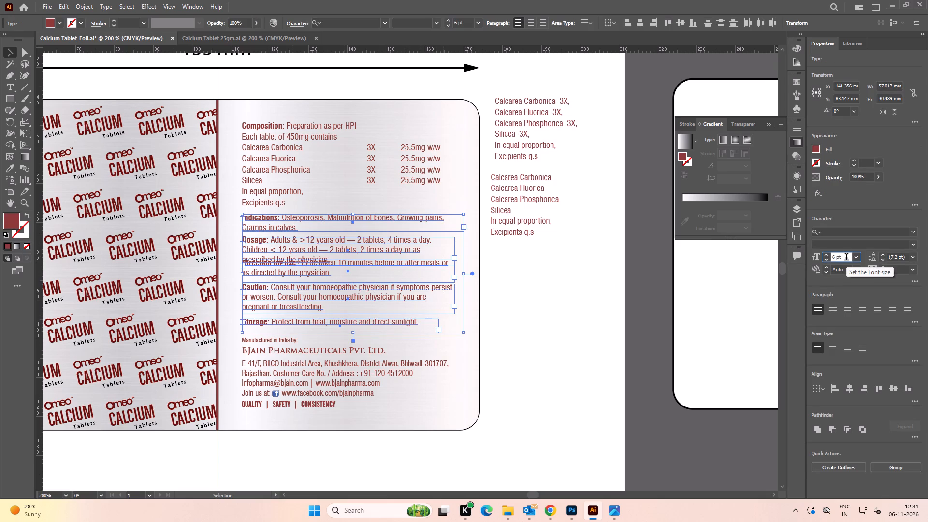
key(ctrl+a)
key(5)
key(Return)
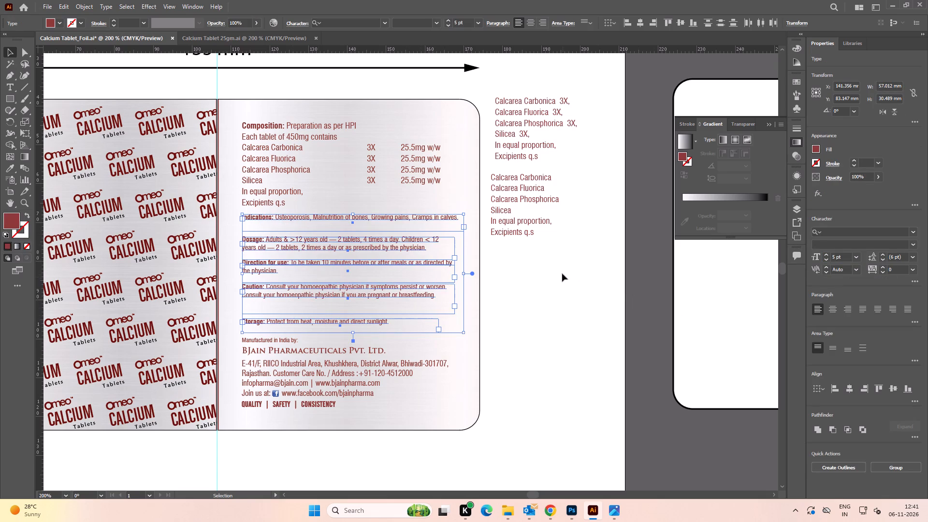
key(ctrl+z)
Set the font size of the five text blocks from Indications to Storage to 5.5 pt.
click(846, 257)
key(ctrl+a)
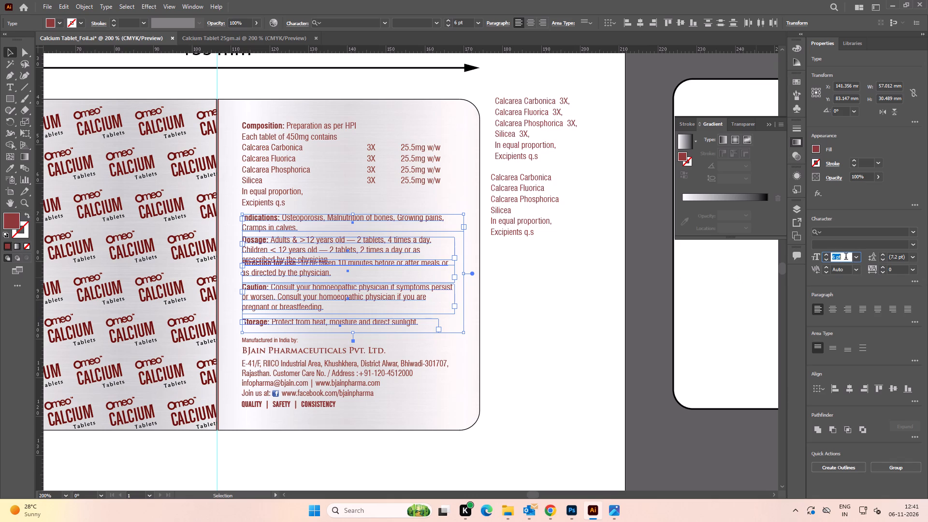
text(5.5)
key(Return)
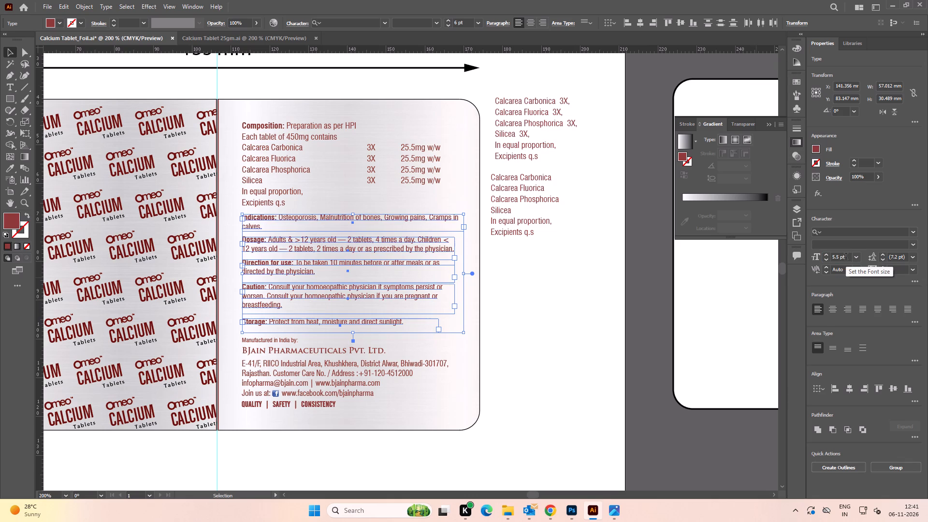
Narrow the Indications text frame so that "Cramps in calves." wraps together onto the second line.
click(597, 293)
key(space)
alt+scroll(347, 219, up, 3)
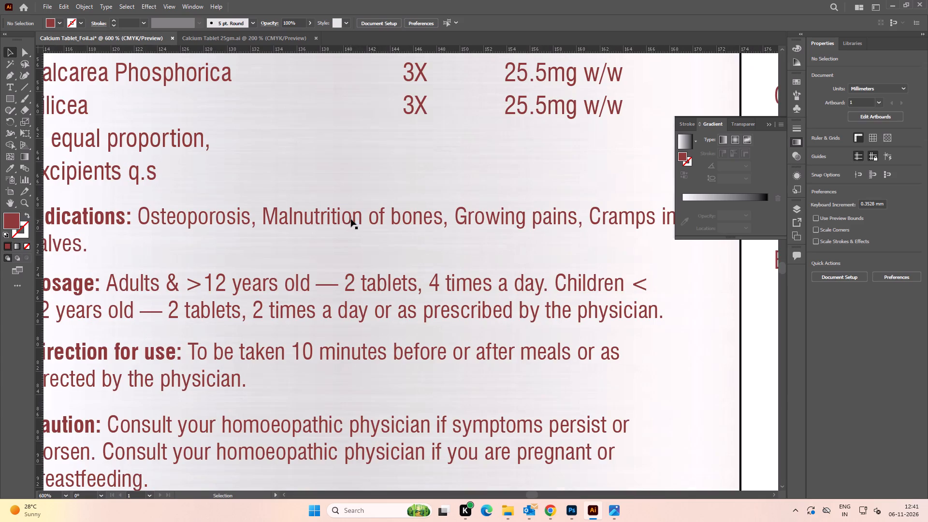
click(351, 219)
alt+scroll(370, 217, down, 1)
drag(582, 228, 550, 226)
alt+scroll(550, 226, down, 2)
click(632, 281)
key(space)
drag(636, 304, 641, 297)
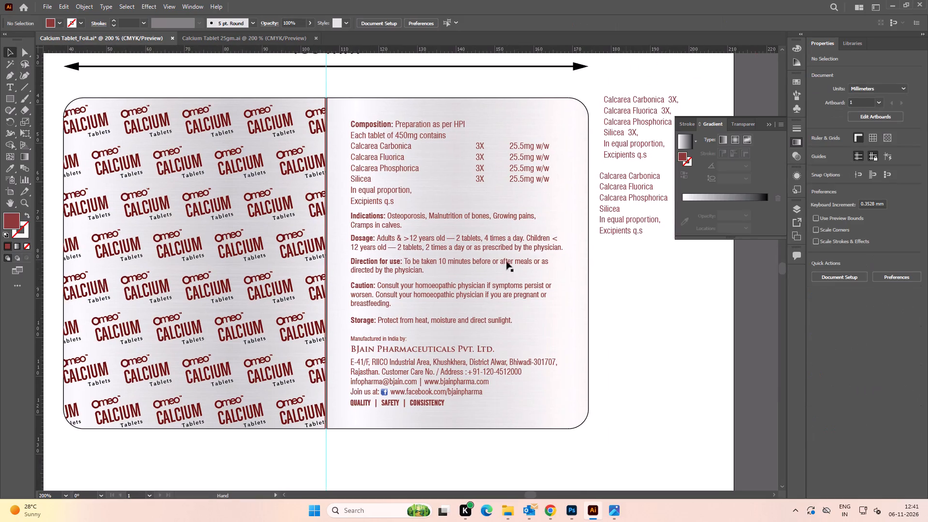
Shorten the Dosage text frame from its bottom edge to about 5 mm high, fitting its two lines.
click(434, 249)
alt+scroll(443, 267, up, 1)
drag(462, 262, 464, 248)
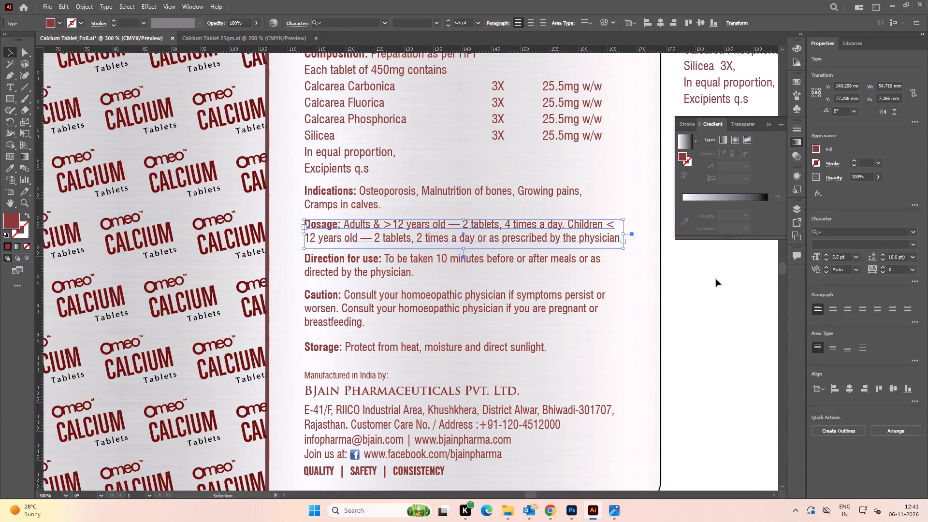
click(760, 286)
key(space)
drag(739, 303, 731, 282)
key(space)
drag(424, 290, 429, 269)
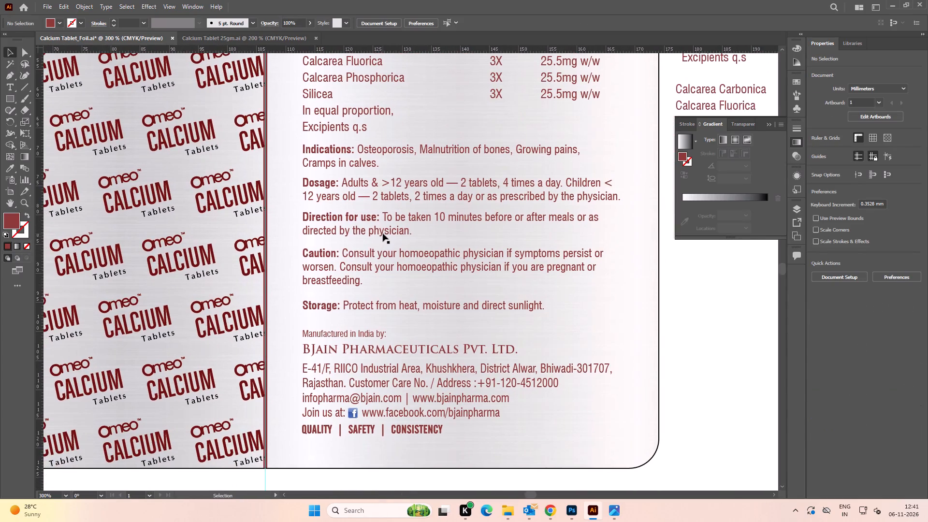
Switch to File Explorer at the BOWEL RELIEF Carton folder.
key(alt+Tab)
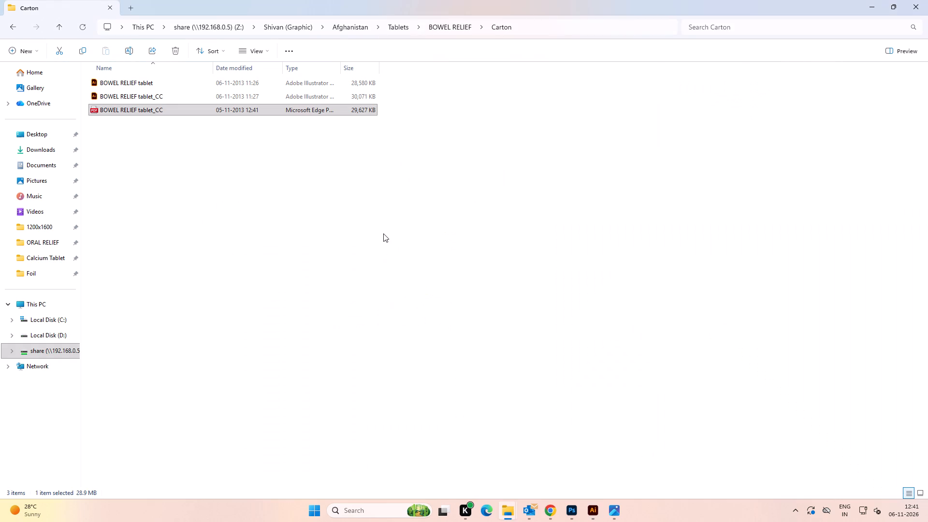
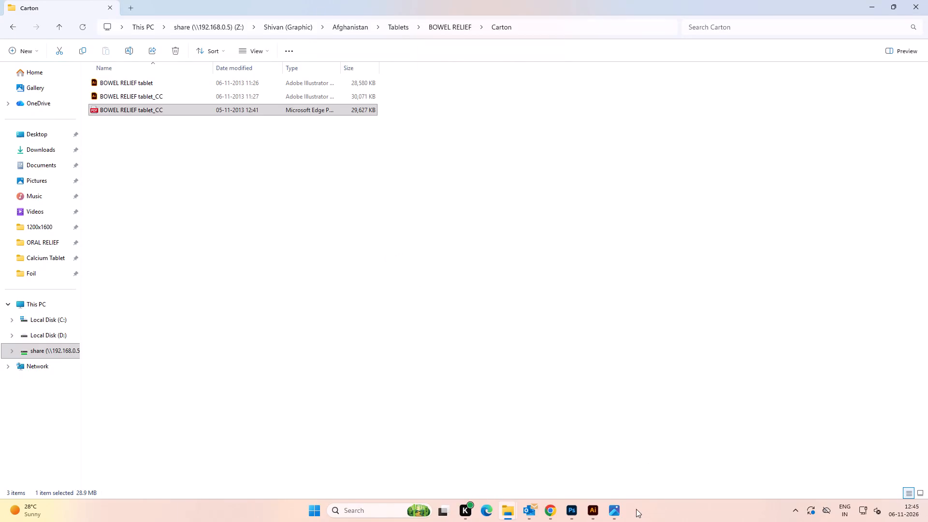
Switch to Illustrator and compare the foil label's Dosage, Direction for use, Caution and Storage texts with the black Calcium carton text.
click(592, 517)
alt+scroll(347, 321, down, 2)
key(space)
drag(438, 319, 394, 331)
click(580, 330)
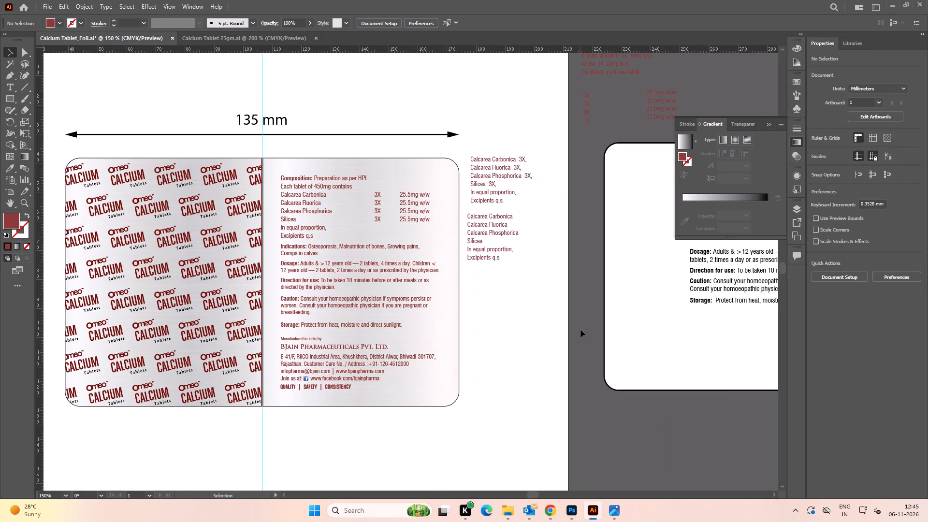
alt+scroll(378, 302, up, 2)
key(space)
drag(334, 312, 350, 307)
key(space)
drag(631, 303, 534, 334)
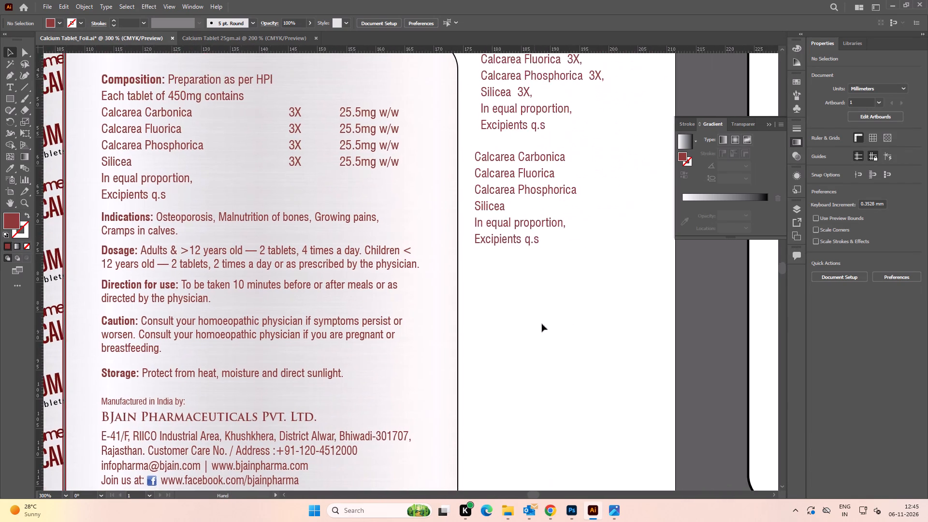
alt+scroll(562, 298, down, 2)
key(space)
drag(574, 325, 566, 292)
alt+scroll(504, 288, up, 2)
key(space)
drag(597, 298, 585, 296)
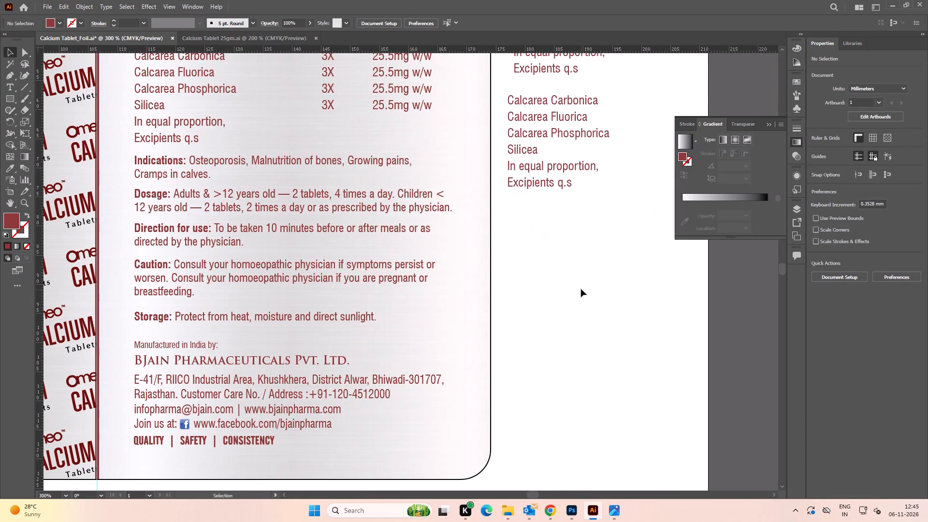
alt+scroll(581, 289, down, 1)
key(space)
key(space)
key(space)
key(space)
key(space)
key(space)
key(space)
key(space)
drag(601, 293, 381, 297)
drag(508, 292, 441, 302)
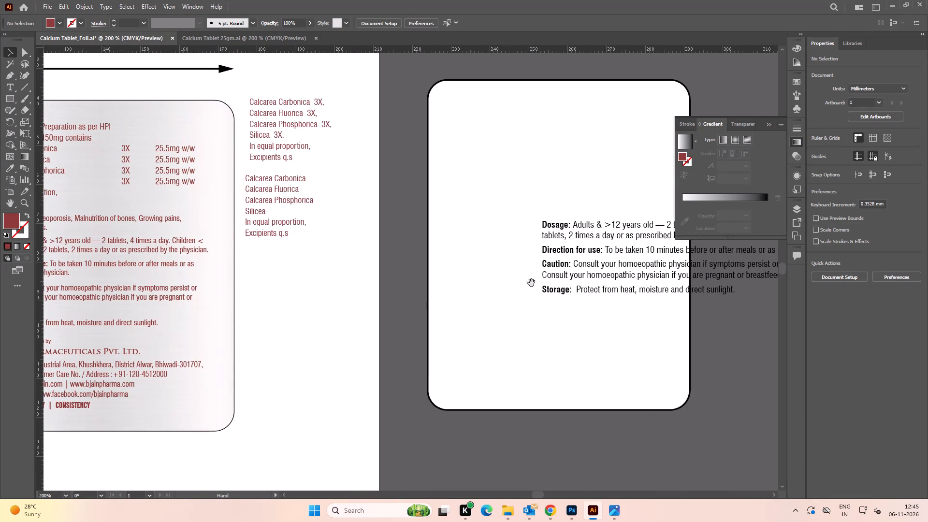
key(space)
key(space)
key(space)
key(space)
key(space)
key(space)
key(space)
key(space)
key(space)
key(space)
key(space)
key(space)
key(space)
key(space)
key(space)
key(space)
key(space)
key(space)
key(space)
key(space)
drag(394, 270, 538, 267)
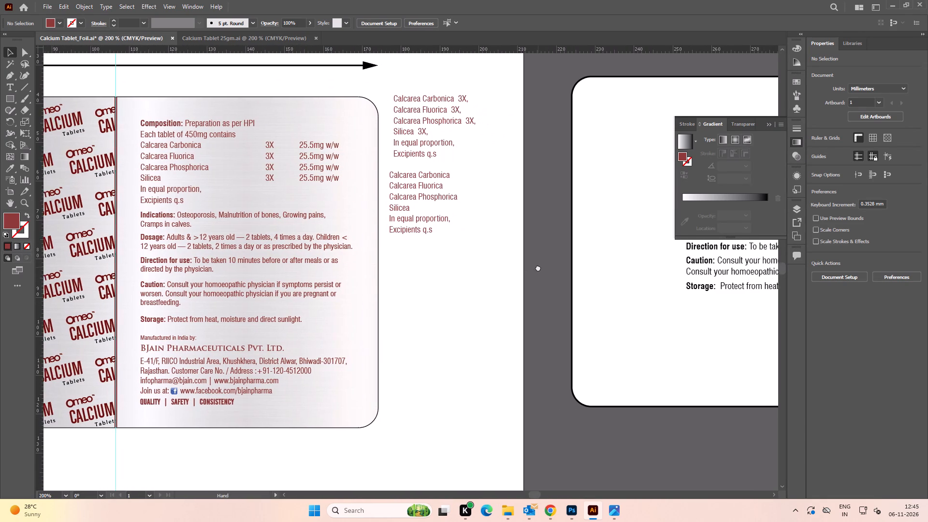
drag(538, 267, 324, 268)
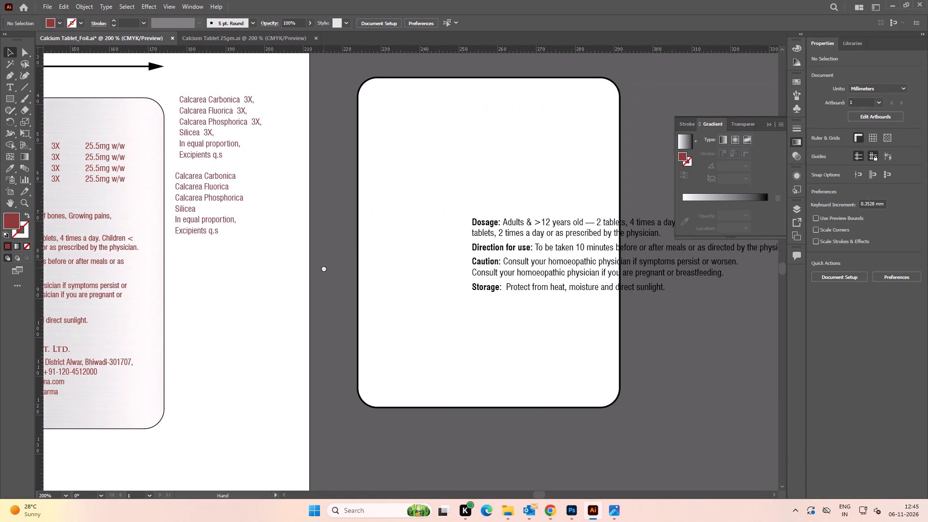
drag(324, 268, 540, 259)
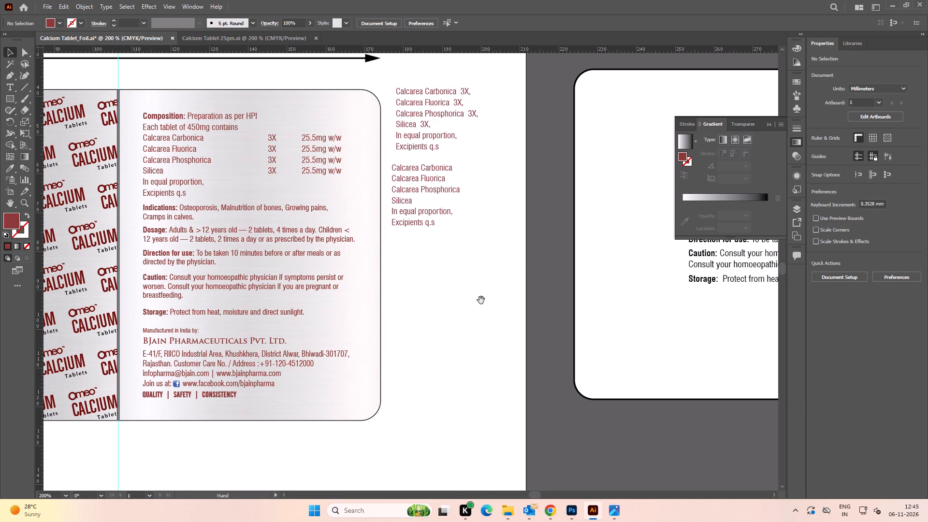
drag(483, 302, 405, 300)
Duplicate the carton's Direction for use line beside the foil label and match it to the label's maroon 5.5 pt Swis721 Cn BT text with the Eyedropper.
alt+drag(623, 238, 354, 275)
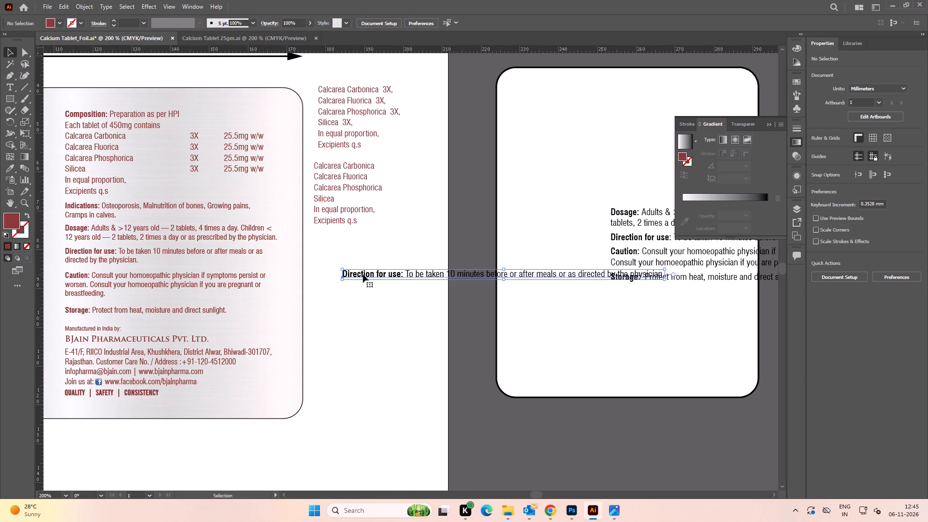
key(space)
key(space)
drag(362, 299, 463, 288)
click(515, 290)
click(515, 266)
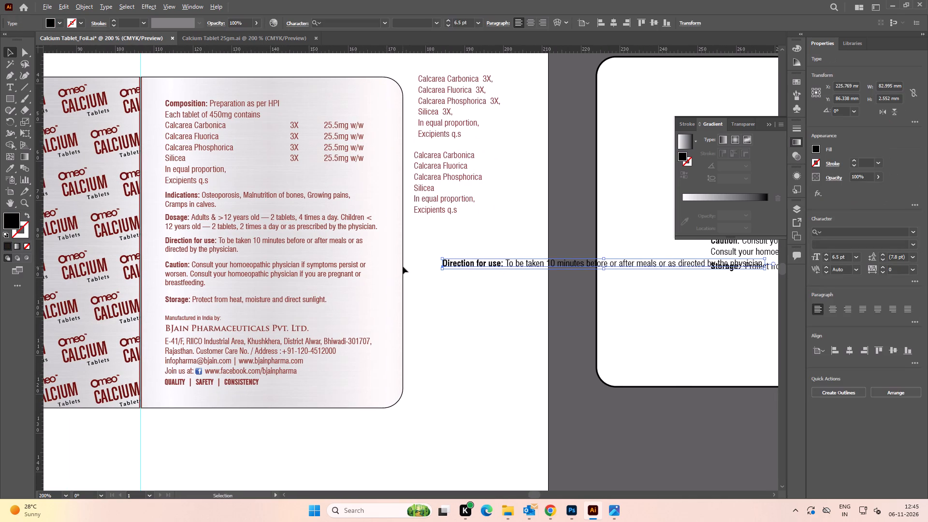
key(i)
click(298, 239)
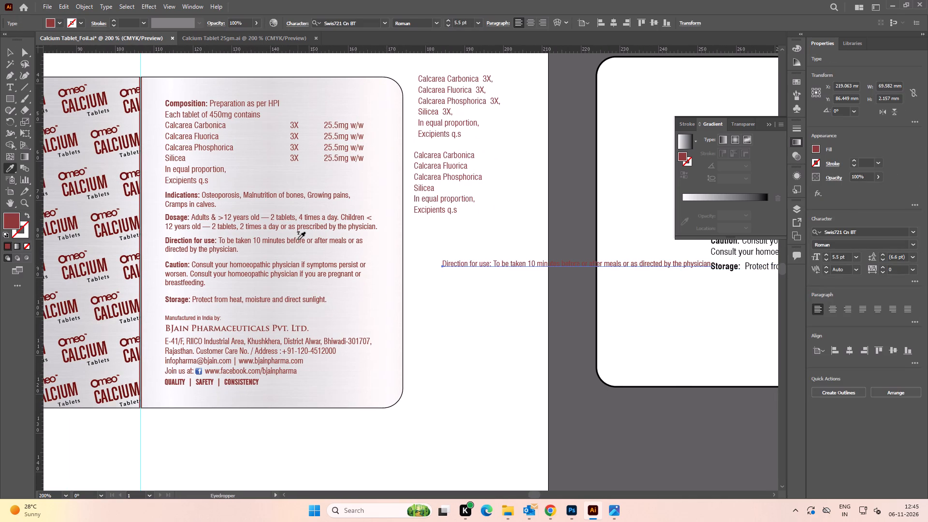
Remove the heading "Direction for use:" from the duplicated line and copy the remaining text.
key(t)
click(495, 264)
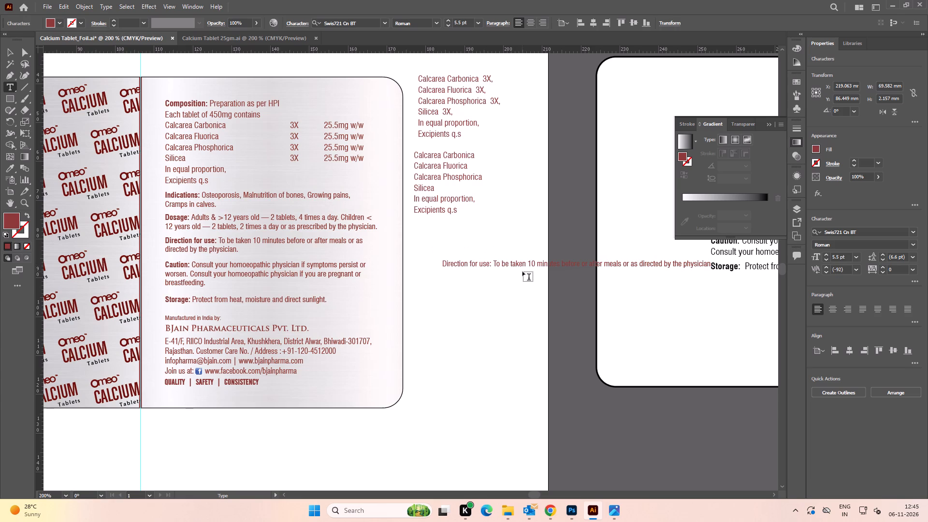
key(Left)
key(ctrl+shift+Right)
key(ctrl+shift+Right)
key(ctrl+shift+Right)
key(ctrl+shift+Right)
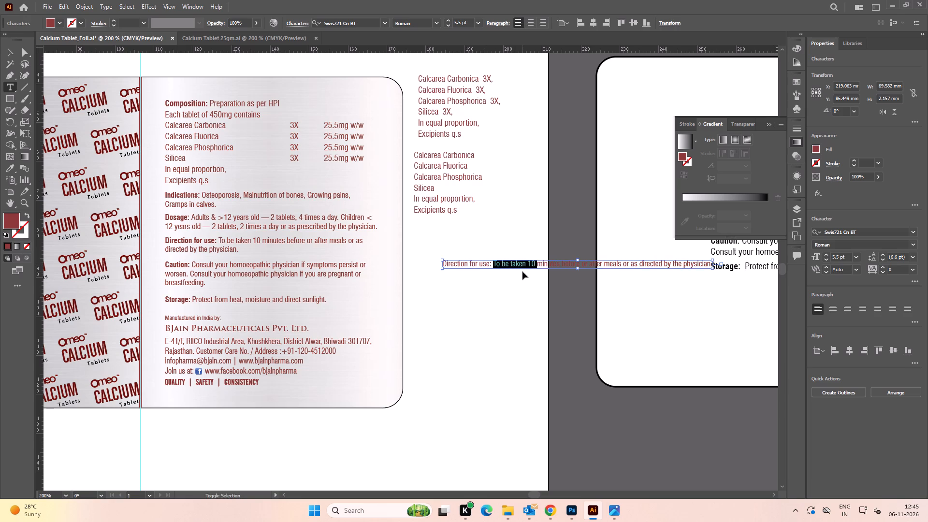
key(ctrl+shift+Right)
key(ctrl+shift+a)
key(ctrl+Left)
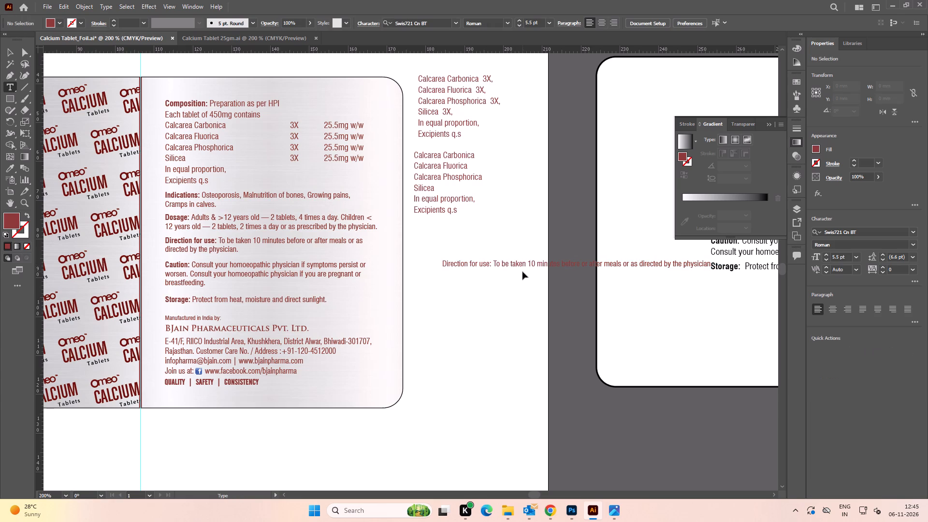
key(ctrl+Left)
drag(494, 264, 482, 264)
drag(482, 264, 428, 271)
key(BackSpace)
key(ctrl+a)
key(ctrl+c)
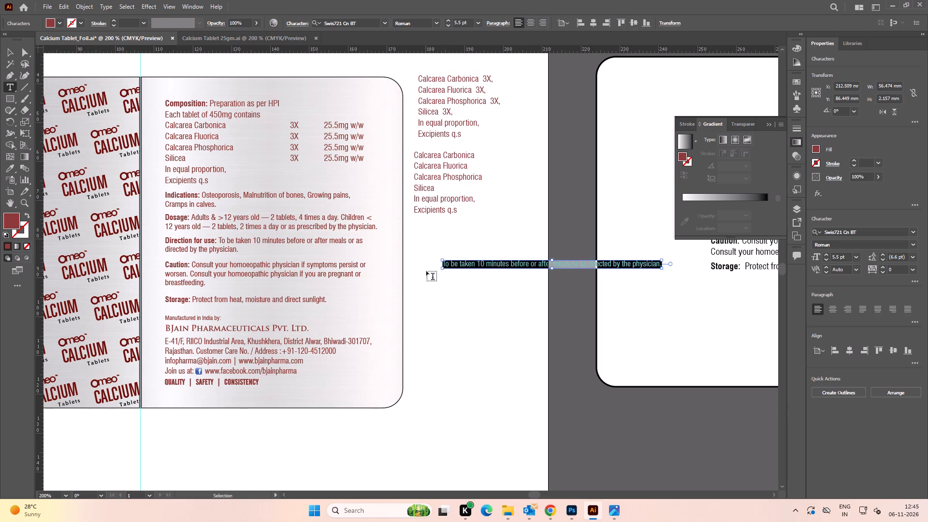
Replace the foil label's text after "Direction for use:" with the copied carton wording.
drag(220, 240, 241, 256)
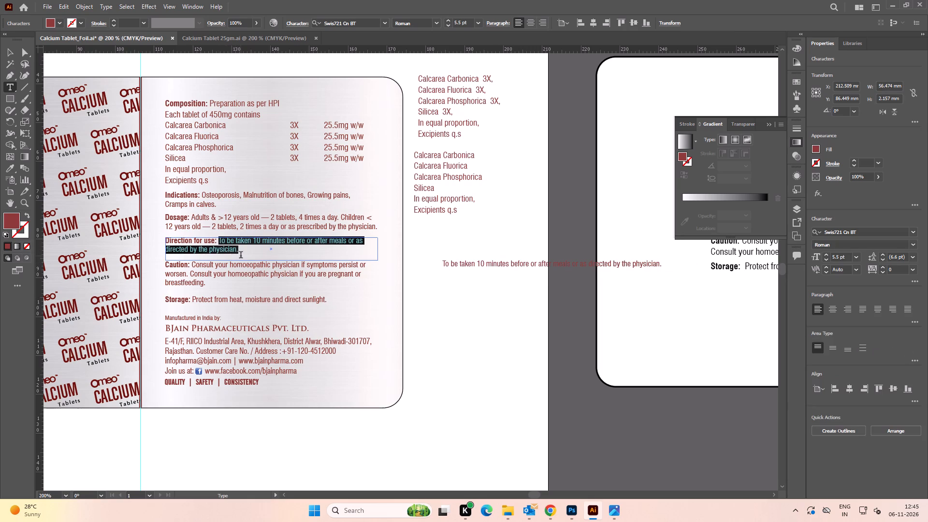
key(ctrl+v)
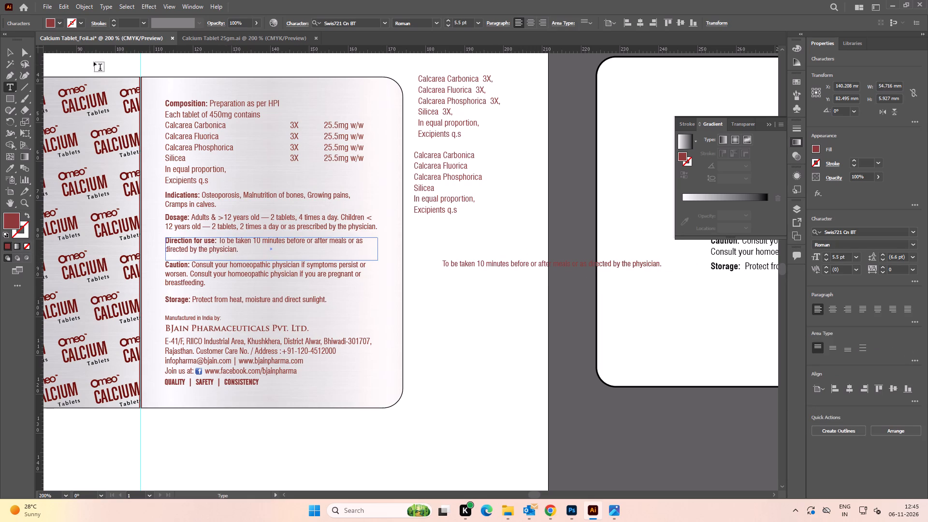
Delete the duplicated direction line beside the foil label.
click(16, 53)
drag(495, 233, 527, 285)
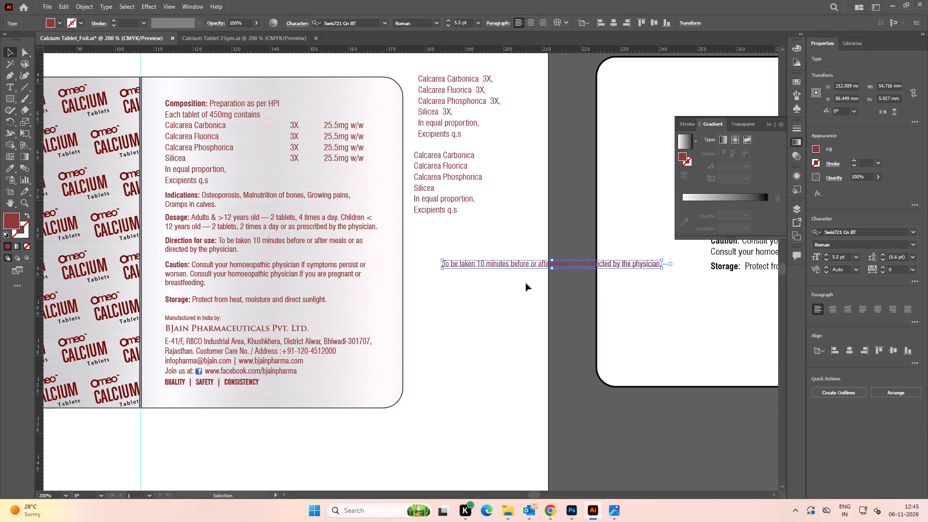
key(Delete)
Duplicate the carton's Caution text beside the foil label and match it to the label's maroon 5.5 pt body text with the Eyedropper.
key(space)
drag(620, 287, 565, 292)
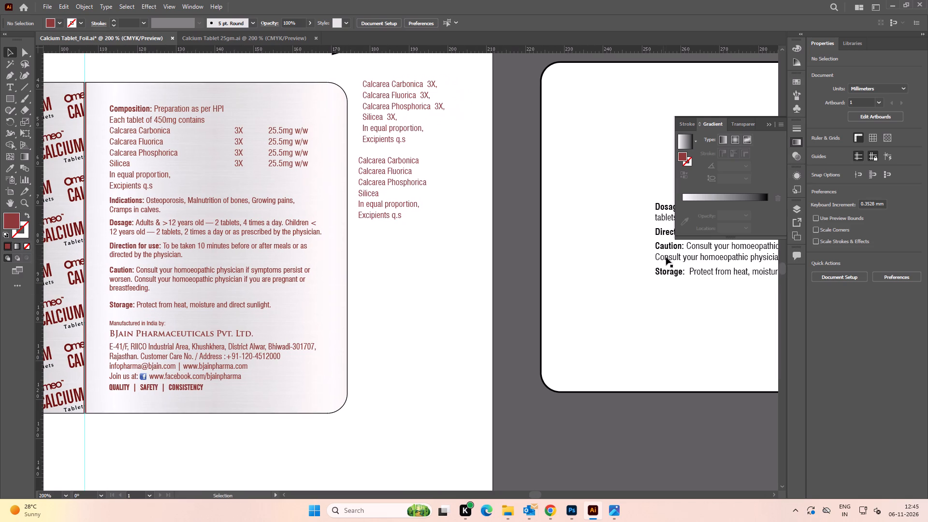
alt+drag(664, 247, 396, 277)
key(space)
drag(395, 320, 479, 309)
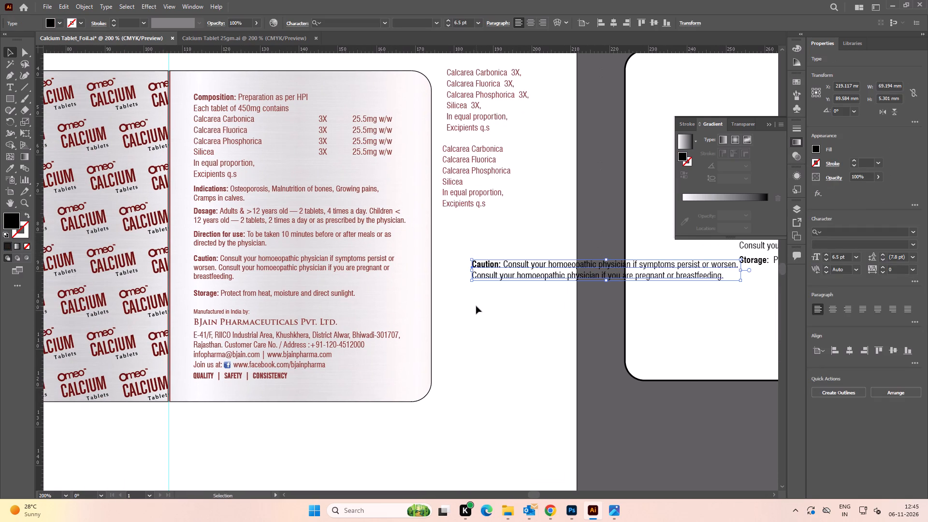
key(i)
click(271, 261)
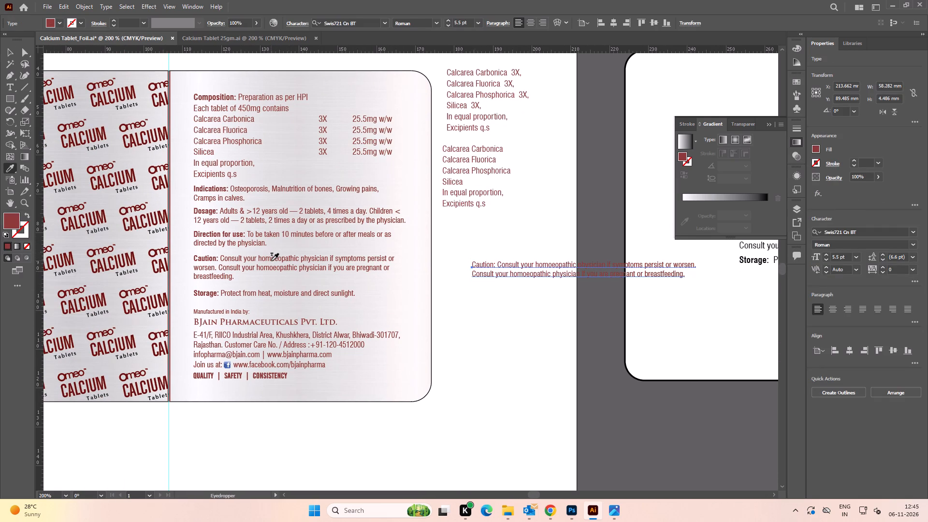
Remove the heading "Caution:" from the duplicated text and copy the two remaining sentences.
key(t)
drag(496, 265, 459, 271)
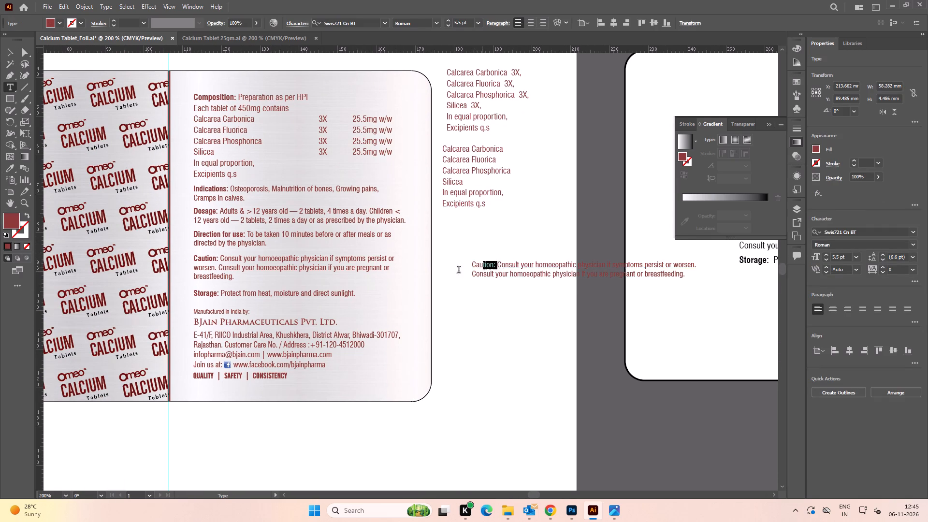
drag(459, 271, 453, 271)
alt+scroll(495, 268, up, 2)
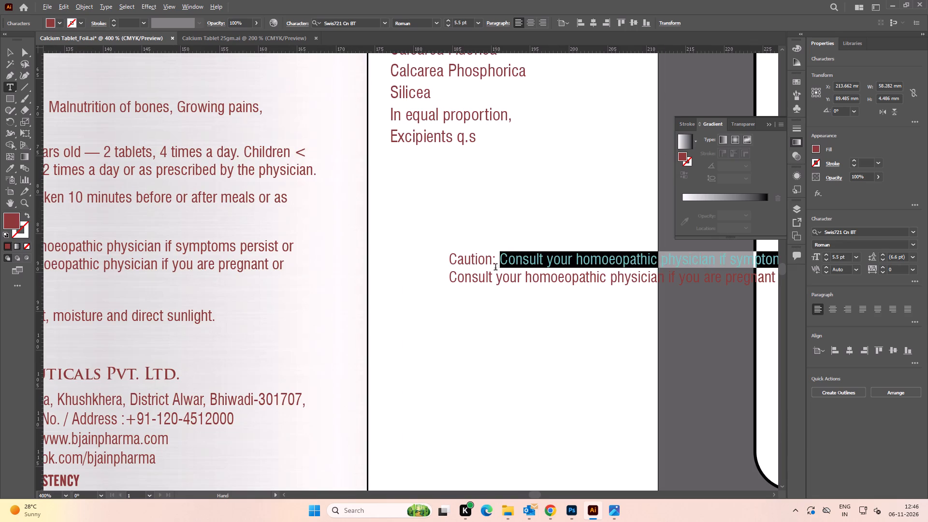
click(500, 264)
drag(500, 262, 426, 261)
key(BackSpace)
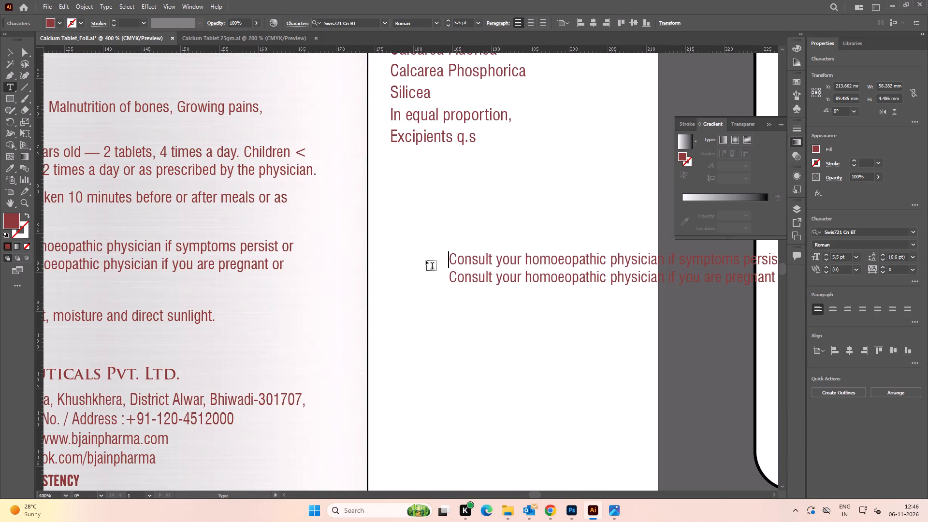
key(ctrl+a)
key(ctrl+c)
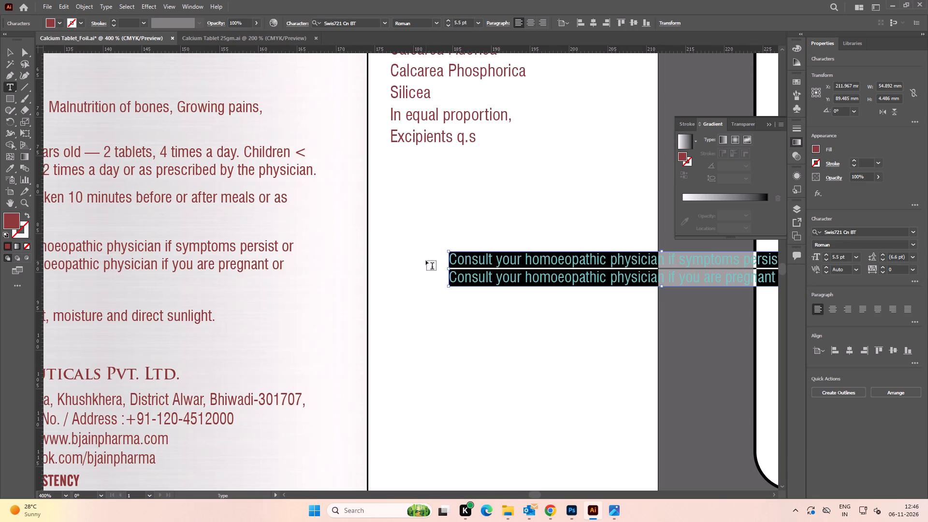
Replace the foil label's text after "Caution:" with the copied carton wording.
click(6, 52)
alt+scroll(550, 343, down, 2)
key(space)
drag(525, 335, 568, 335)
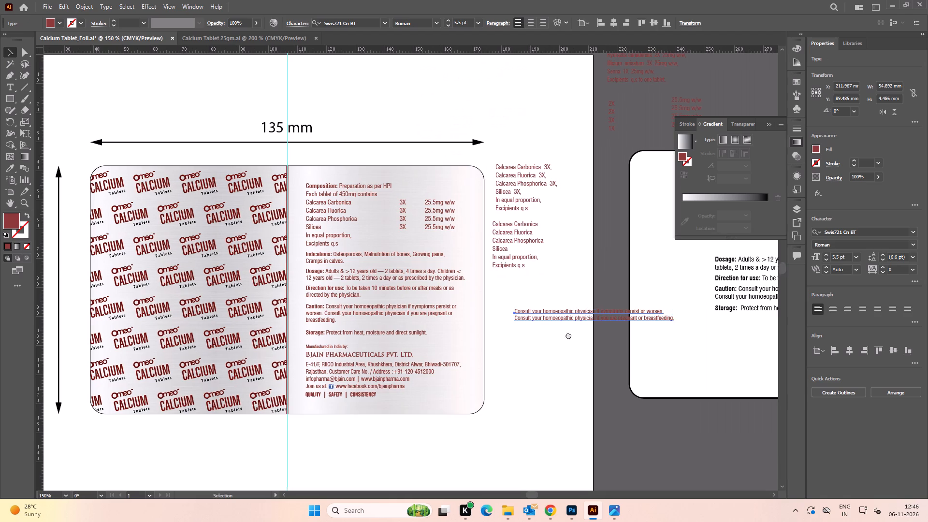
drag(568, 335, 586, 335)
alt+scroll(493, 334, up, 2)
key(space)
drag(509, 324, 508, 301)
key(t)
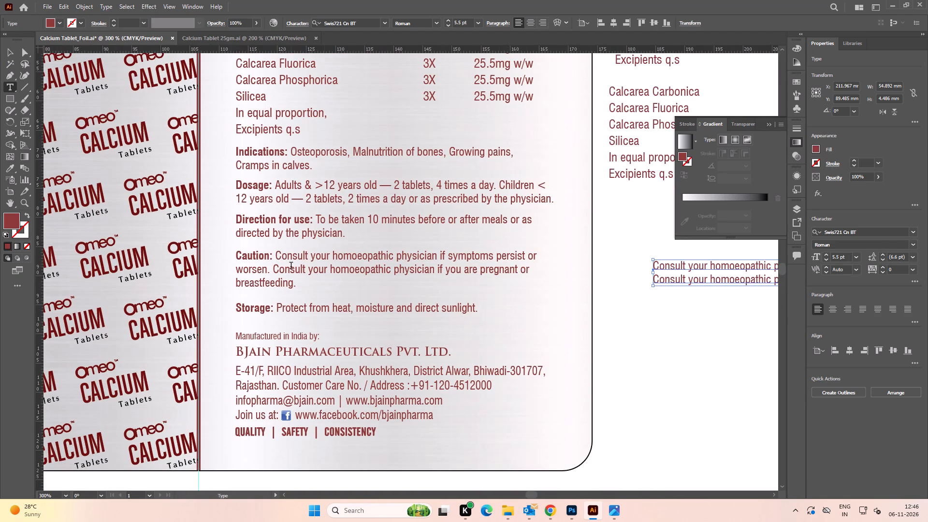
drag(275, 256, 301, 289)
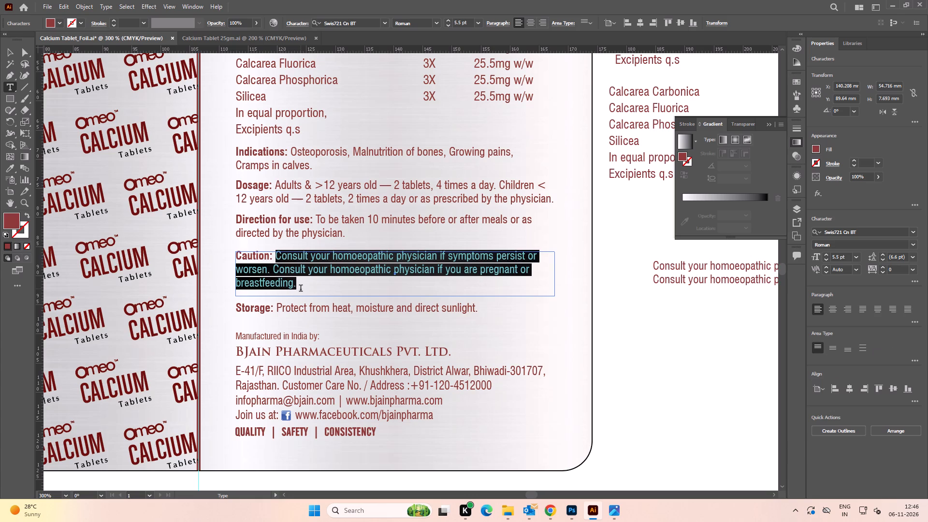
key(ctrl+v)
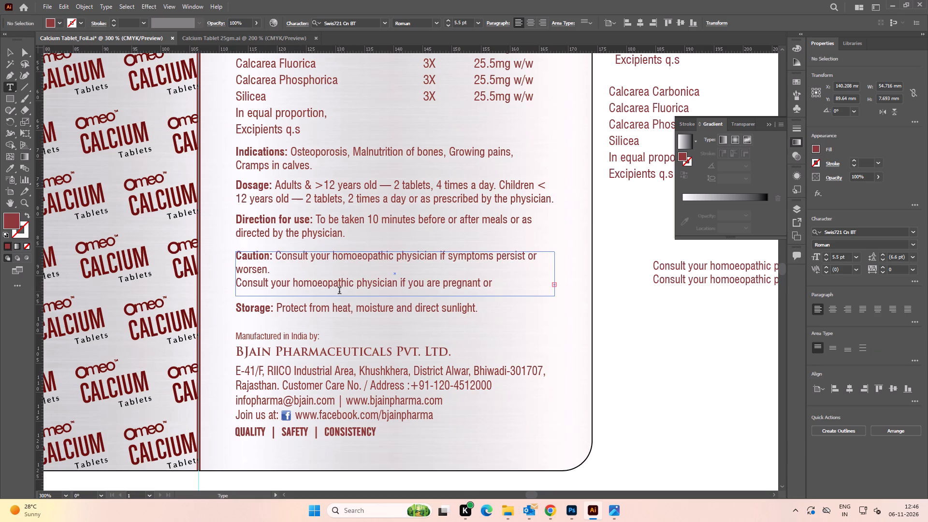
Replace the line break after "worsen." in the foil's Caution text with a single space so the second sentence runs on.
key(ctrl+Left)
click(409, 284)
key(ctrl+Left)
key(ctrl+Left)
key(ctrl+Left)
key(ctrl+Left)
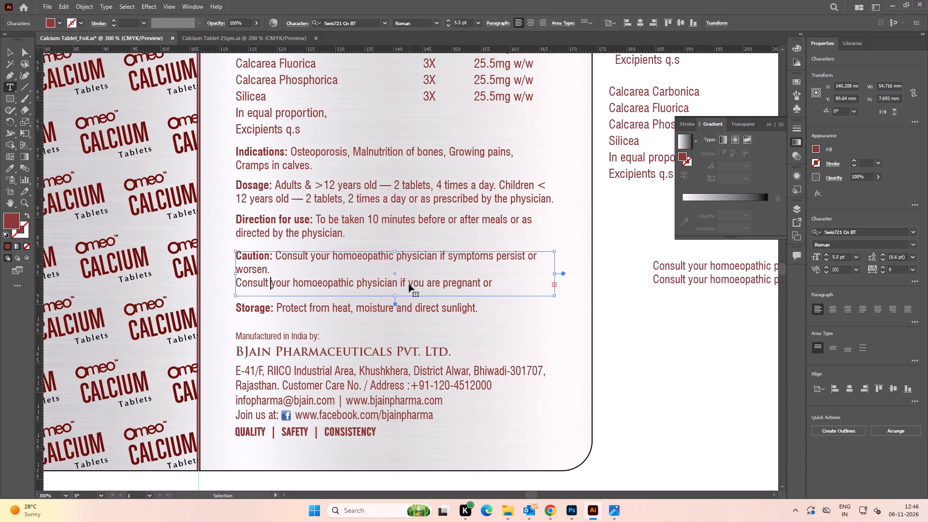
key(ctrl+Left)
key(BackSpace)
key(space)
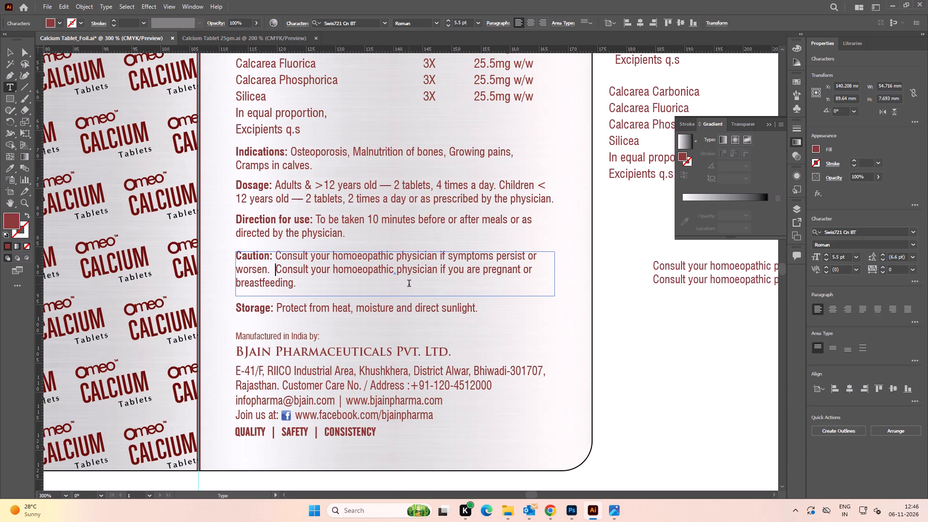
key(BackSpace)
key(BackSpace)
key(space)
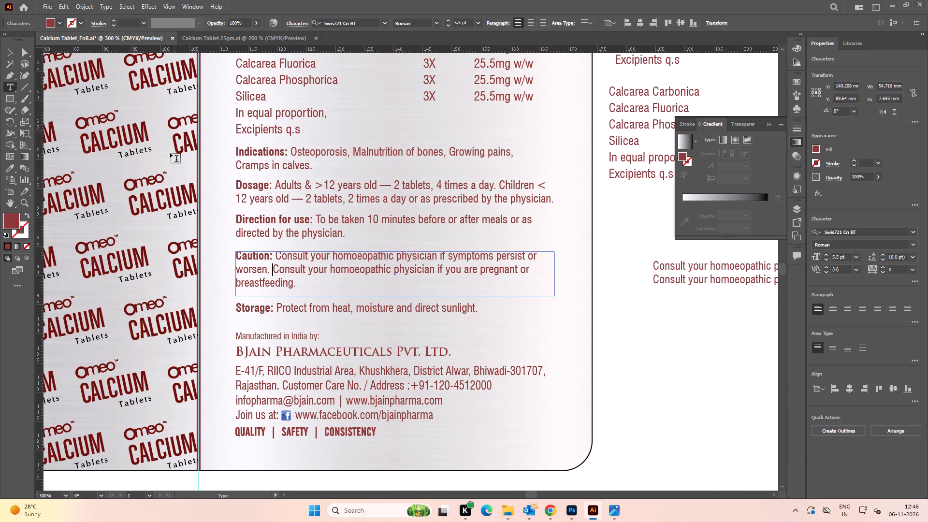
Delete the duplicated caution text beside the foil label.
click(10, 55)
click(636, 338)
key(space)
drag(663, 329, 483, 297)
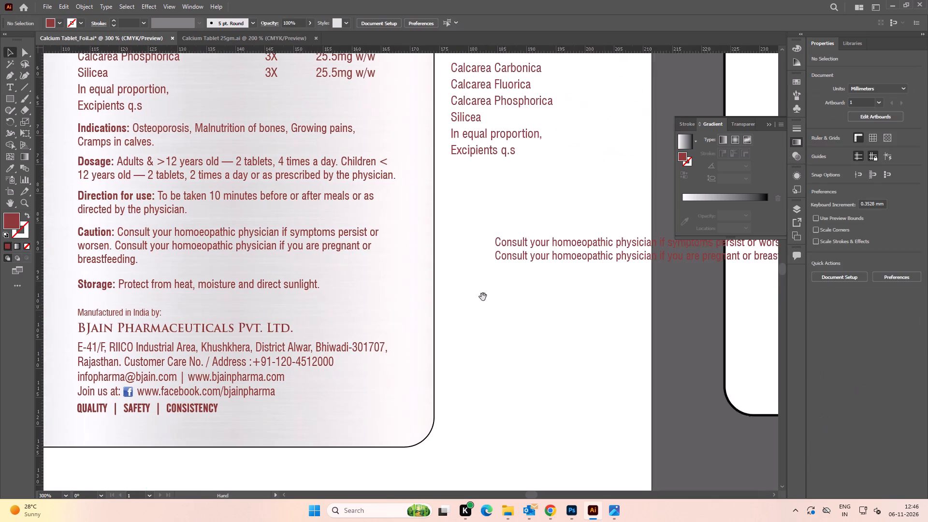
drag(483, 297, 485, 299)
alt+scroll(477, 262, down, 1)
drag(465, 226, 497, 280)
key(Delete)
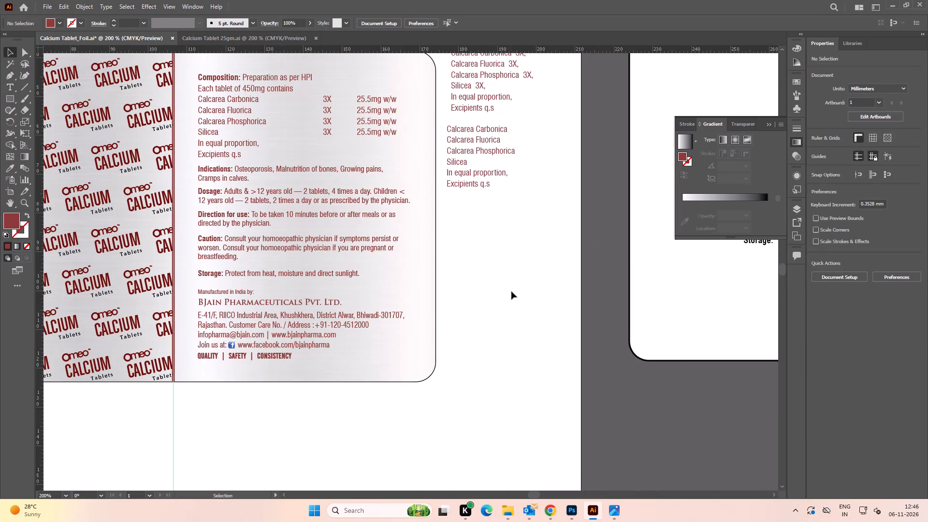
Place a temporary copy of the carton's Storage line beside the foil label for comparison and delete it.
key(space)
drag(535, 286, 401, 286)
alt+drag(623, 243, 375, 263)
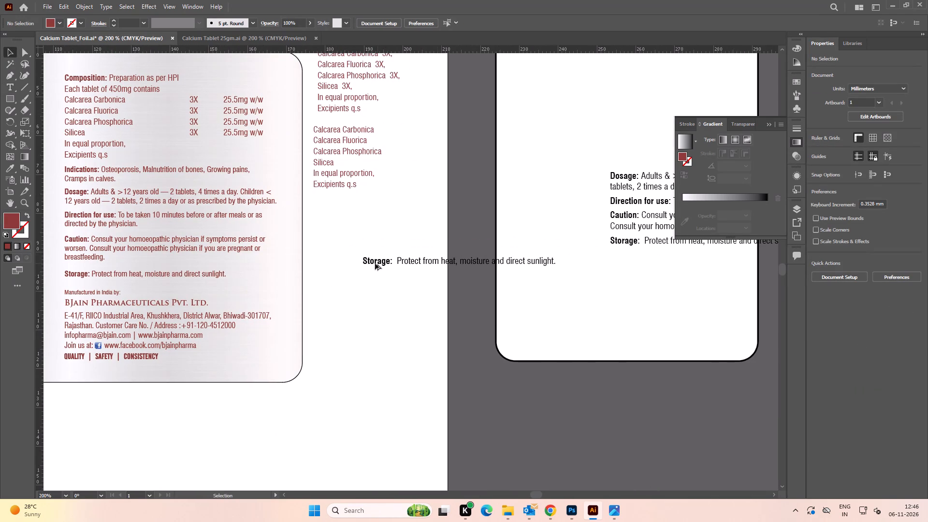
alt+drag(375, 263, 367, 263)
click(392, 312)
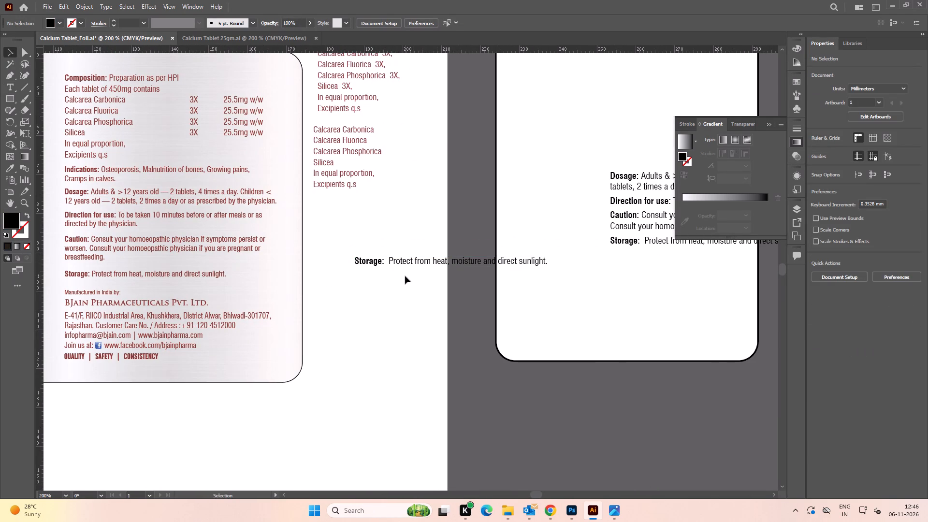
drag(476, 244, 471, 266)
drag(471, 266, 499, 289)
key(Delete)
Delete the "25.5mg w/w" column from the foil label's composition list.
key(space)
drag(285, 240, 498, 345)
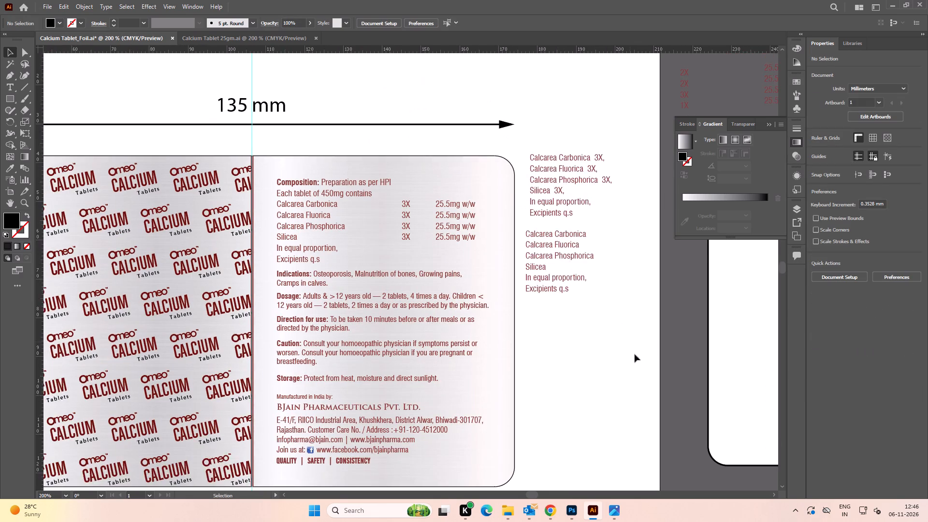
key(space)
drag(634, 355, 537, 310)
click(538, 311)
key(space)
drag(534, 298, 554, 318)
click(391, 200)
key(Delete)
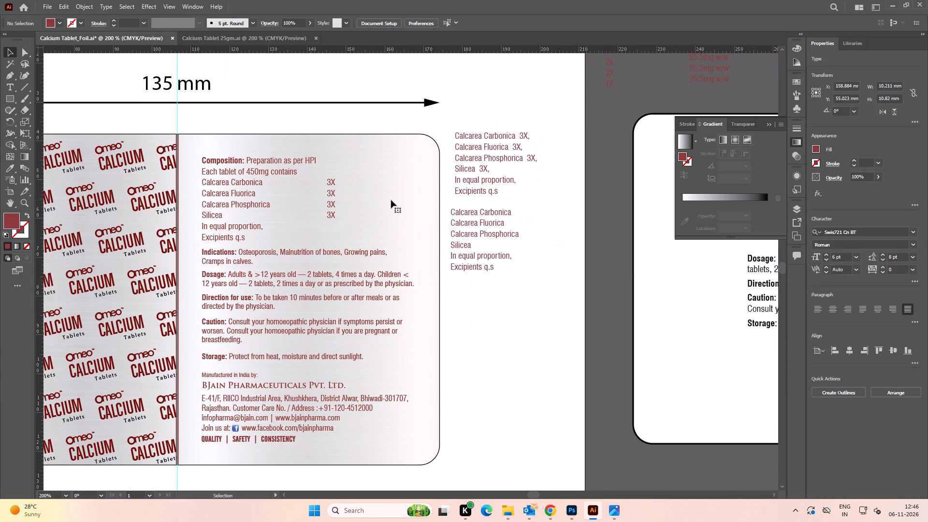
Delete the two leftover ingredient lists beside the foil label.
drag(480, 124, 503, 275)
key(Delete)
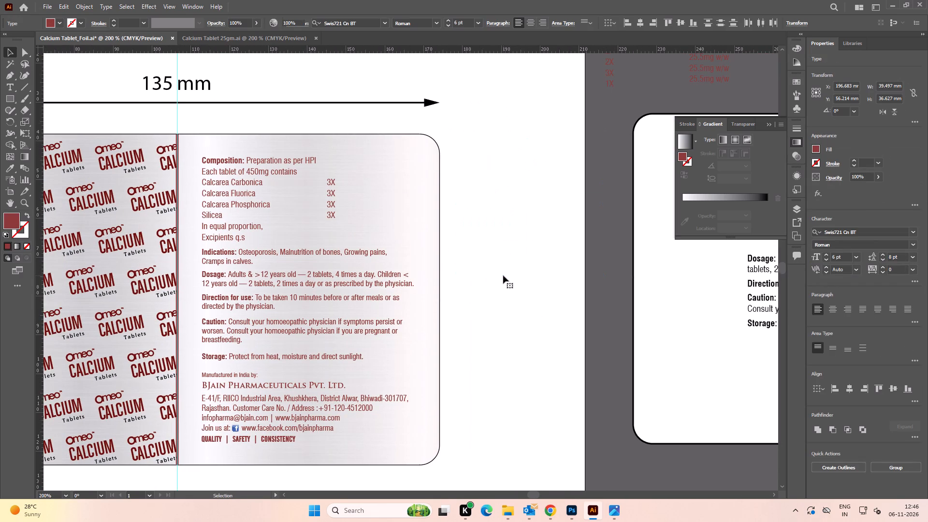
click(522, 286)
Recolour the foil's composition, indications, dosage, direction, caution, storage and manufacturer text with the dark red sampled from the CALCIUM logo.
click(217, 163)
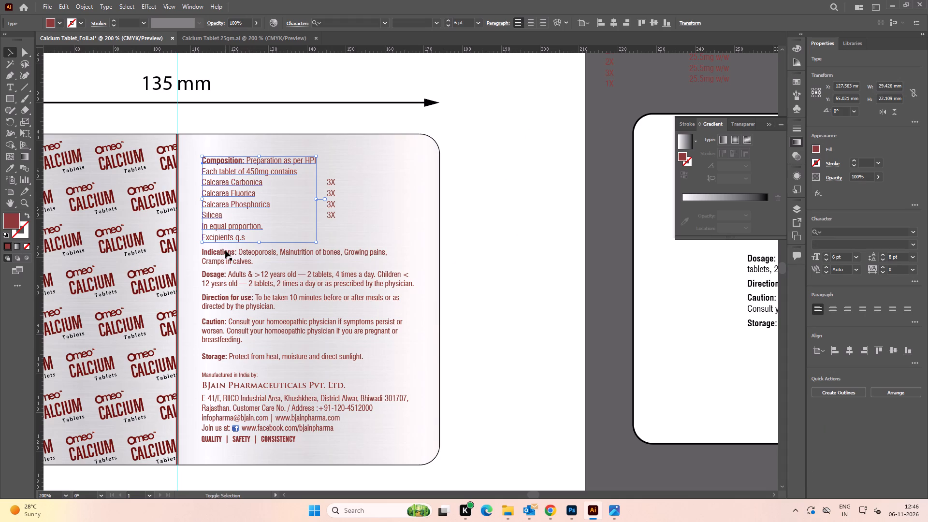
shift+click(225, 253)
shift+click(220, 274)
shift+click(221, 299)
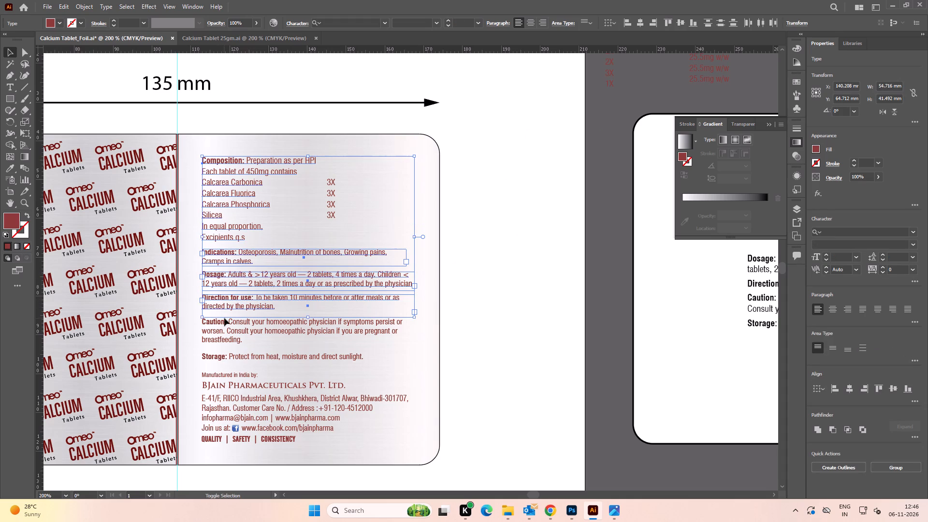
shift+click(221, 320)
shift+click(222, 355)
shift+click(224, 376)
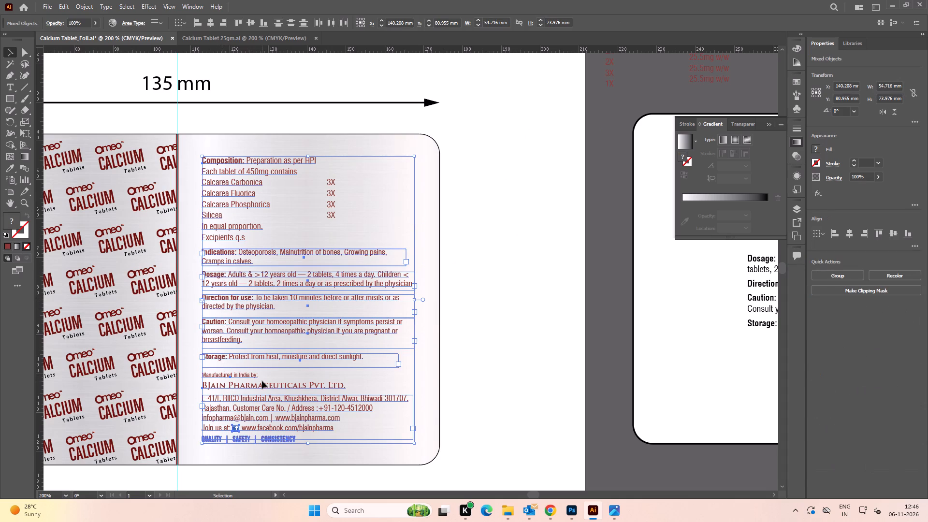
alt+scroll(156, 277, up, 9)
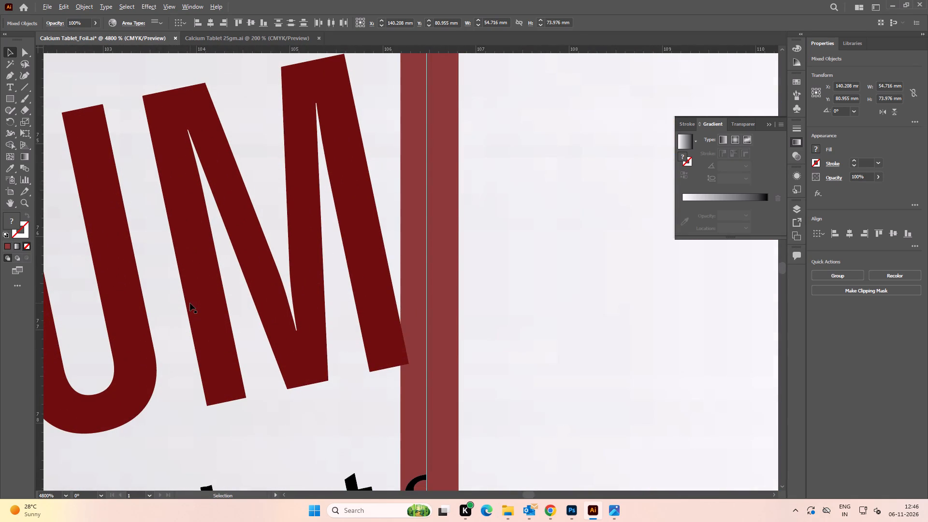
key(i)
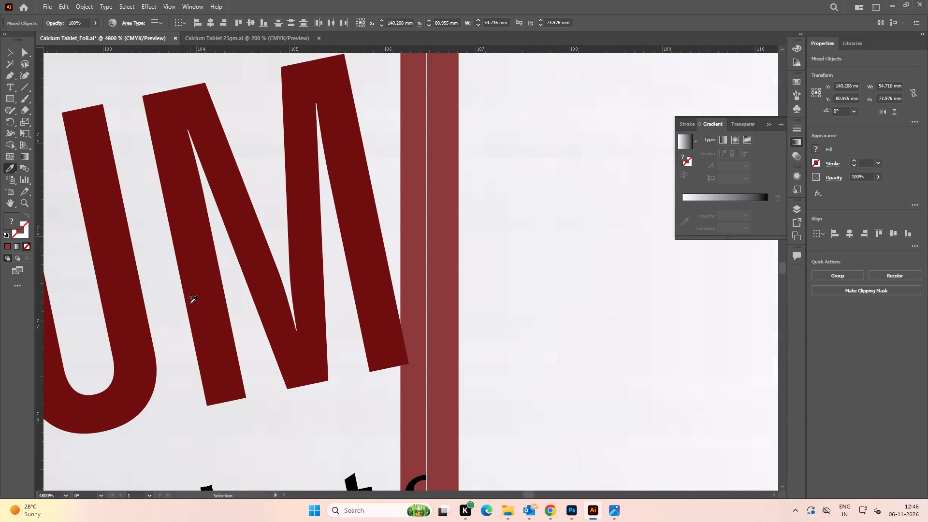
shift+click(370, 272)
alt+scroll(358, 256, down, 4)
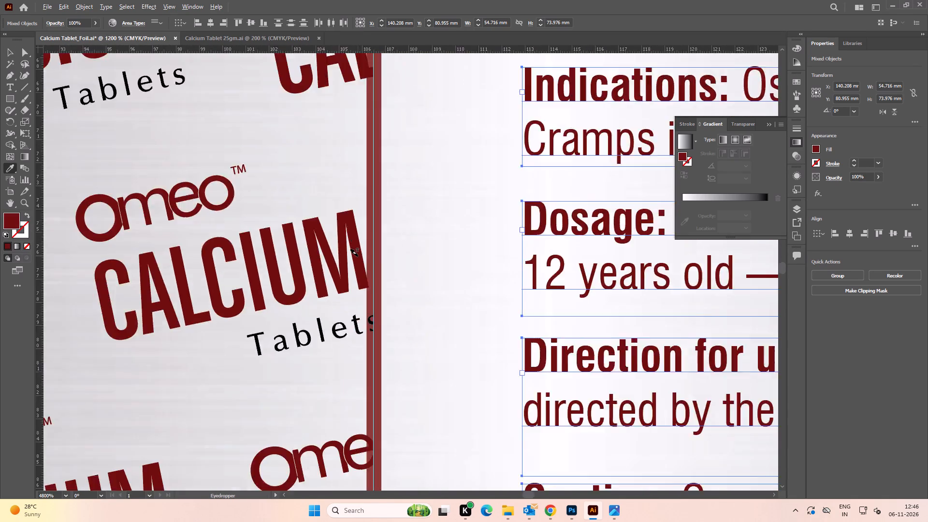
alt+scroll(358, 256, down, 4)
key(v)
alt+scroll(383, 307, down, 3)
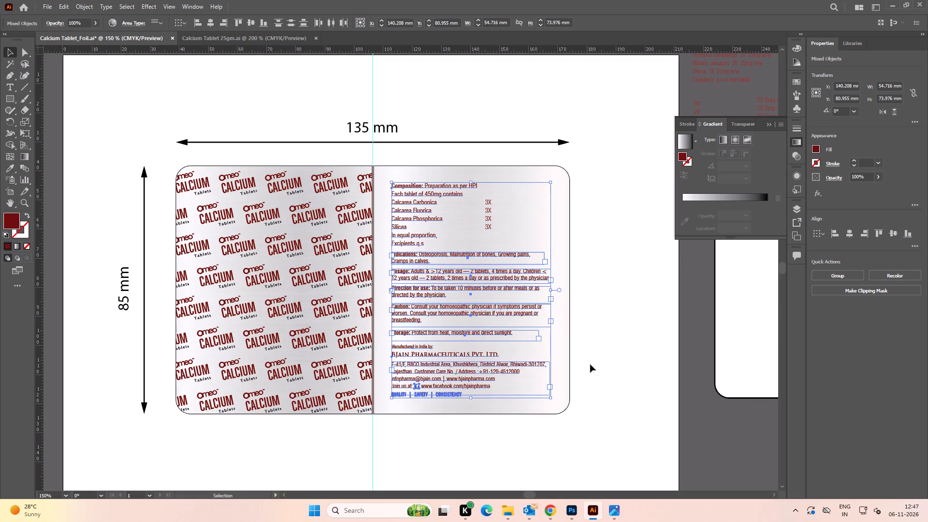
click(590, 364)
Bring the narrow vertical red strip between the logo pattern and the text area to the front.
alt+scroll(435, 403, up, 3)
alt+scroll(392, 382, down, 3)
alt+scroll(346, 311, up, 5)
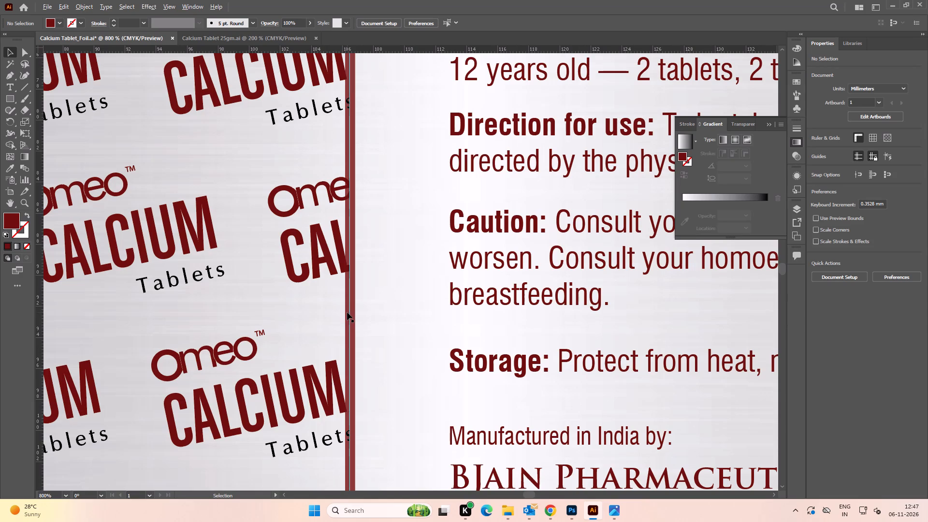
click(354, 333)
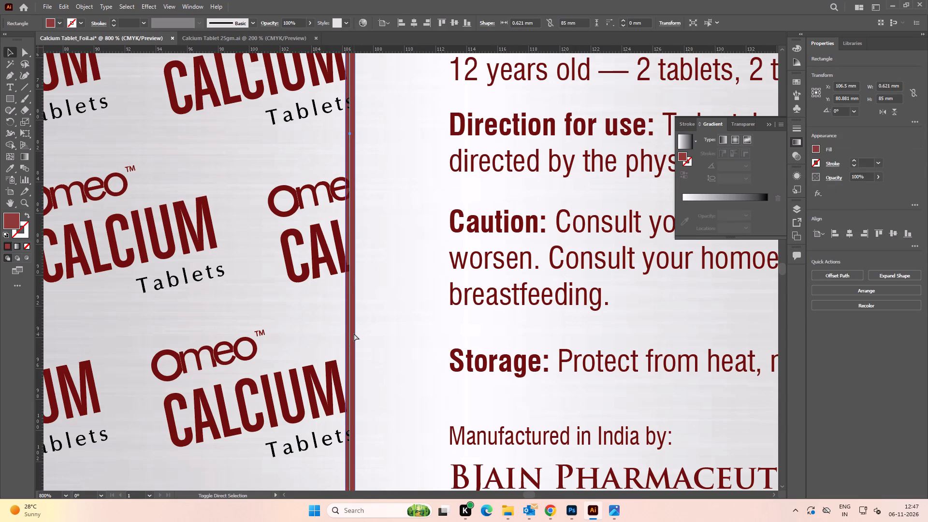
key(ctrl+shift+bracketright)
alt+scroll(354, 333, down, 4)
click(652, 374)
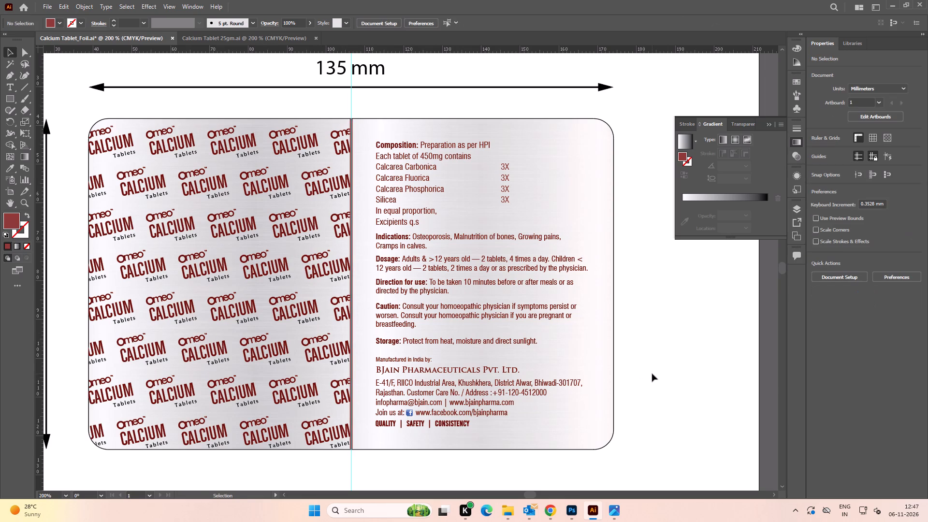
Save the Calcium Tablet_Foil document.
key(ctrl+0)
key(ctrl+s)
key(space)
drag(657, 355, 641, 360)
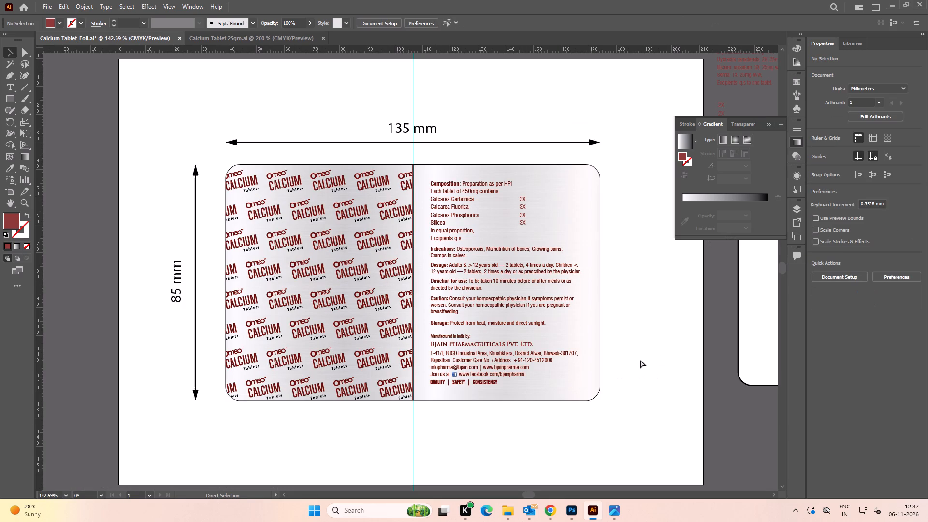
key(ctrl+s)
key(ctrl+s)
key(ctrl+s)
key(ctrl+s)
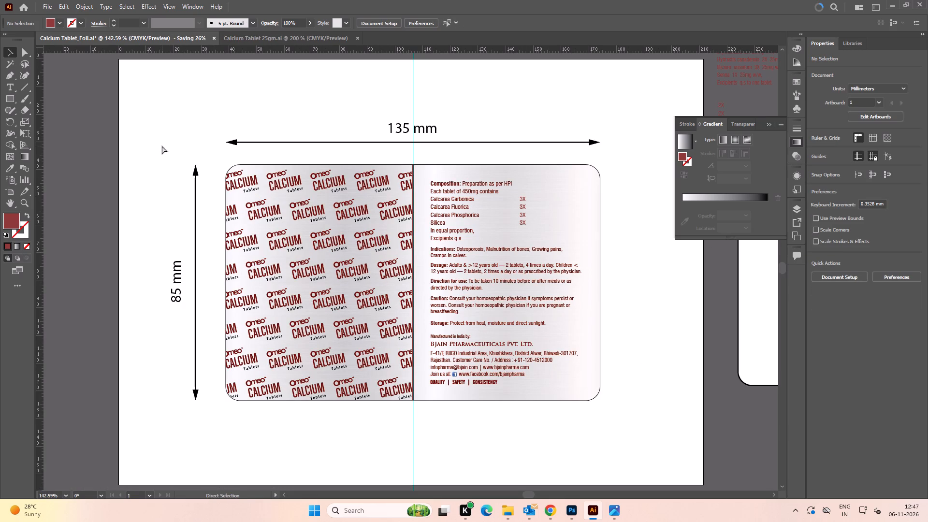
key(ctrl+s)
key(ctrl+s)
key(ctrl+s)
key(space)
drag(482, 258, 429, 247)
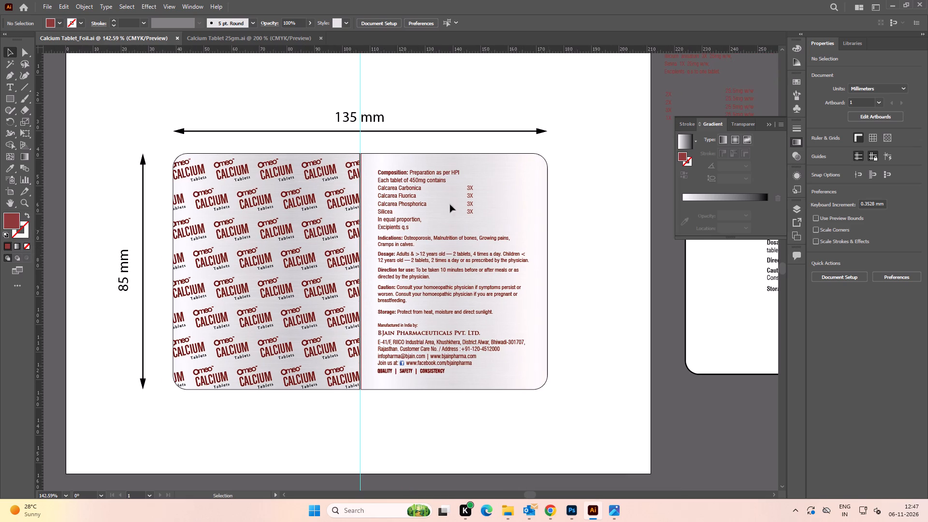
alt+scroll(428, 195, up, 2)
alt+scroll(428, 194, down, 1)
key(ctrl+s)
key(ctrl+s)
Save a copy of the document as Calcium Tablet_Foil_cc in the Foil folder, in Adobe Illustrator format.
key(ctrl+shift+s)
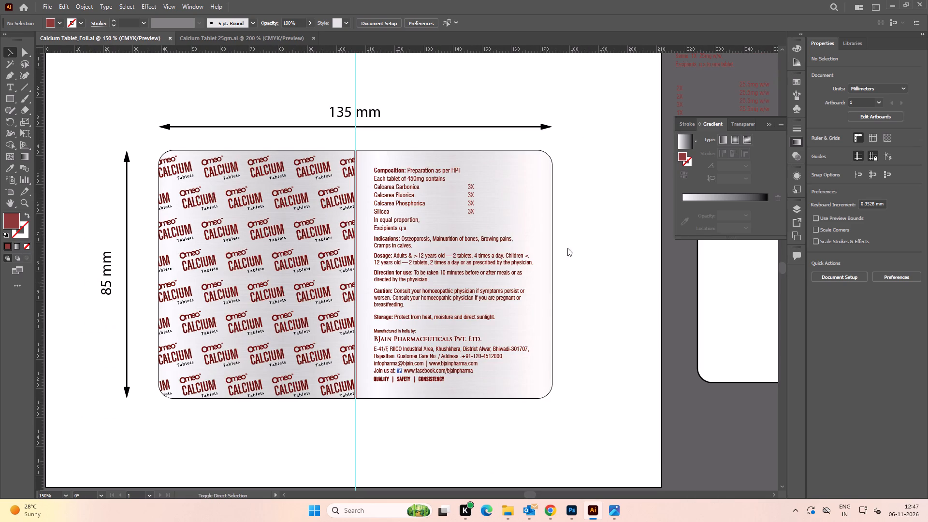
key(Right)
key(Left)
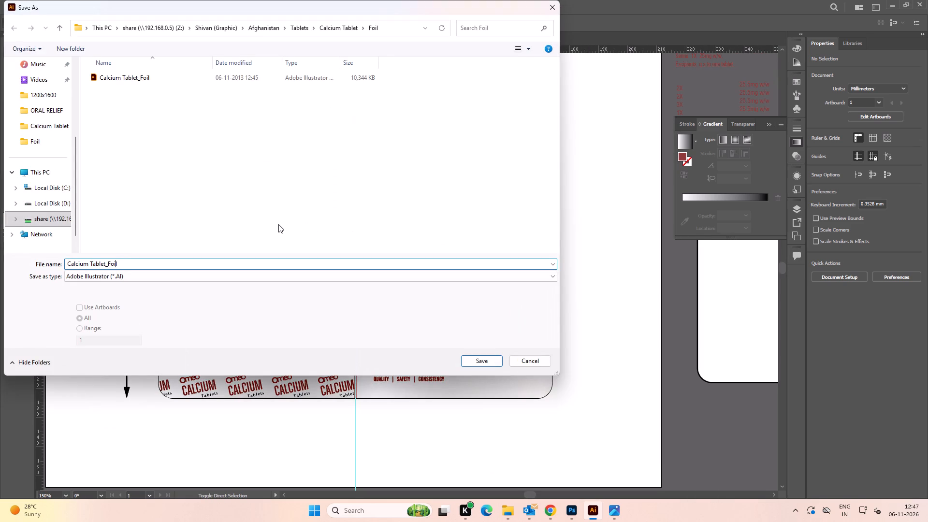
key(Left)
key(Left)
key(Right)
key(Right)
key(Right)
key(shift+underscore)
text(CC)
key(BackSpace)
key(BackSpace)
text(cc)
click(479, 360)
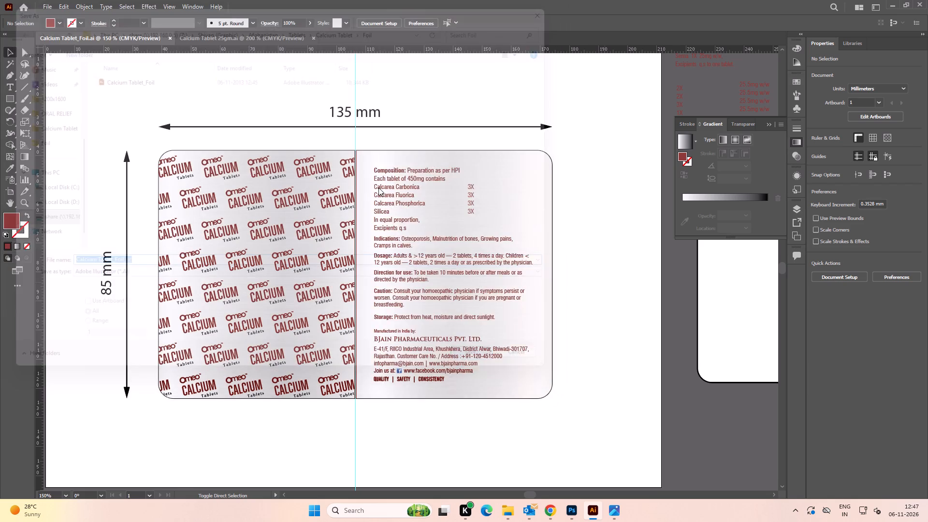
click(508, 389)
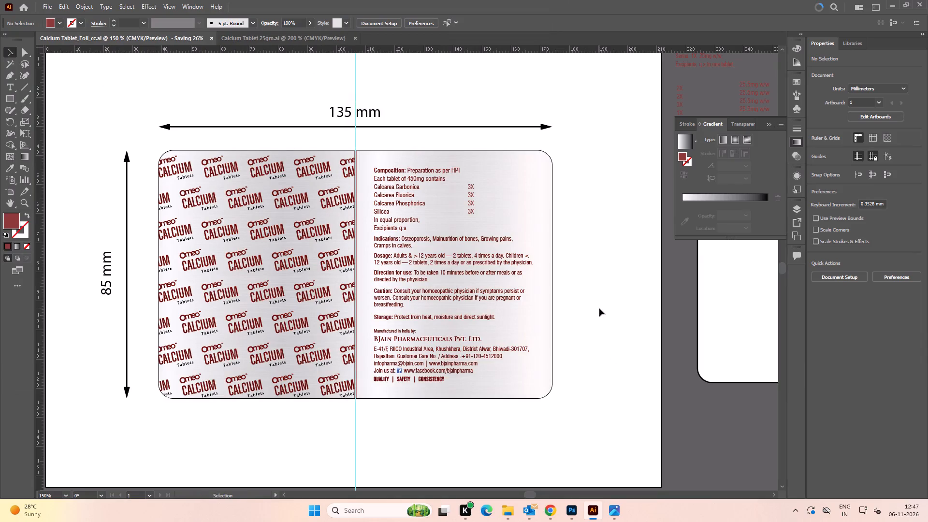
key(ctrl+s)
key(ctrl+s)
Switch to File Explorer and open the Foil folder inside Calcium Tablet.
key(alt+Tab)
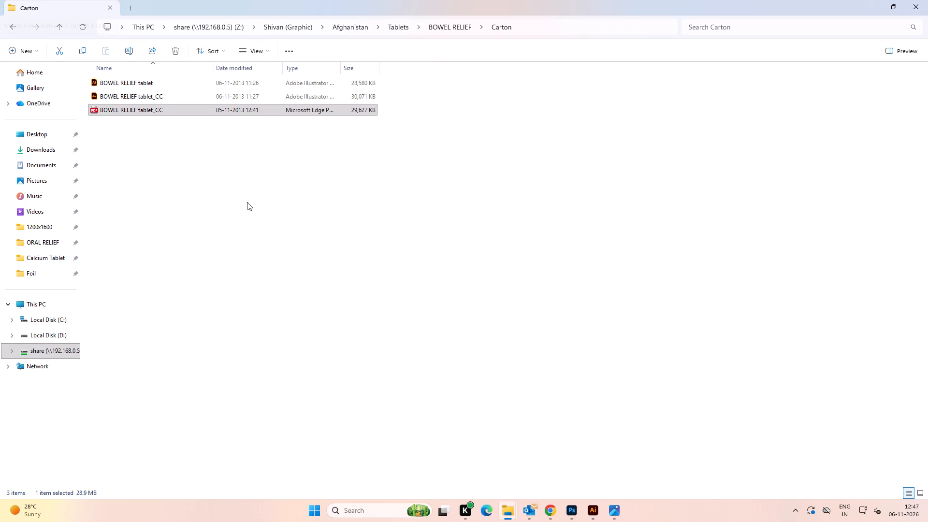
key(BackSpace)
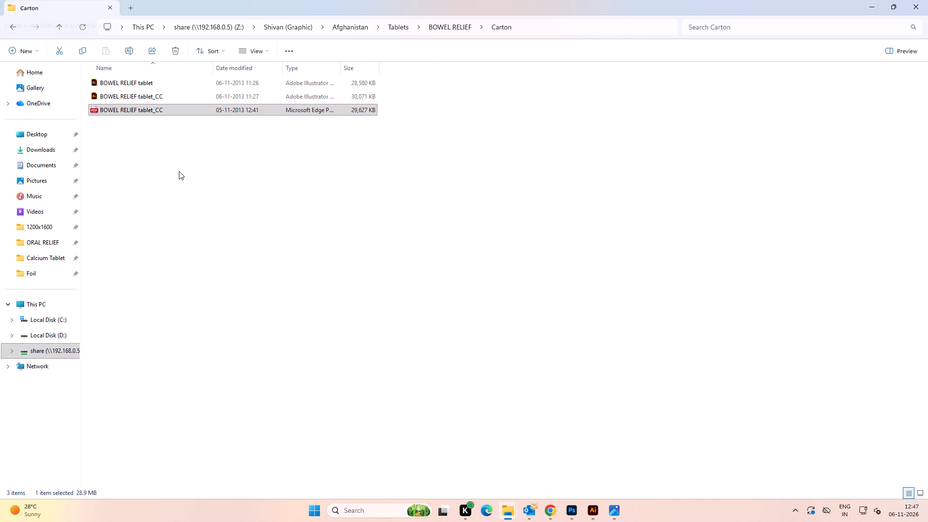
key(BackSpace)
click(178, 179)
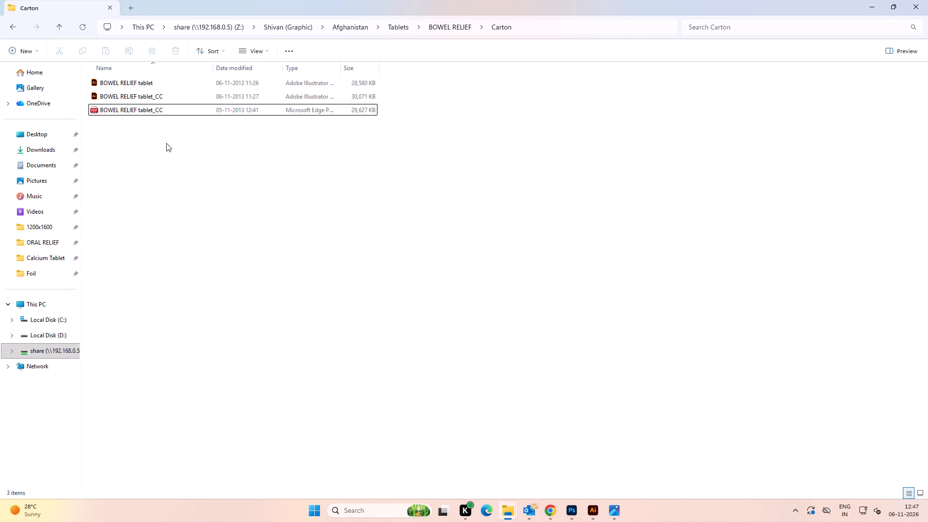
key(BackSpace)
click(289, 127)
key(BackSpace)
double_click(263, 143)
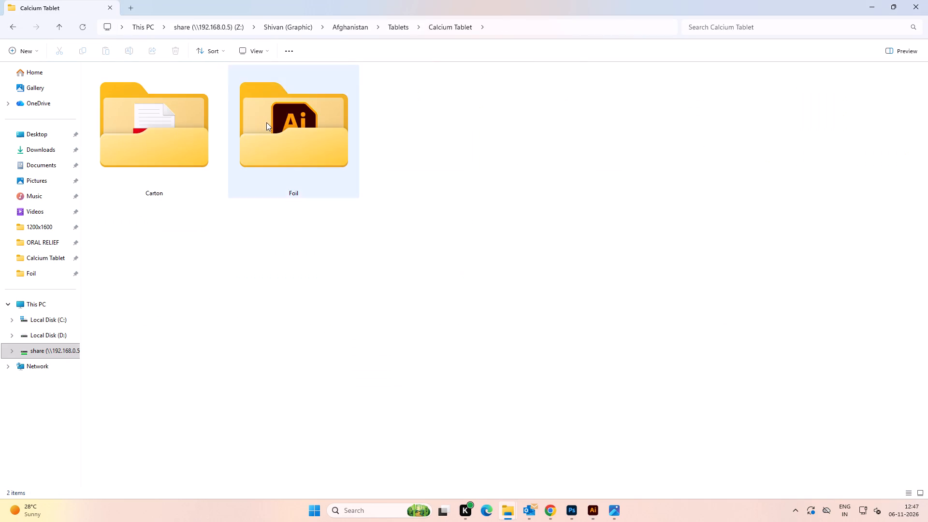
double_click(266, 122)
Switch back to Illustrator and save the document over the existing Calcium Tablet_Foil file.
key(alt+Tab)
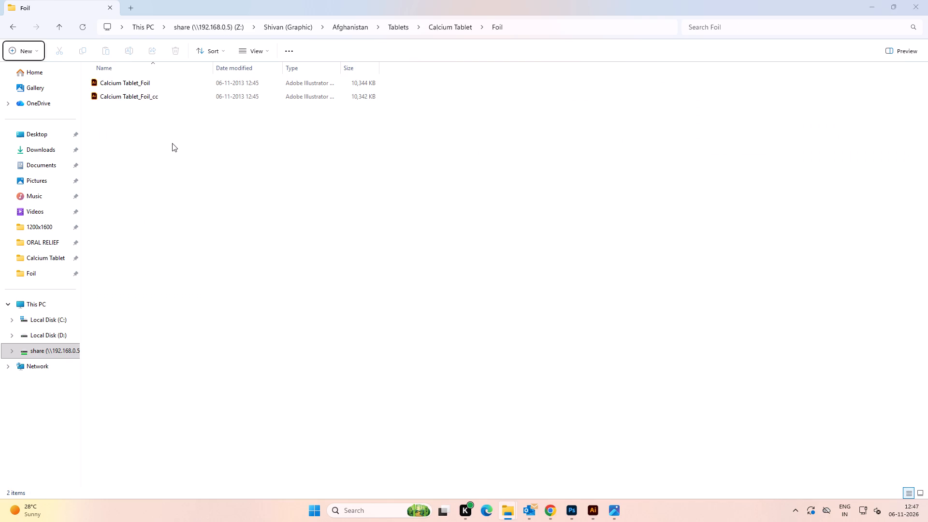
key(ctrl+shift+s)
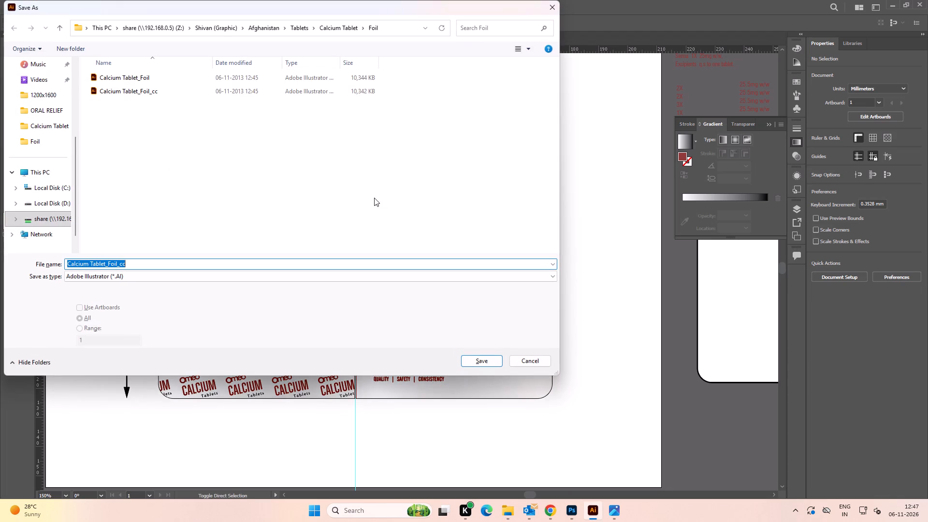
double_click(178, 80)
click(479, 290)
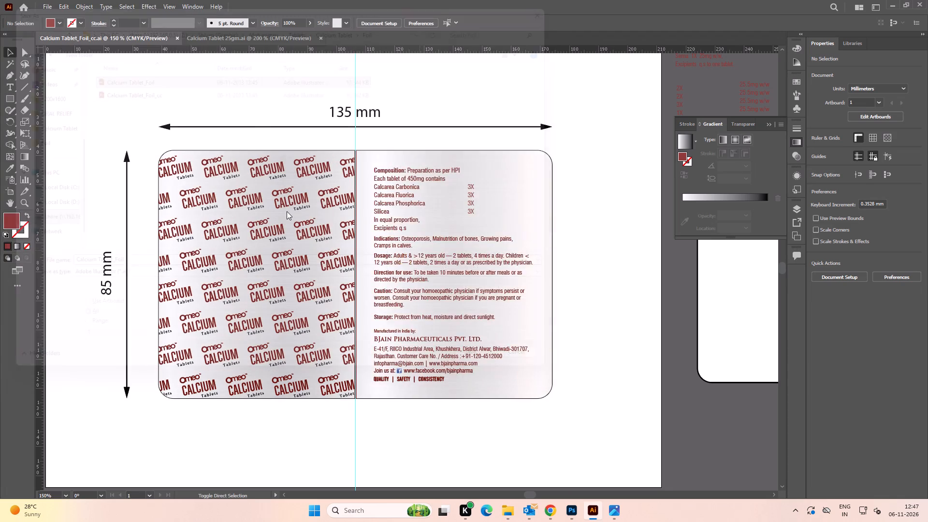
click(497, 391)
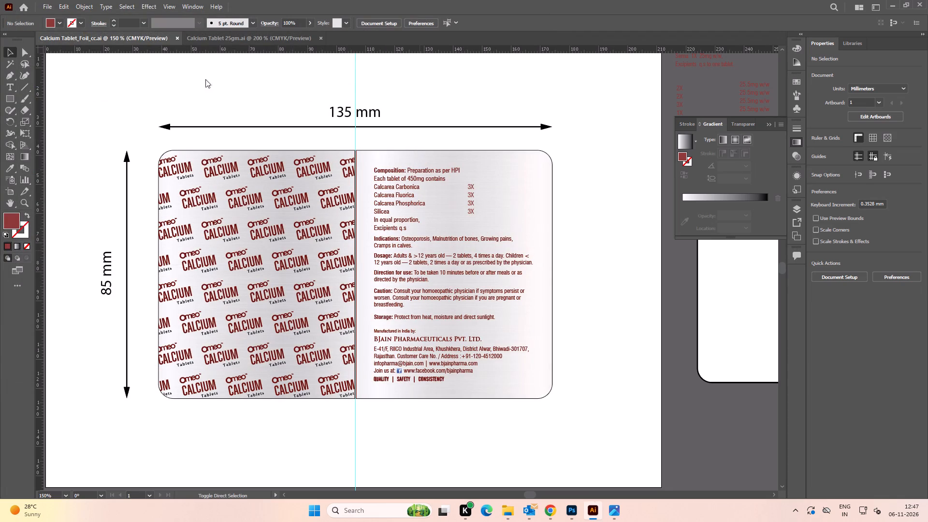
Close the Calcium Tablet 25gm and Calcium Tablet_Foil documents.
click(335, 40)
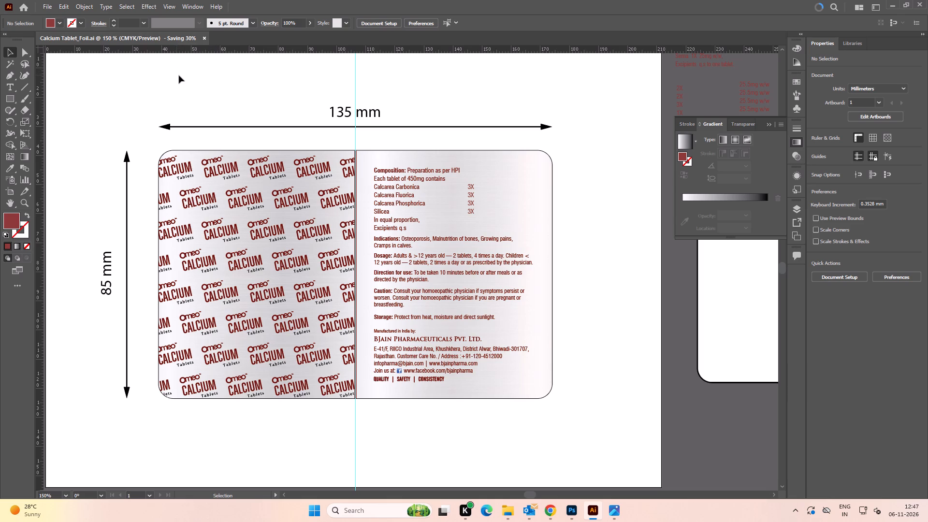
click(173, 40)
click(169, 39)
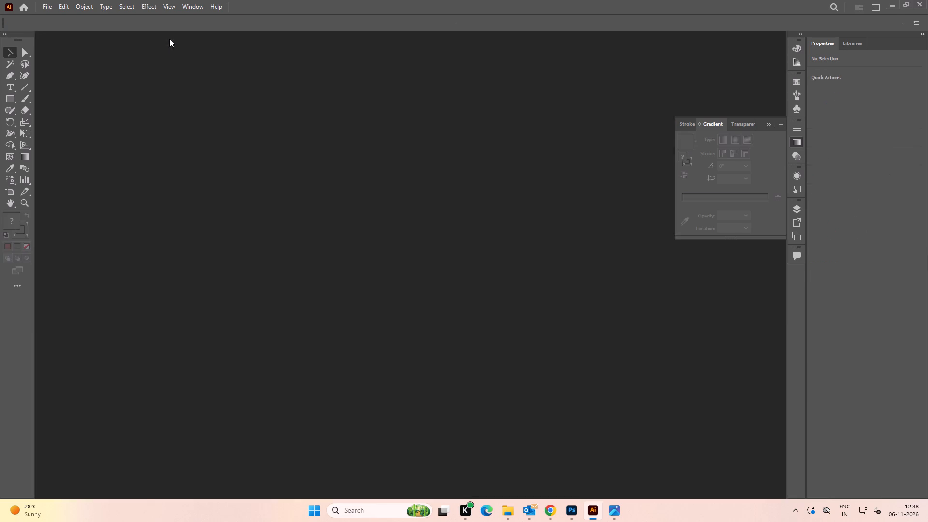
Switch to File Explorer and open the Calcium Tablet_Foil_cc Illustrator file from the Foil folder.
key(alt+Tab)
alt+click(299, 191)
drag(233, 189, 225, 183)
double_click(137, 95)
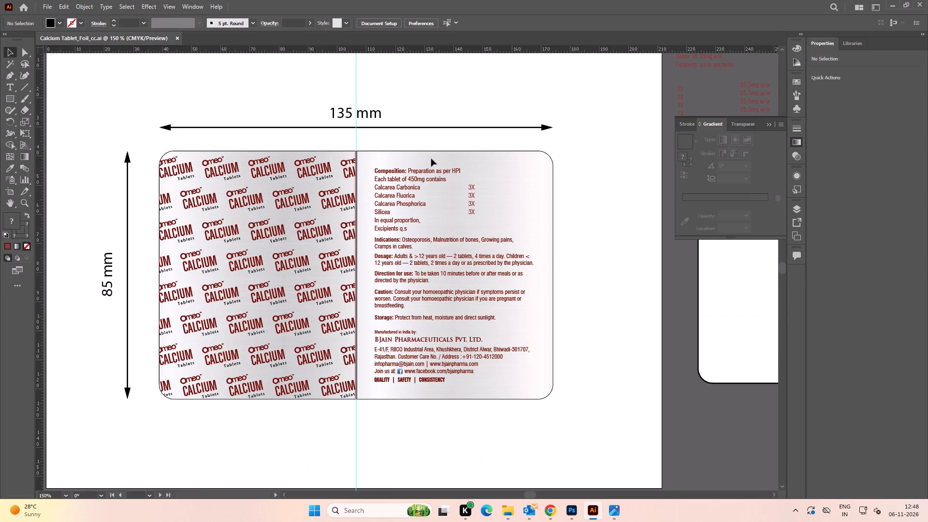
Convert all text in the Calcium Tablet_Foil_cc document to outlines.
key(ctrl+0)
key(ctrl+a)
key(ctrl+shift+o)
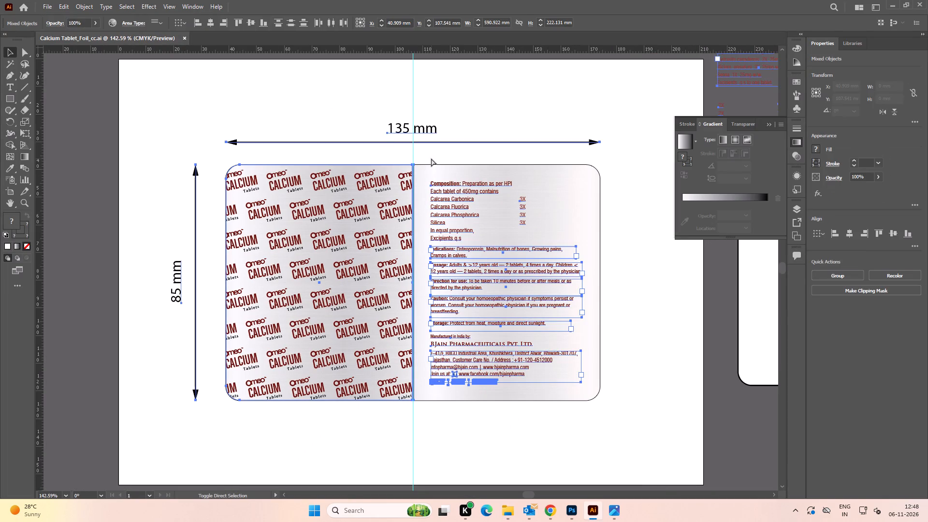
click(236, 102)
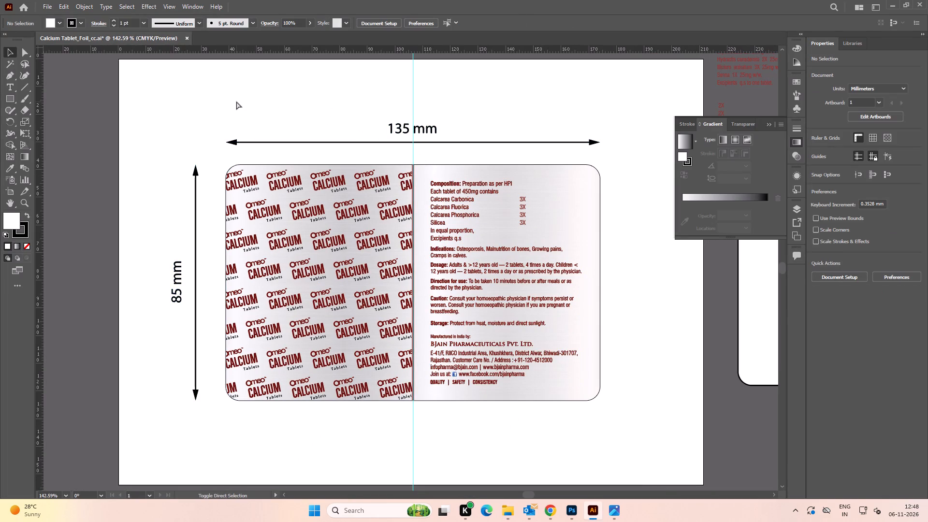
Save the outlined document as an Adobe PDF named Calcium Tablet_Foil_cc with the Illustrator Default preset, and close it.
key(ctrl+s)
key(ctrl+shift+s)
click(266, 278)
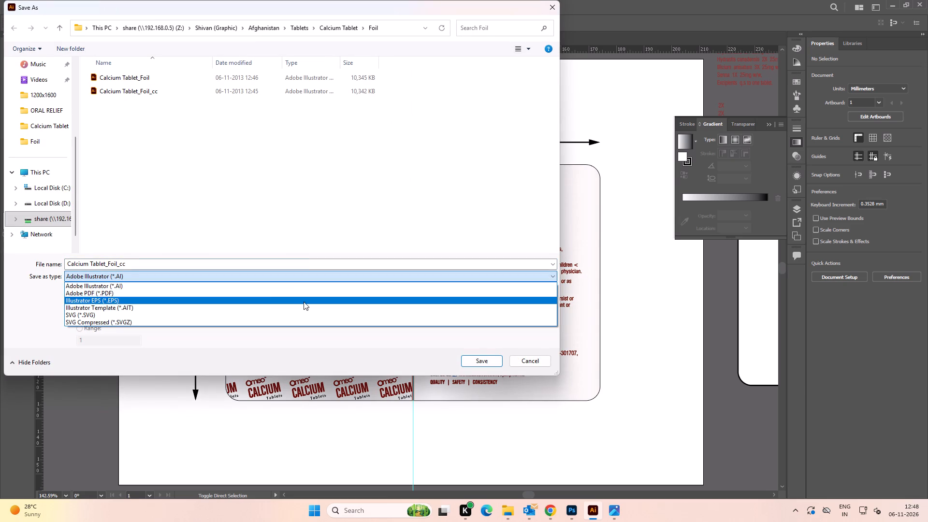
click(274, 292)
click(481, 356)
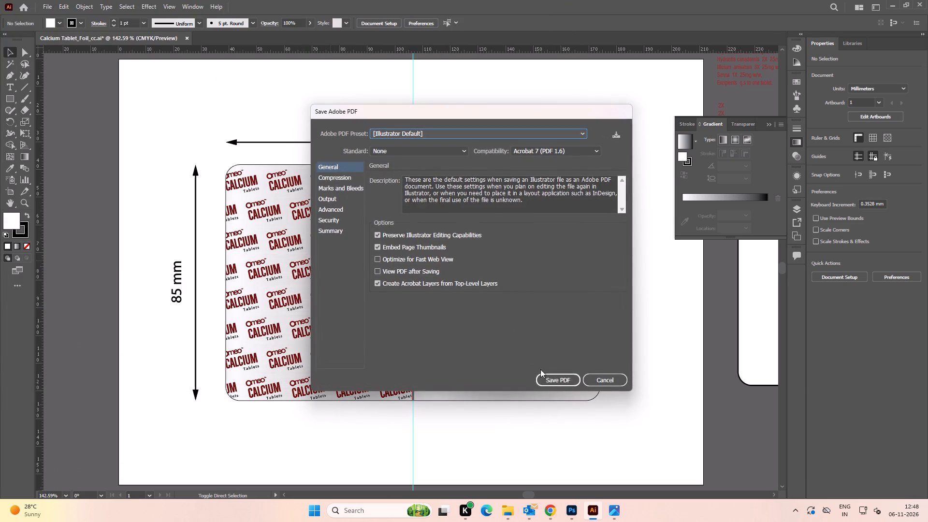
click(557, 376)
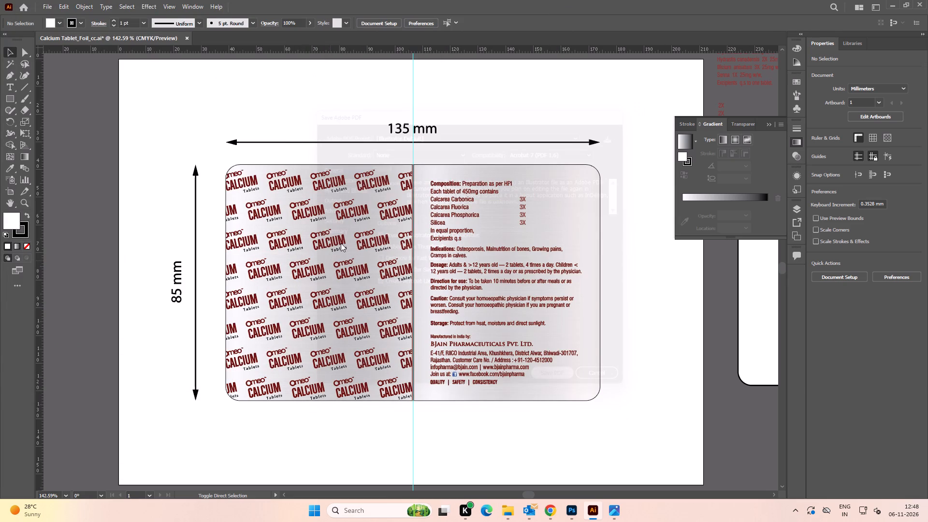
key(ctrl+s)
key(ctrl+s)
key(ctrl+s)
key(ctrl+s)
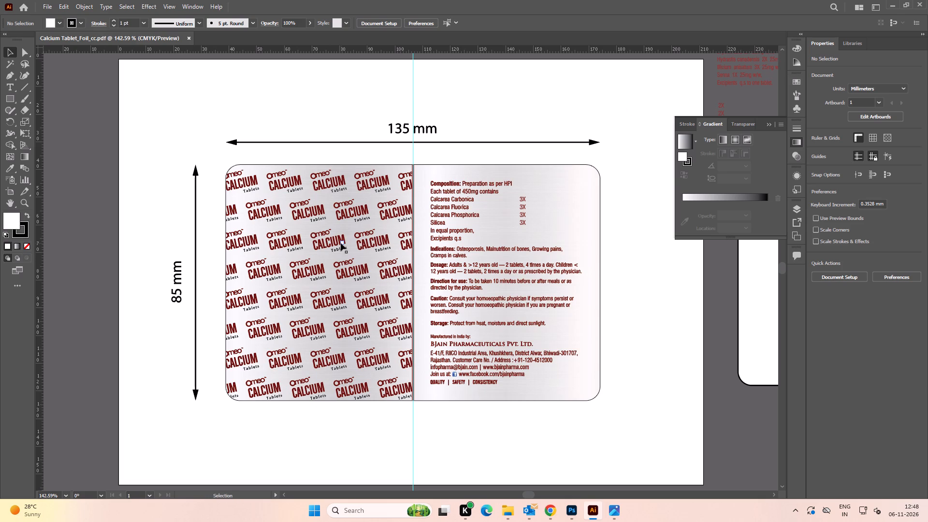
key(ctrl+s)
click(253, 107)
click(187, 37)
Switch to File Explorer, open the Calcium Tablet_Foil_cc PDF in Edge, check the foil artwork, and close the browser.
key(alt+Tab)
alt+click(314, 185)
click(174, 119)
double_click(163, 109)
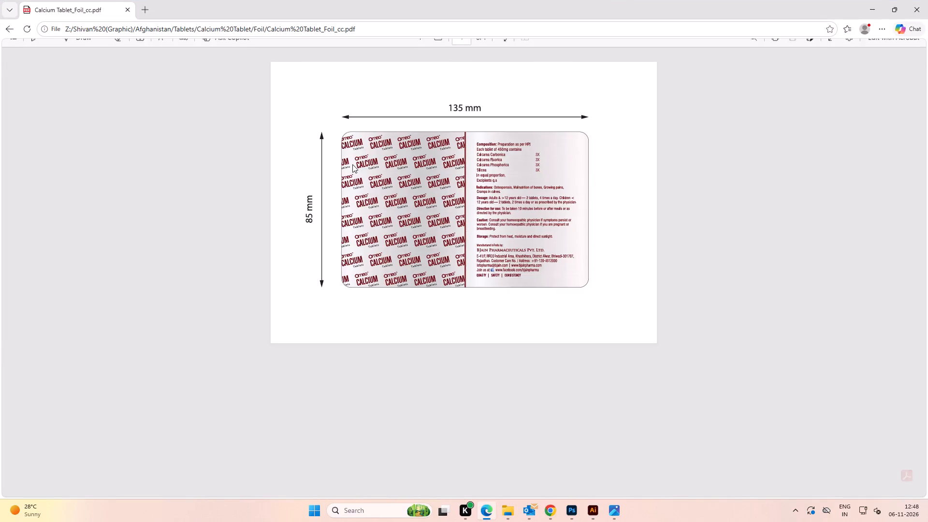
ctrl+scroll(469, 232, up, 3)
scroll(468, 221, up, 2)
scroll(465, 220, down, 1)
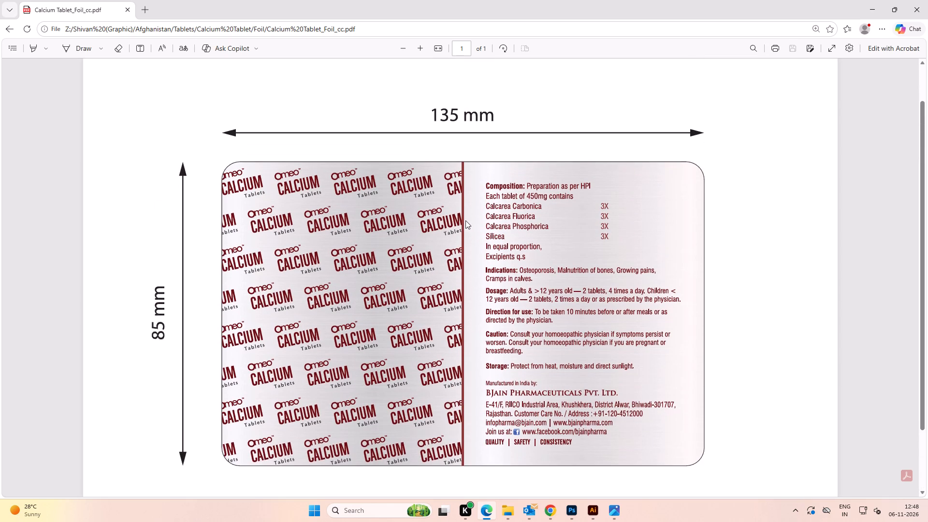
click(927, 8)
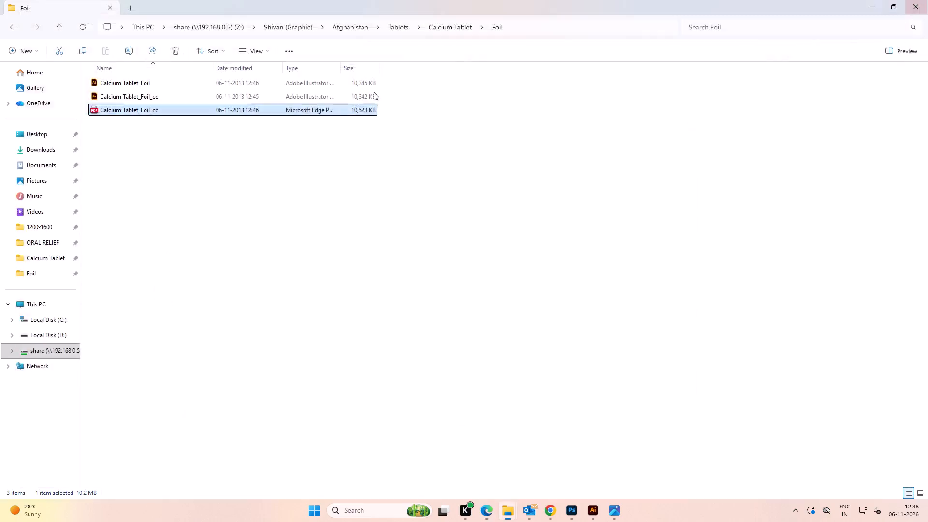
Open the Calcium Tablet_Foil Illustrator file from the Foil folder.
key(alt+Tab)
key(alt+Tab)
double_click(132, 87)
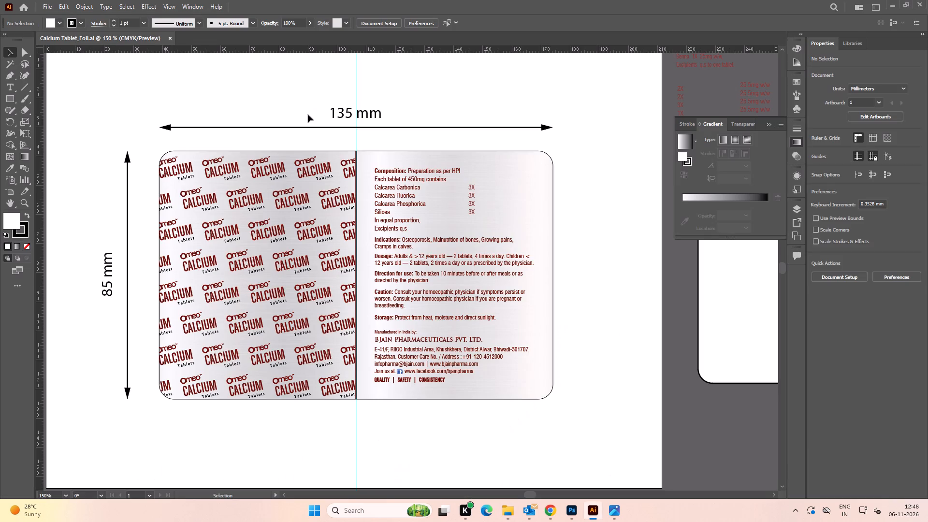
Recolour the vertical divider strip between the foil's two halves with the dark red sampled from the CALCIUM lettering.
alt+scroll(352, 174, up, 6)
click(369, 179)
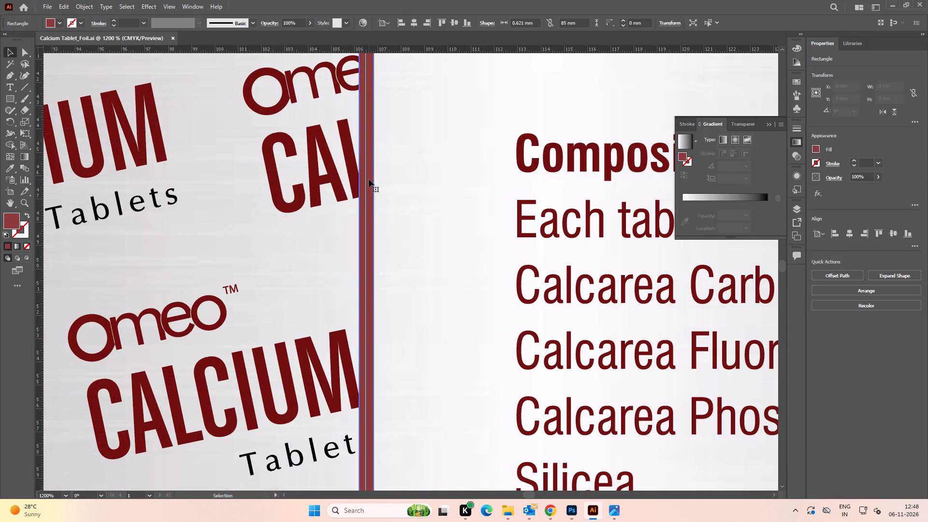
alt+scroll(326, 150, up, 3)
key(i)
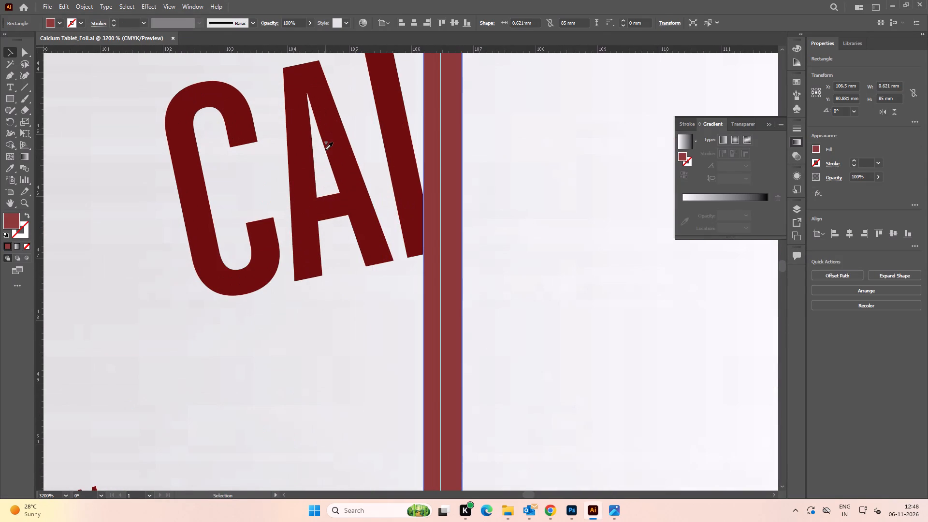
click(348, 145)
key(v)
alt+scroll(346, 145, down, 9)
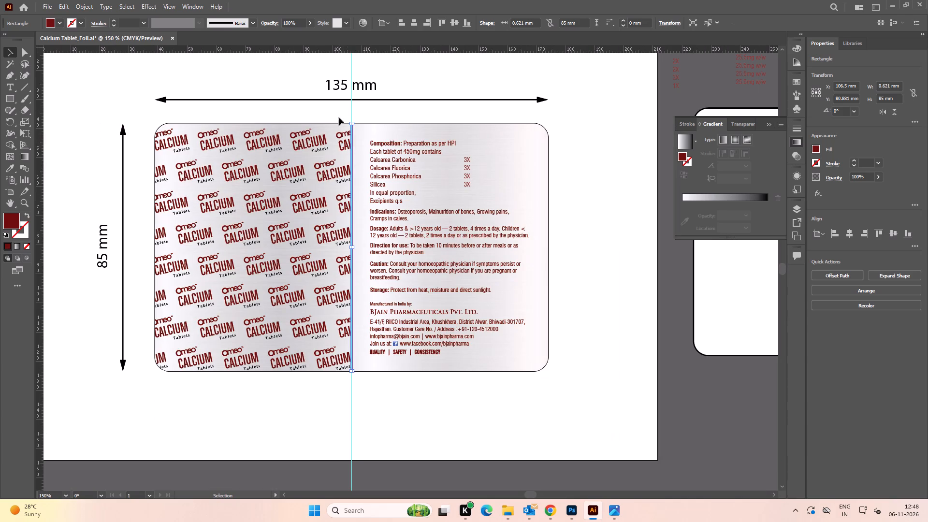
click(337, 108)
Save the Calcium Tablet_Foil document.
key(ctrl+0)
key(ctrl+s)
key(ctrl+s)
key(ctrl+s)
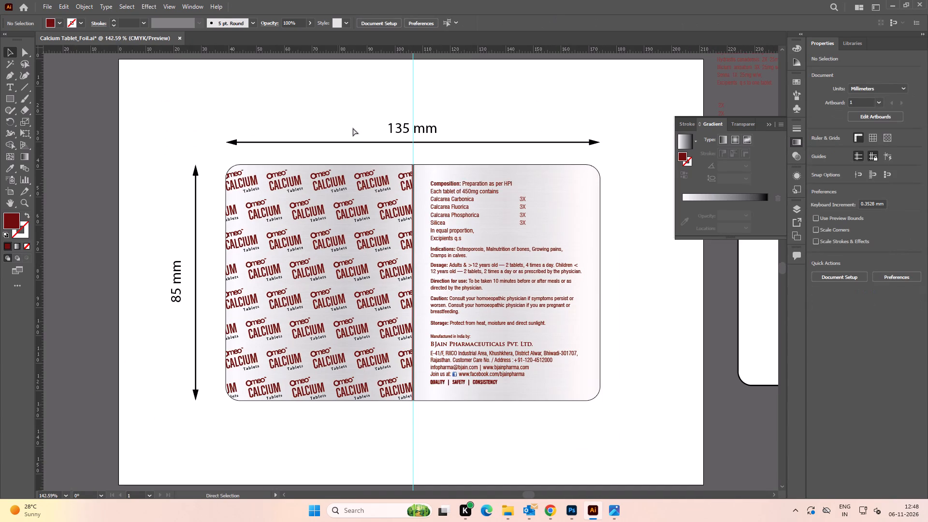
alt+scroll(415, 211, up, 2)
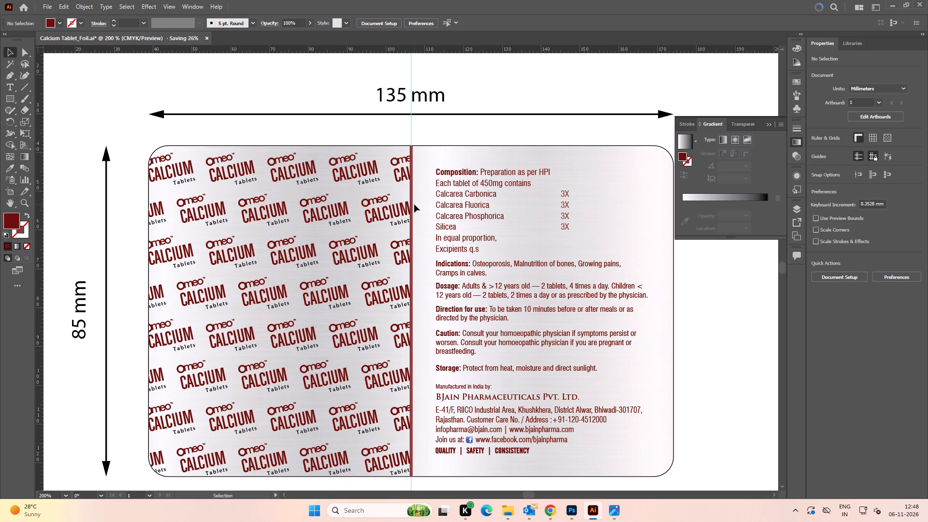
click(516, 94)
key(ctrl+s)
key(ctrl+s)
key(ctrl+s)
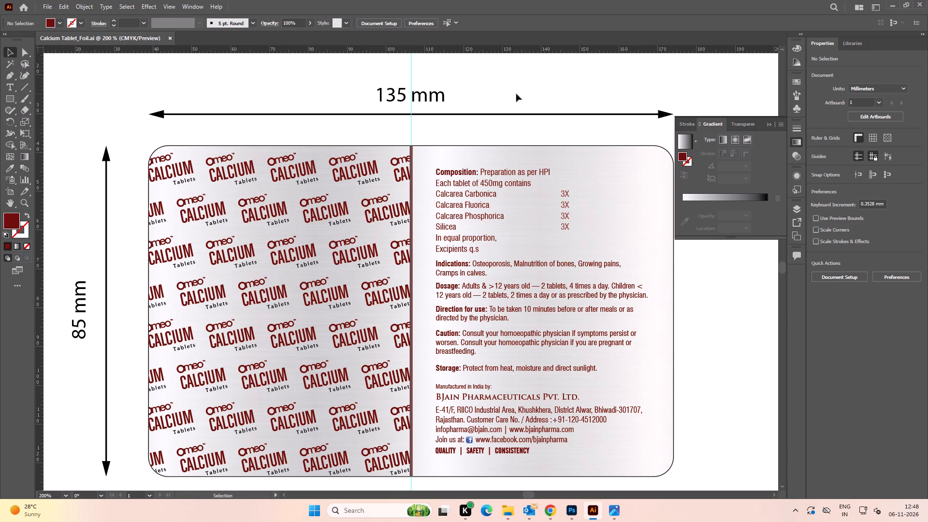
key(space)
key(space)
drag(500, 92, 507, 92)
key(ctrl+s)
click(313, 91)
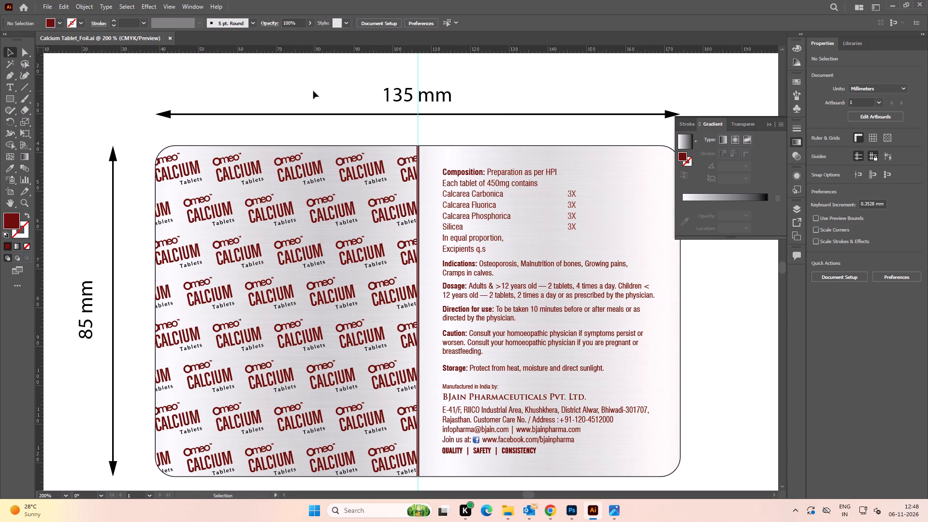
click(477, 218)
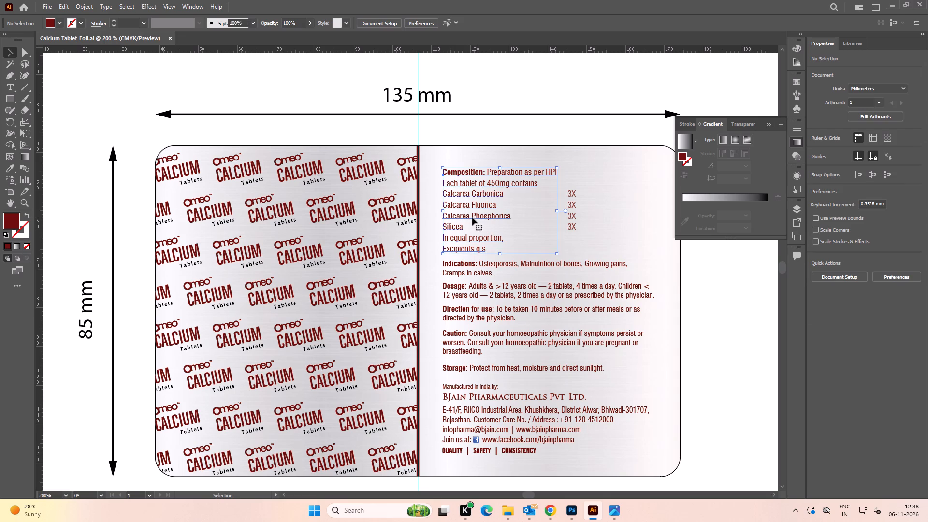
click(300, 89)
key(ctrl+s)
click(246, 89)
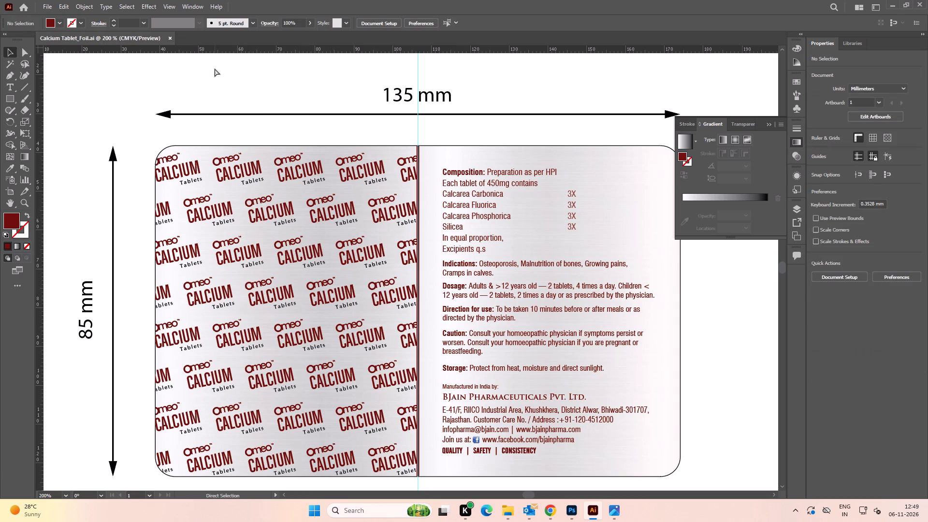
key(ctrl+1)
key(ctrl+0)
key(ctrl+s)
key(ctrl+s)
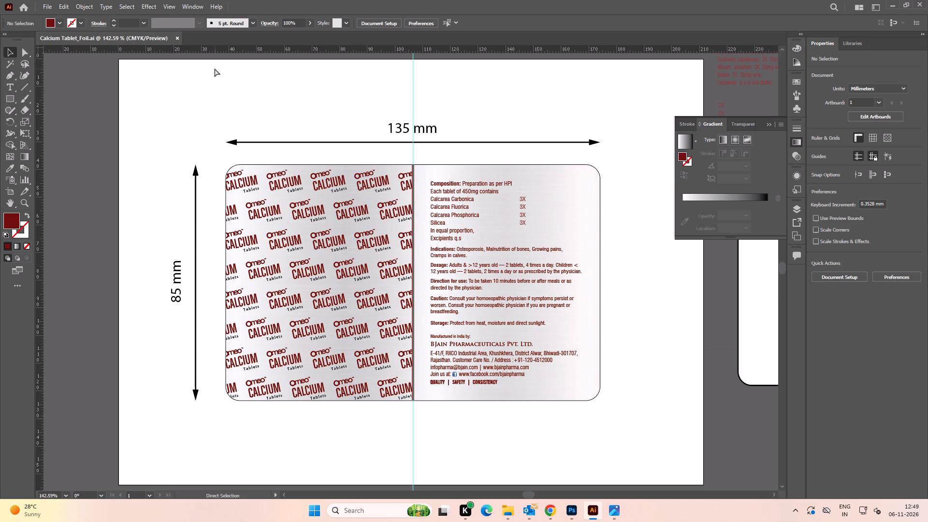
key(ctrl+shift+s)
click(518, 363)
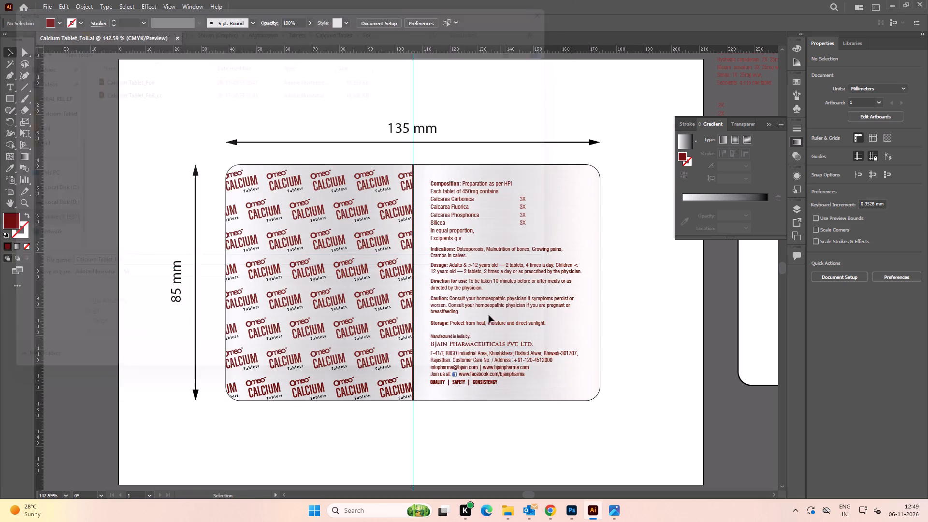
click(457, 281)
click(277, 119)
Save the Calcium Tablet_Foil document again and close it.
key(ctrl+s)
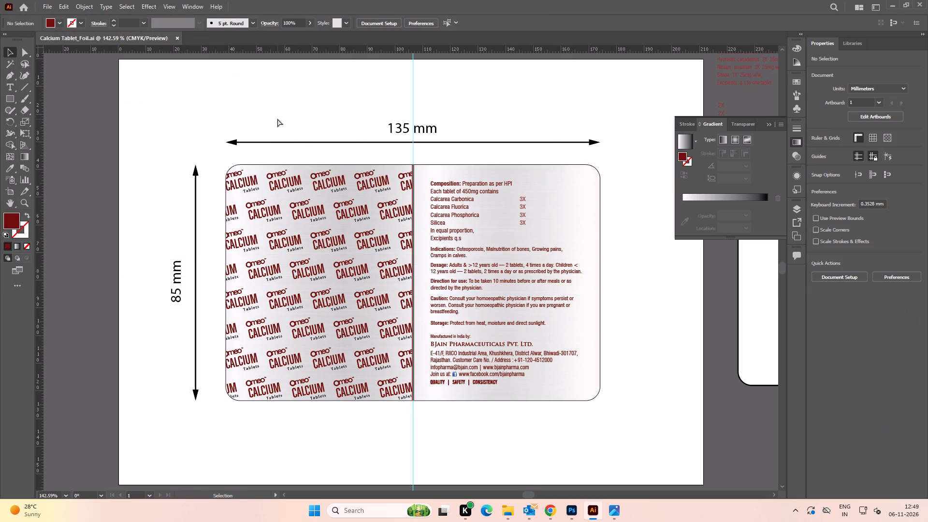
key(ctrl+s)
key(ctrl+s)
click(175, 38)
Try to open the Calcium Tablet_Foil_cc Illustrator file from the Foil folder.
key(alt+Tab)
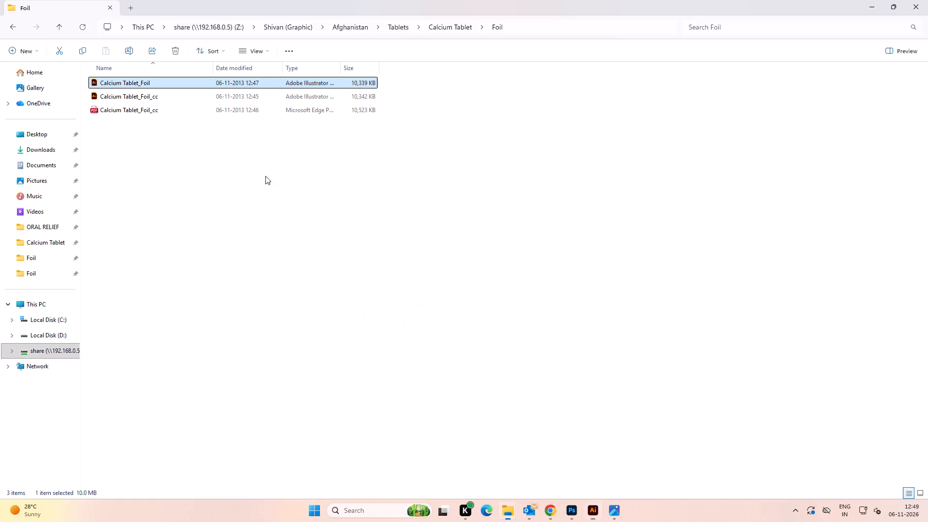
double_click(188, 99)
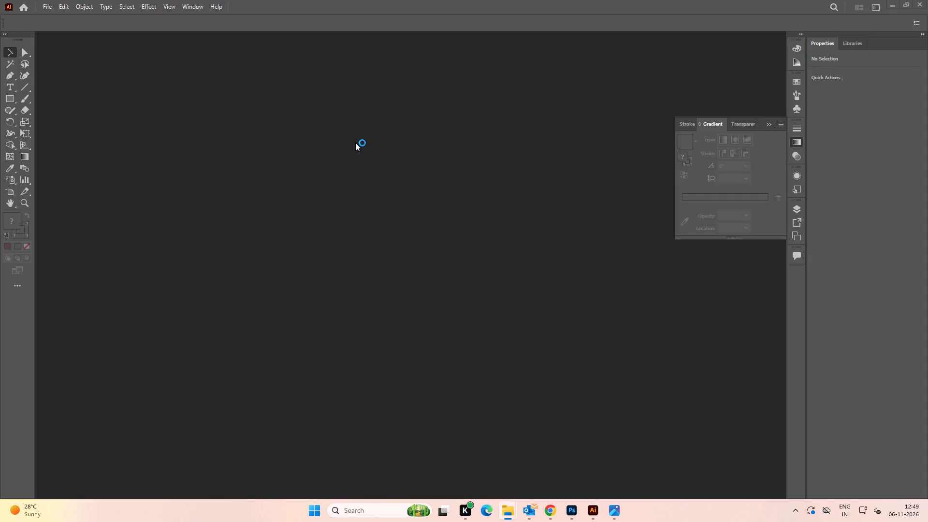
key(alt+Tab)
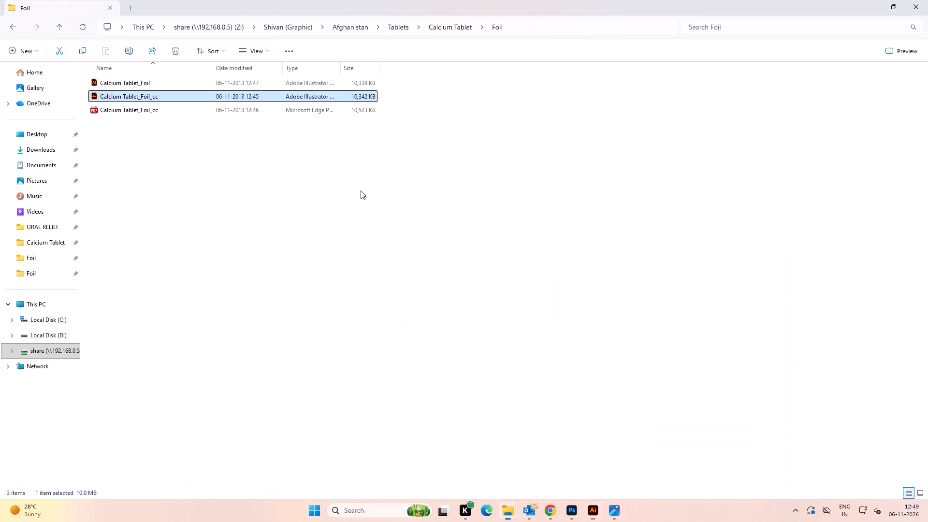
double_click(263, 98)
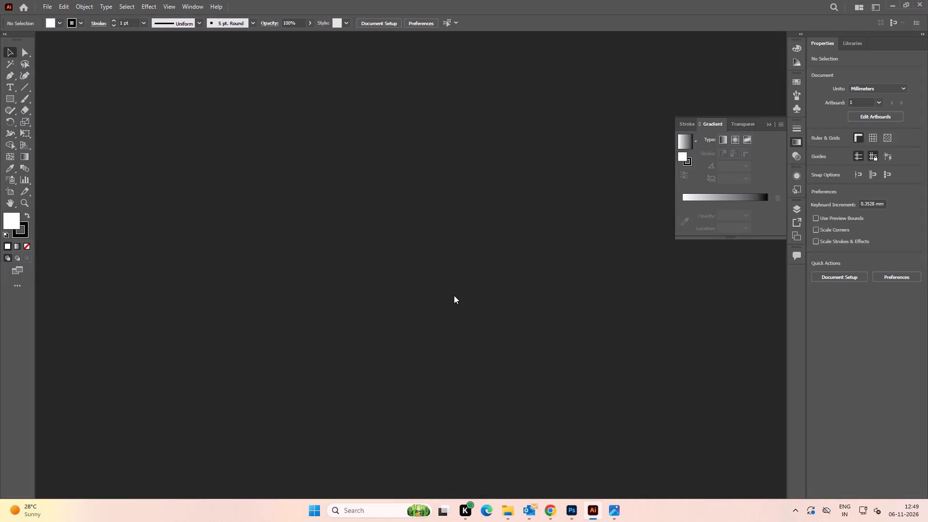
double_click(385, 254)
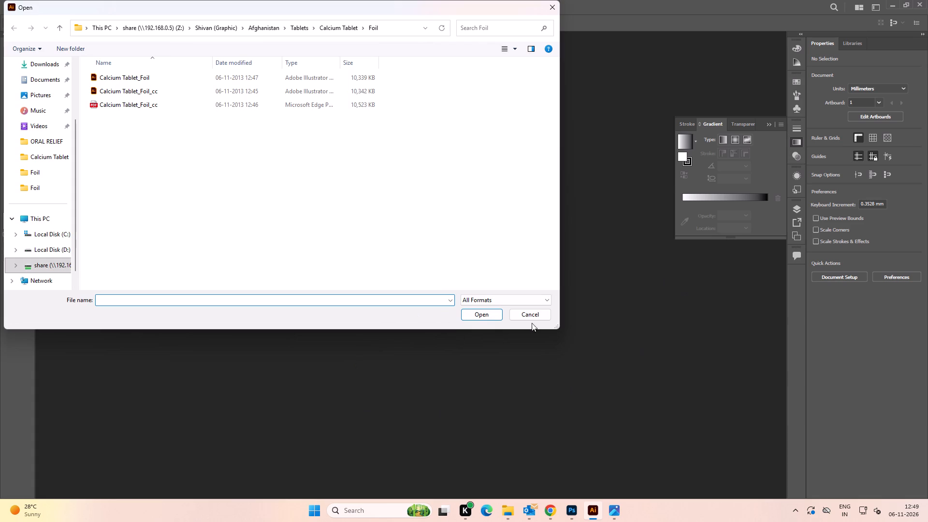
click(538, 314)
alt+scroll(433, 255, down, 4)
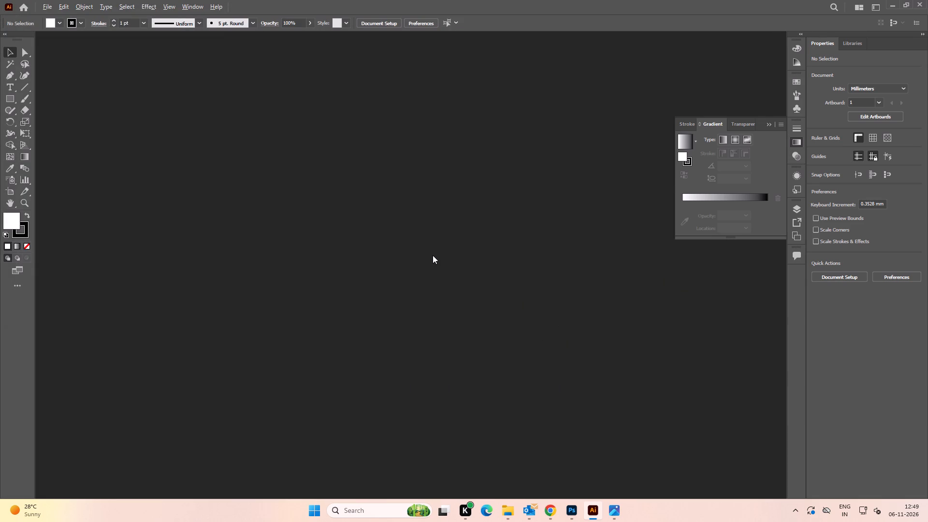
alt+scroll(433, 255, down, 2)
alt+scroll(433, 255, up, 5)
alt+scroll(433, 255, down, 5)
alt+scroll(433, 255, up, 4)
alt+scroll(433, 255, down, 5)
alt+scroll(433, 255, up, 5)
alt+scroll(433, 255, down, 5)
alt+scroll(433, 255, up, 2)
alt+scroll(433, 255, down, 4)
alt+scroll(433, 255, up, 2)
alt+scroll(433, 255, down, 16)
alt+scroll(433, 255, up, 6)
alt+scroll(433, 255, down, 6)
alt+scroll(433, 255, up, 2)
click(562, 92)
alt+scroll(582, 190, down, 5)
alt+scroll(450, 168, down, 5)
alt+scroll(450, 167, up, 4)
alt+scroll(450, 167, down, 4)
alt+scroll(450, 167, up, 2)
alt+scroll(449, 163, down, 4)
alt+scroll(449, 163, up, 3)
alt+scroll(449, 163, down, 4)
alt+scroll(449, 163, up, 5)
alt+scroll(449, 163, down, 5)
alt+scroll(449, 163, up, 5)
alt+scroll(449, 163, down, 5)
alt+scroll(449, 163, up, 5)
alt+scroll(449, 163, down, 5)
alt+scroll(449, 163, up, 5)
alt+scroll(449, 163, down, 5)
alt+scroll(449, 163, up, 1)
Close the Illustrator window and open the Calcium Tablet_Foil_cc Illustrator file from the Foil folder.
click(927, 1)
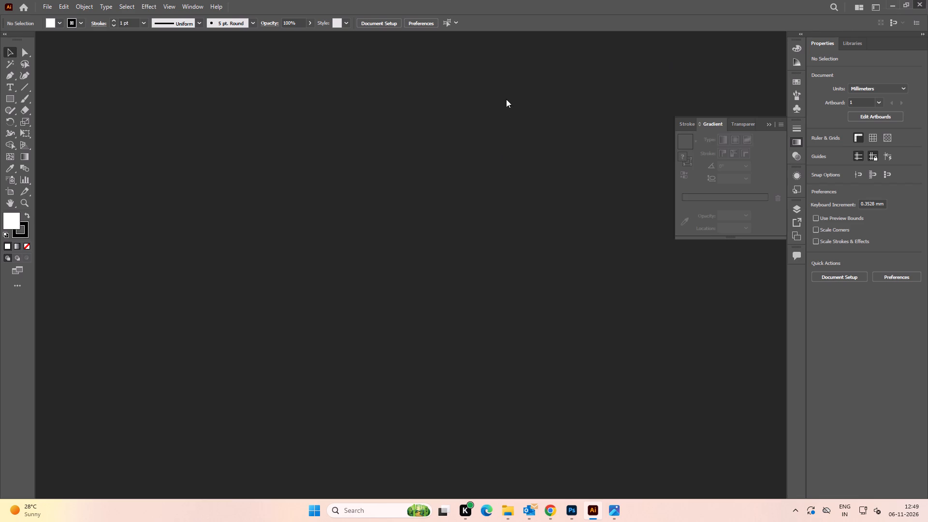
key(alt+Tab)
alt+click(214, 179)
double_click(165, 95)
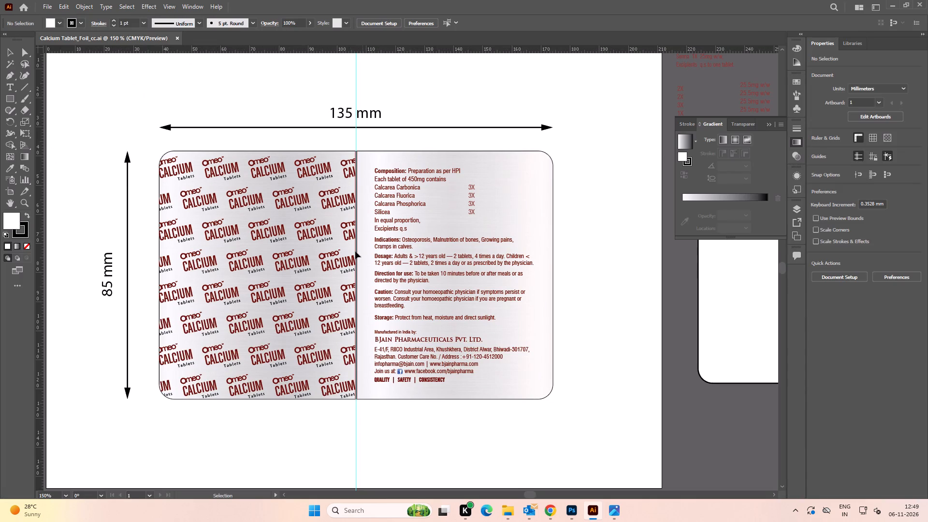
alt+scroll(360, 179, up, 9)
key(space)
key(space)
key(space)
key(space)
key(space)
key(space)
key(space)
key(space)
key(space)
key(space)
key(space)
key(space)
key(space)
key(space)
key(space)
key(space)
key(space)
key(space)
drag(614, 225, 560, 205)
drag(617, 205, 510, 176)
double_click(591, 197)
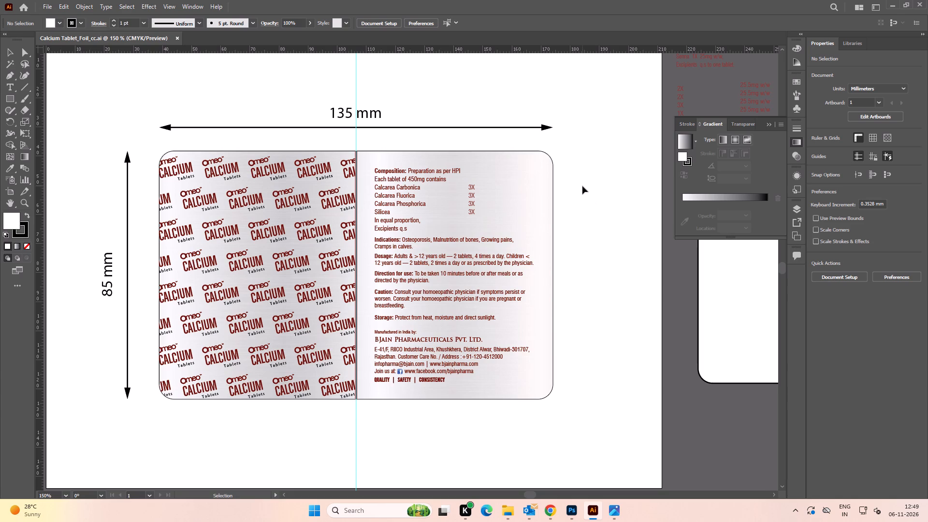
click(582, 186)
Recolour the vertical divider strip between the foil's two halves with the dark red sampled from the CALCIUM lettering.
alt+scroll(377, 194, up, 2)
alt+scroll(323, 192, up, 5)
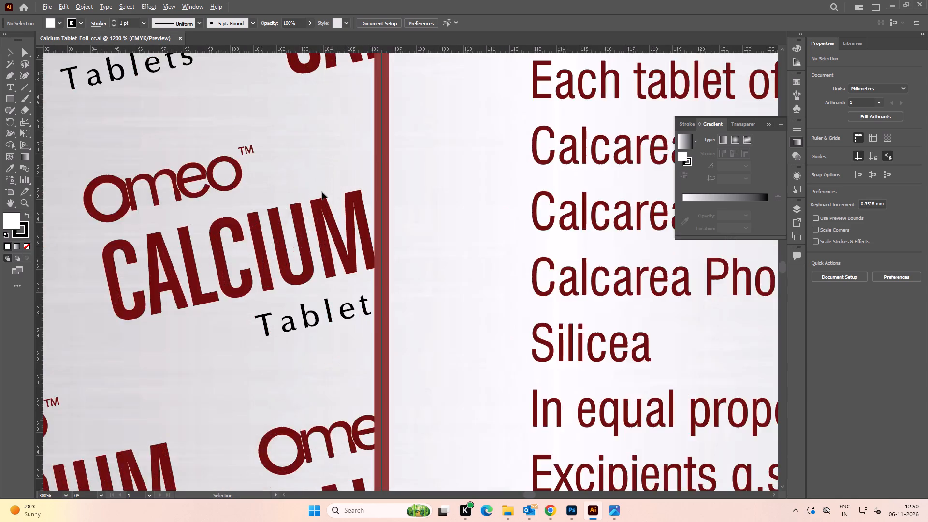
alt+scroll(322, 192, up, 3)
click(465, 252)
alt+scroll(488, 237, down, 4)
alt+scroll(488, 237, up, 3)
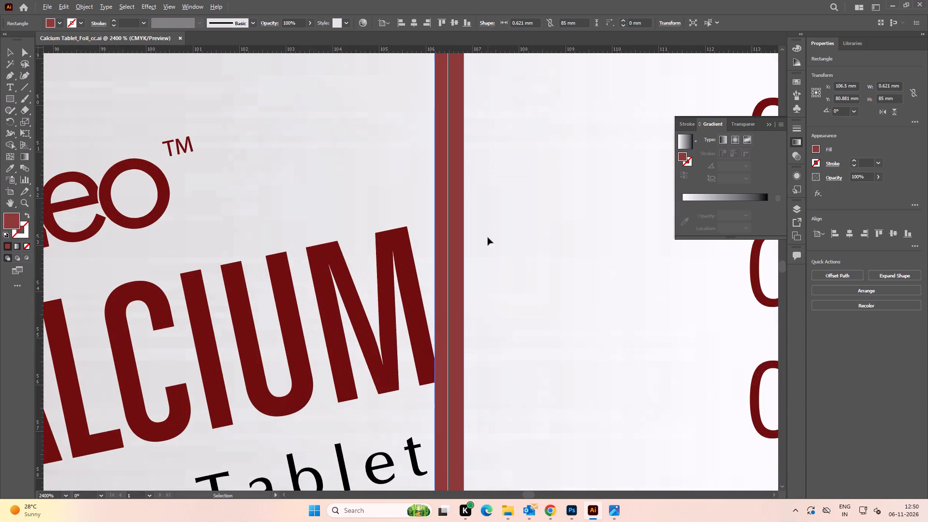
alt+scroll(488, 237, down, 4)
alt+scroll(472, 247, up, 4)
key(i)
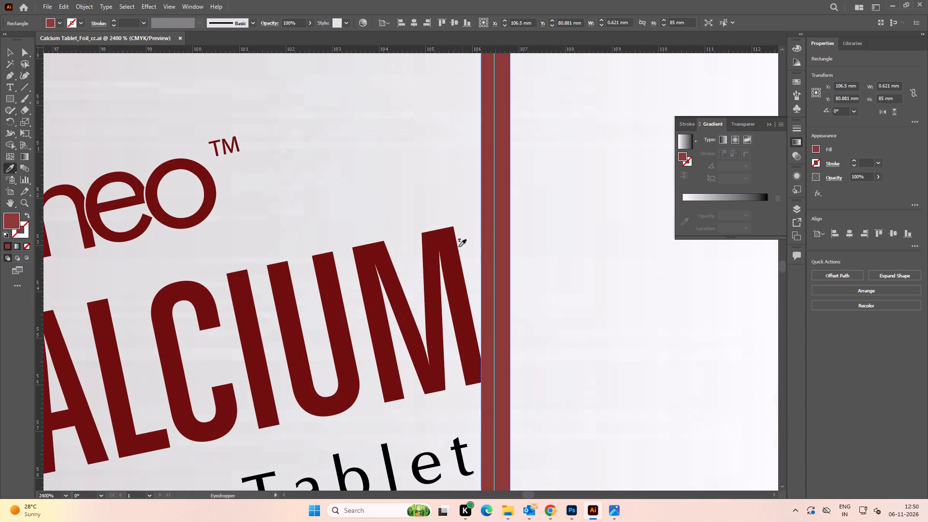
shift+click(452, 244)
key(v)
alt+scroll(485, 251, down, 8)
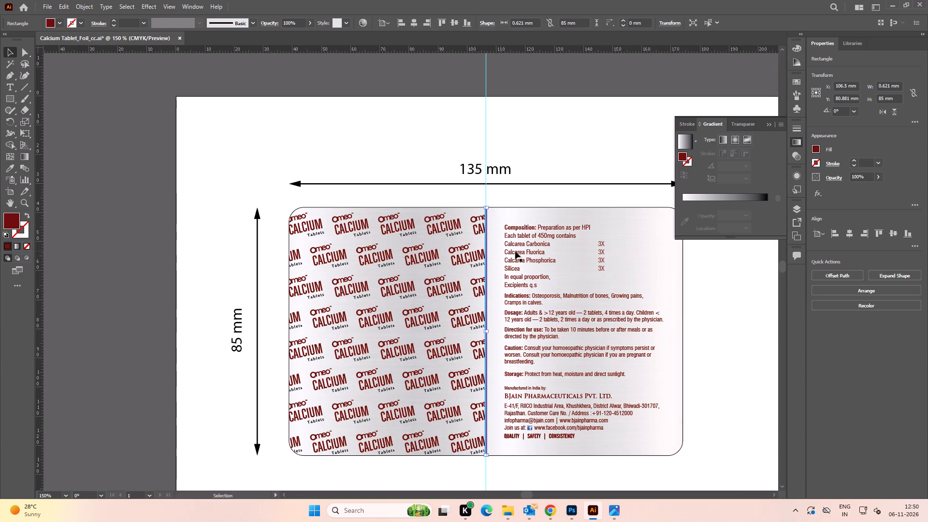
key(space)
drag(562, 247, 475, 218)
click(638, 253)
key(ctrl+0)
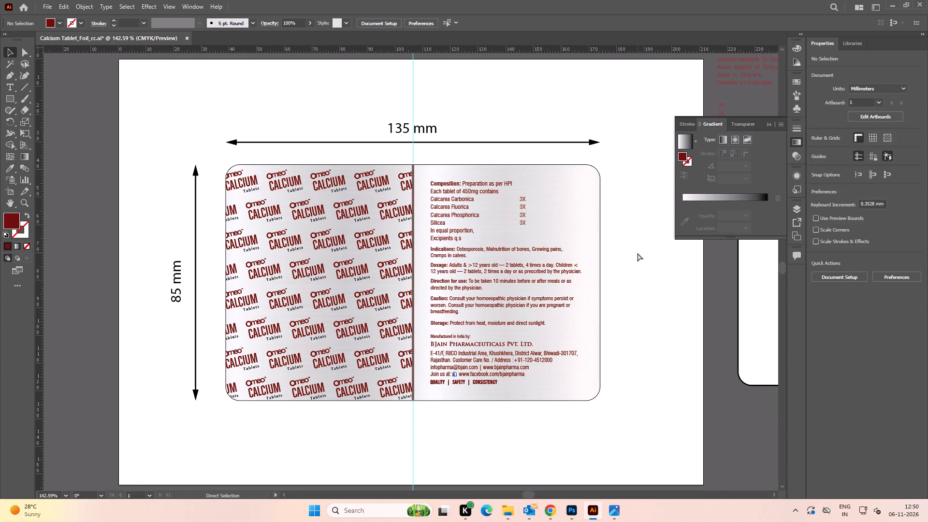
Save the Calcium Tablet_Foil_cc Illustrator document.
key(ctrl+s)
key(ctrl+s)
key(ctrl+s)
key(ctrl+s)
key(ctrl+s)
key(ctrl+s)
key(ctrl+s)
key(ctrl+s)
key(ctrl+s)
key(ctrl+shift+s)
click(537, 361)
key(ctrl+s)
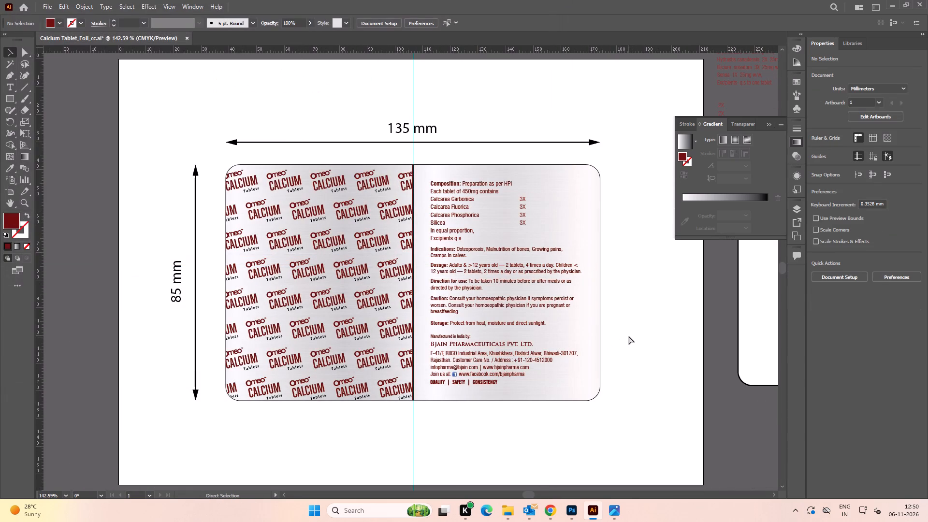
key(ctrl+s)
key(ctrl+s)
key(ctrl+s)
key(ctrl+s)
key(ctrl+s)
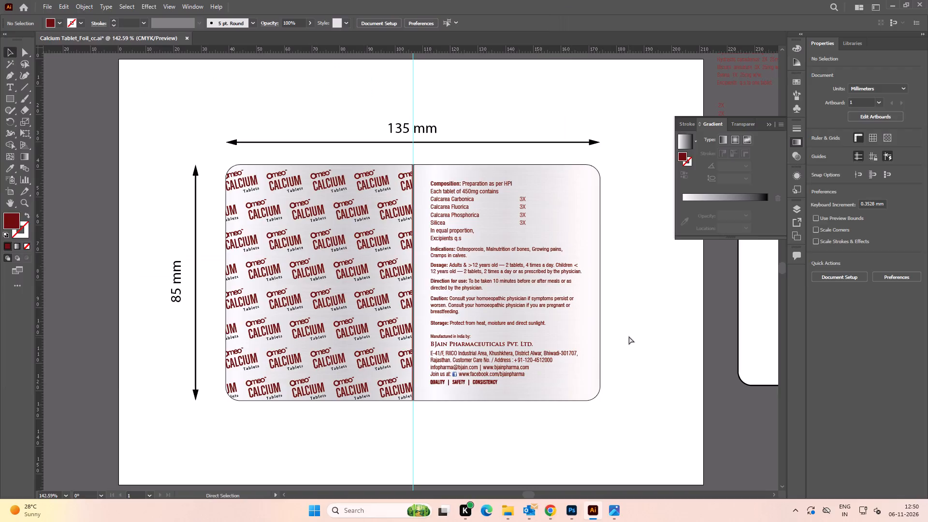
Save the label as an Adobe PDF named Calcium Tablet_Foil_cc with the Illustrator Default preset, replacing the existing PDF.
key(ctrl+shift+s)
click(293, 276)
click(286, 292)
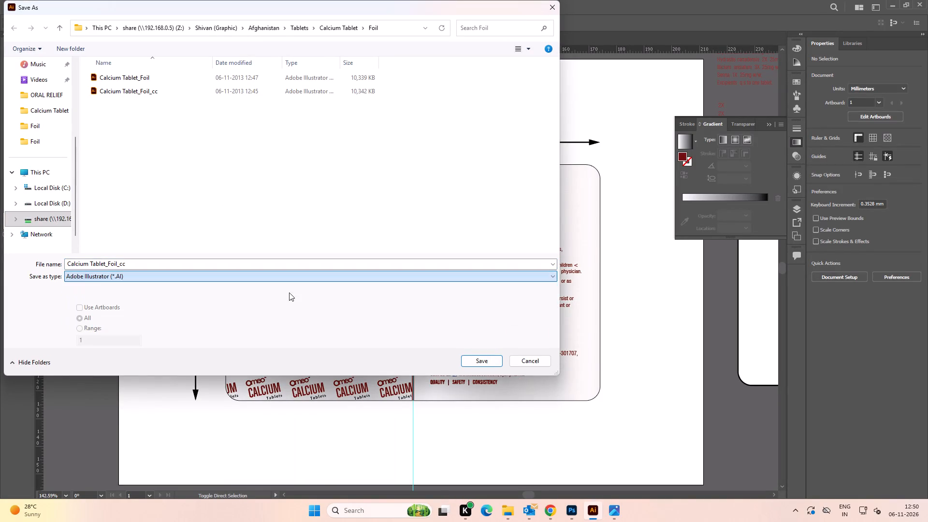
click(481, 366)
click(493, 287)
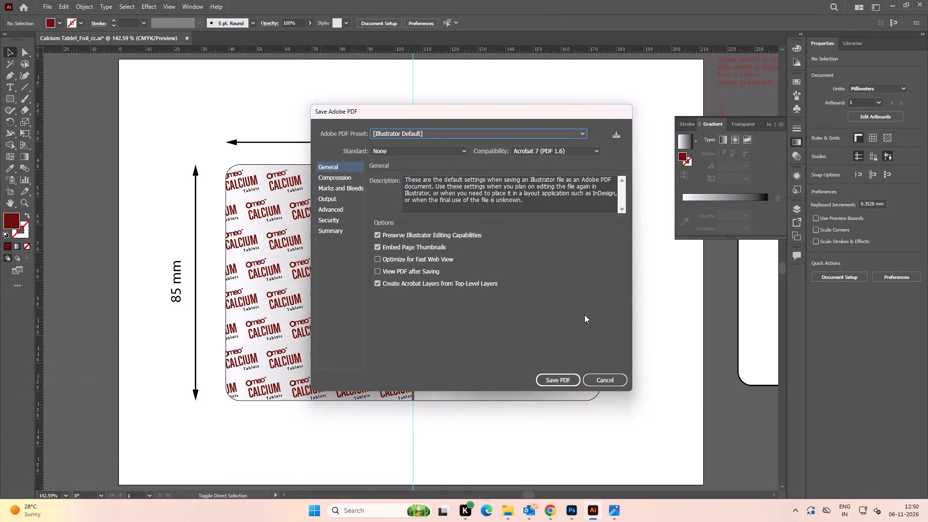
click(558, 379)
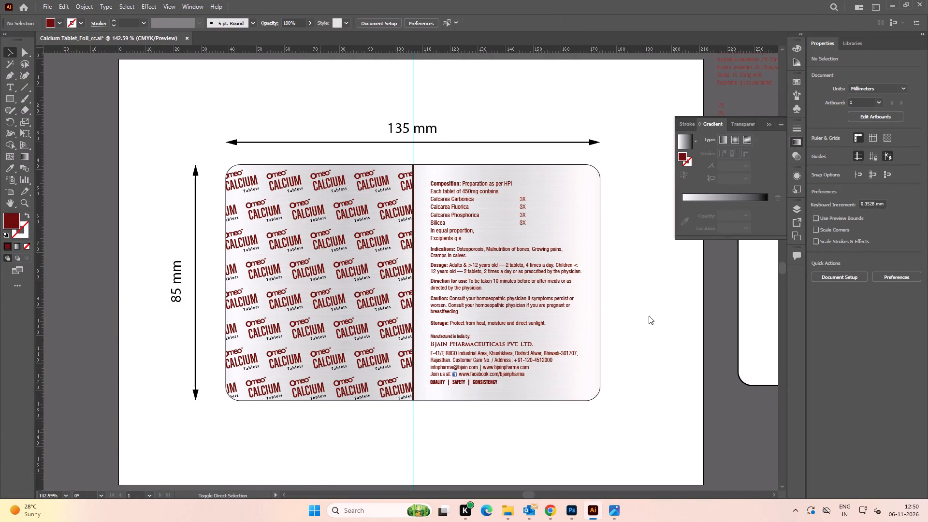
Save the Calcium Tablet_Foil_cc document again and close it.
key(ctrl+s)
click(188, 38)
Return to File Explorer and copy the Foil folder inside the Calcium Tablet folder.
key(alt+Tab)
alt+click(330, 197)
click(437, 209)
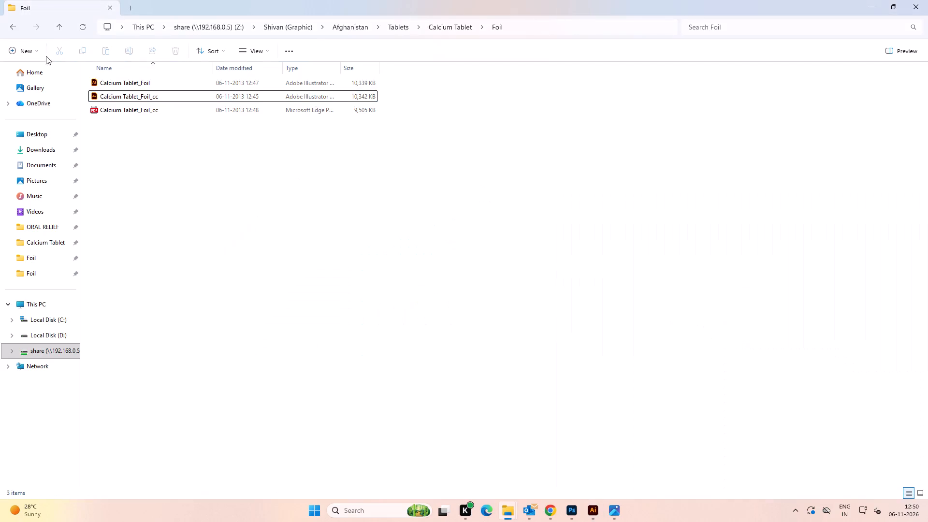
click(14, 28)
click(271, 135)
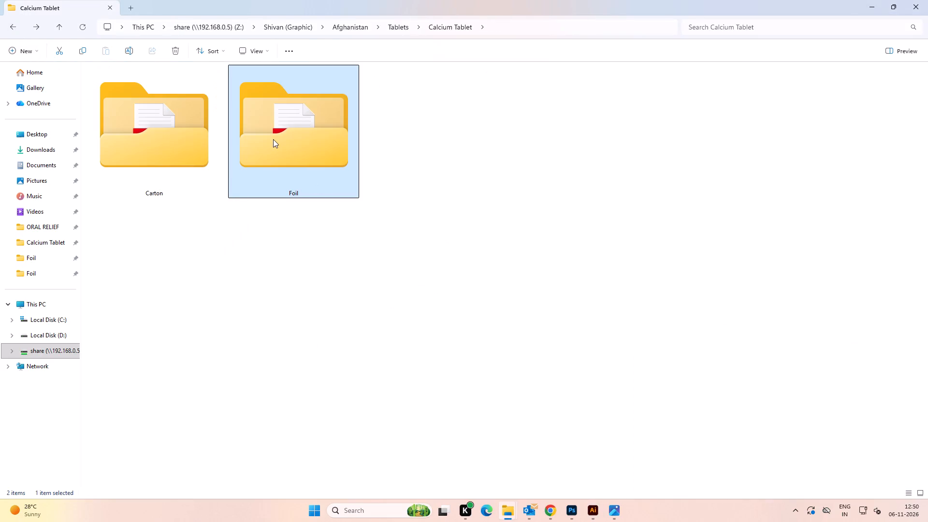
key(ctrl+c)
Create a new folder named Carton inside the FLU GUARD folder under Tablets.
click(15, 29)
double_click(405, 130)
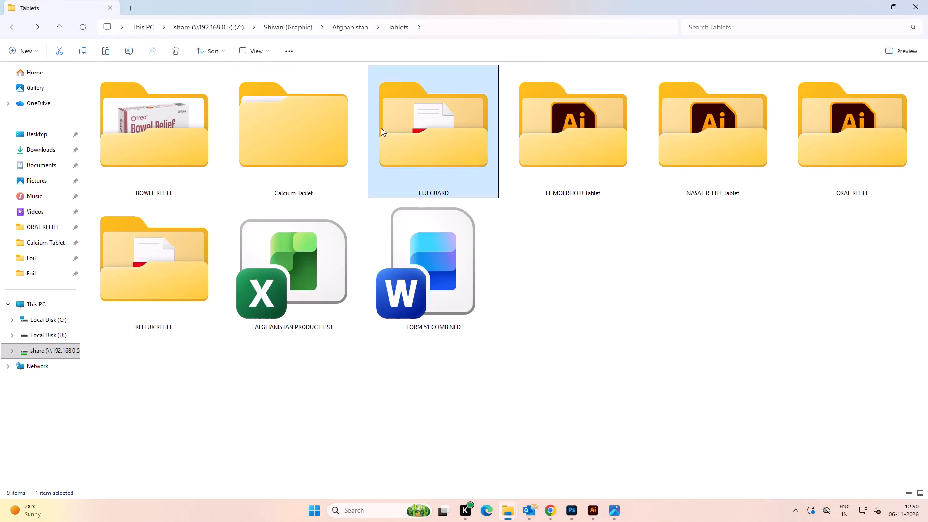
click(266, 162)
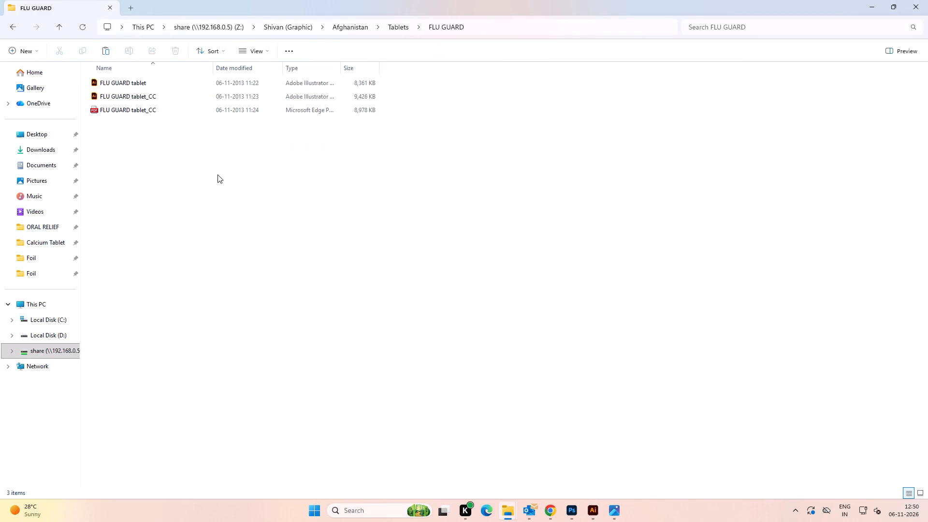
key(ctrl+shift+n)
text(Car)
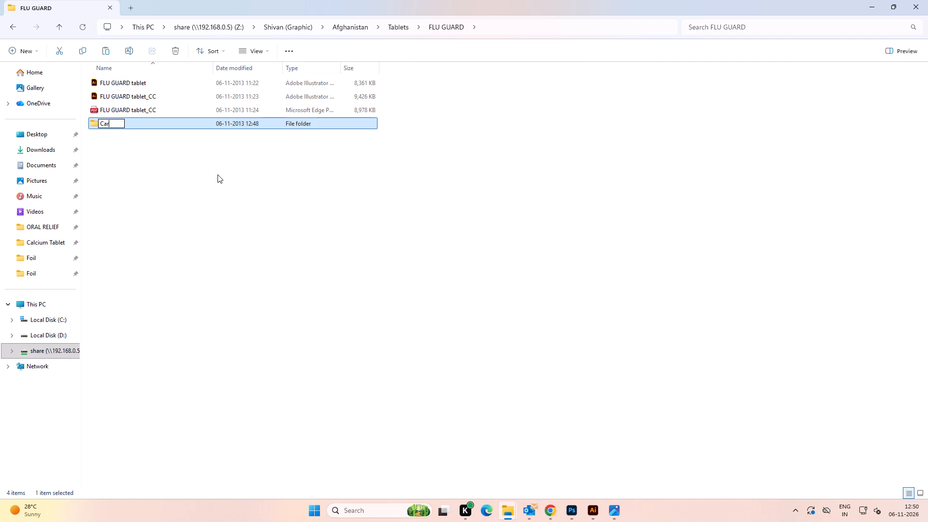
text(ton)
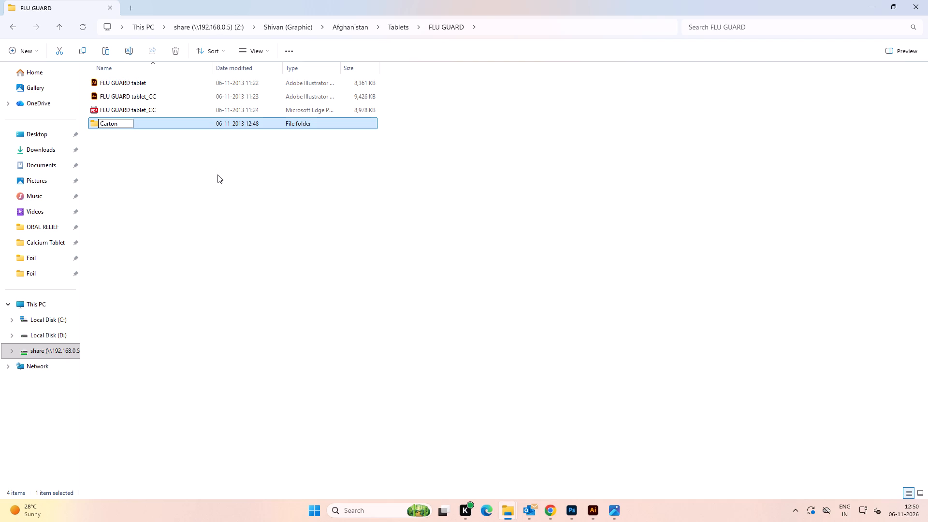
key(Return)
click(221, 172)
Select the FLU GUARD tablet Illustrator file in the FLU GUARD folder.
click(147, 85)
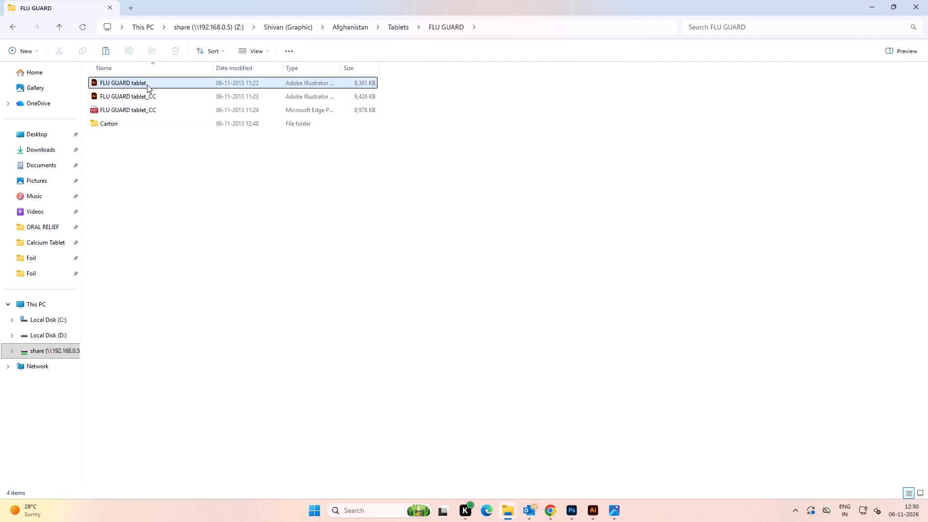
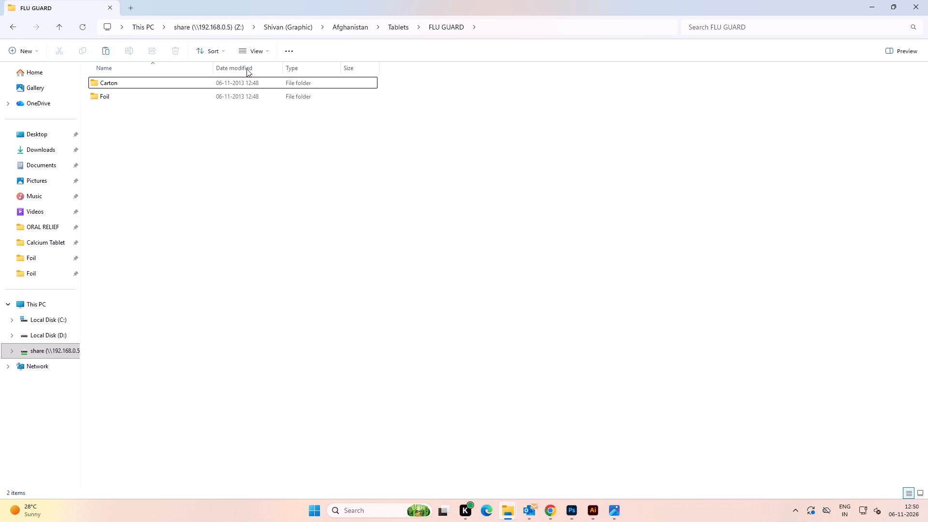
Show the FLU GUARD folder's contents as extra large icons and open its Foil folder.
click(262, 54)
click(264, 74)
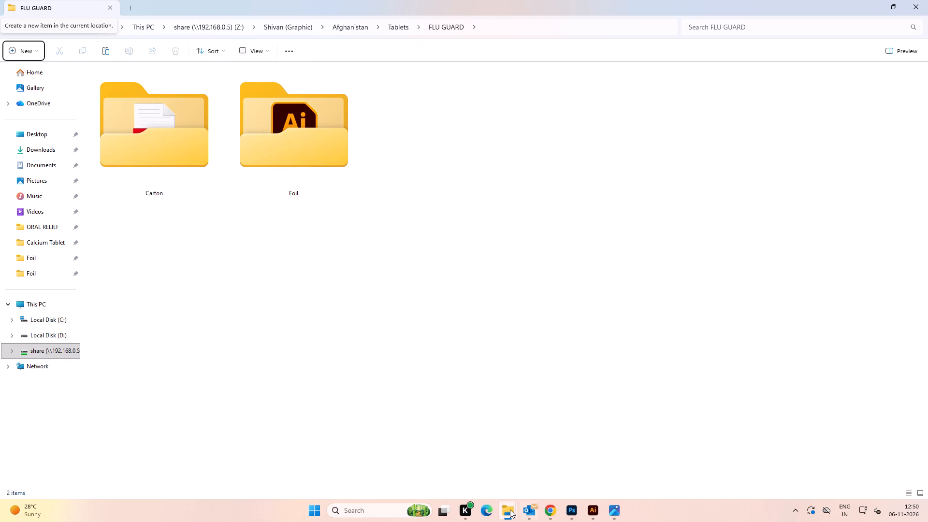
click(660, 464)
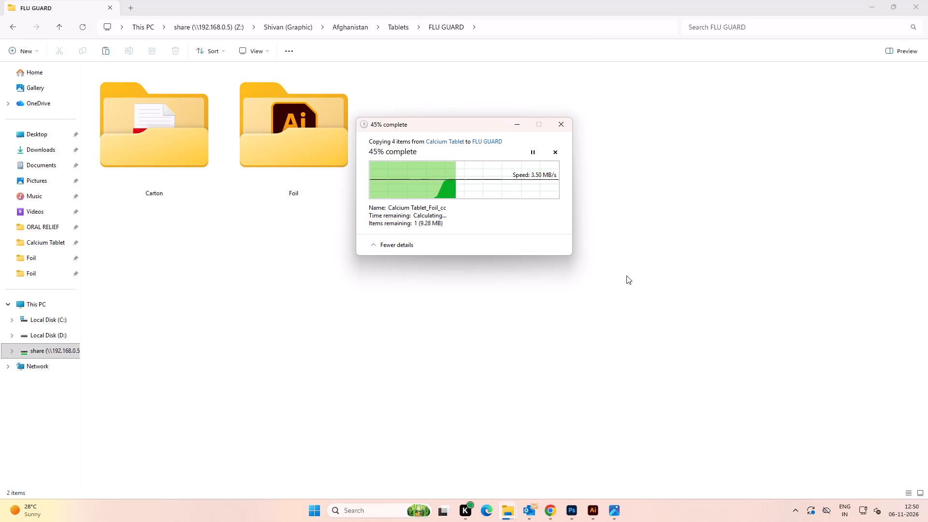
click(664, 282)
double_click(318, 148)
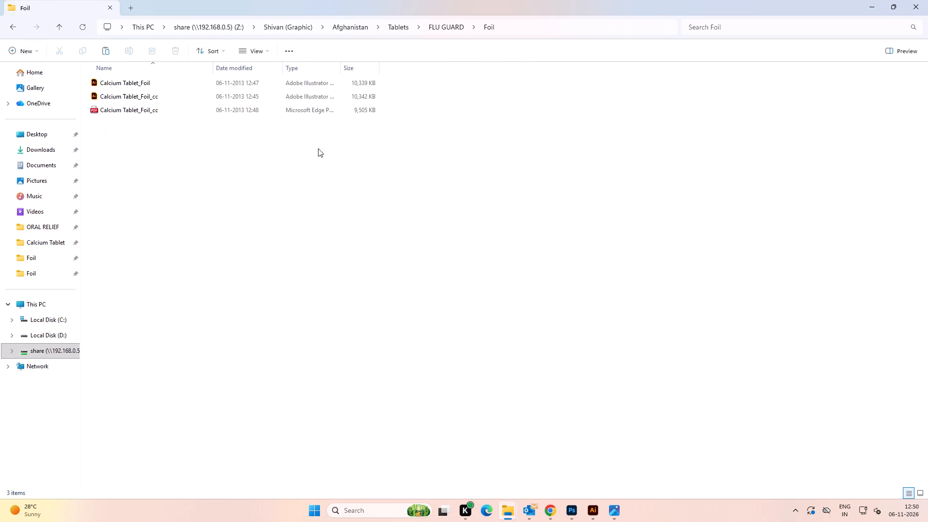
Permanently delete the Calcium Tablet_Foil_cc Illustrator and PDF files from the Foil folder.
click(336, 208)
click(153, 104)
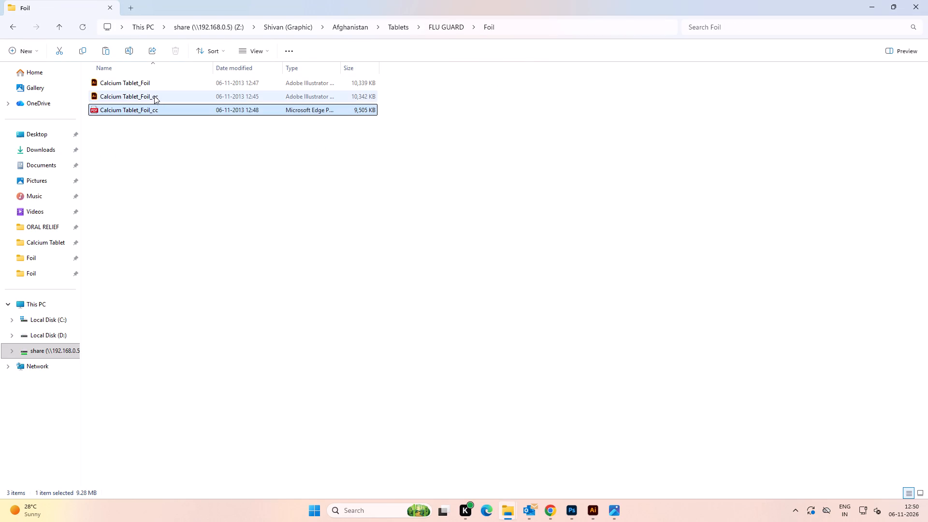
shift+click(154, 96)
key(Delete)
click(493, 261)
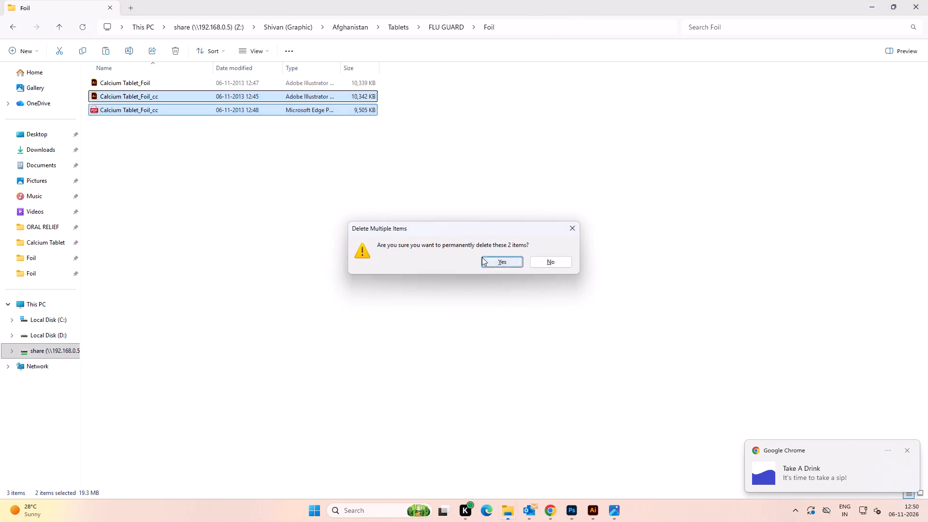
Rename the remaining Calcium Tablet_Foil file as Flu Guard Tablet_Foil.
click(123, 84)
click(131, 50)
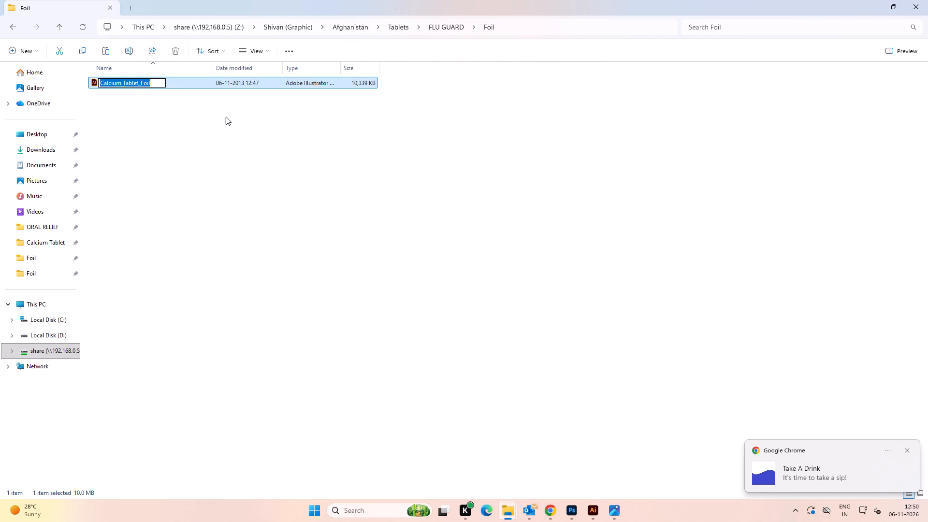
key(Right)
key(Left)
key(Left)
key(Left)
key(Left)
key(Left)
key(Left)
key(Left)
key(ctrl+Left)
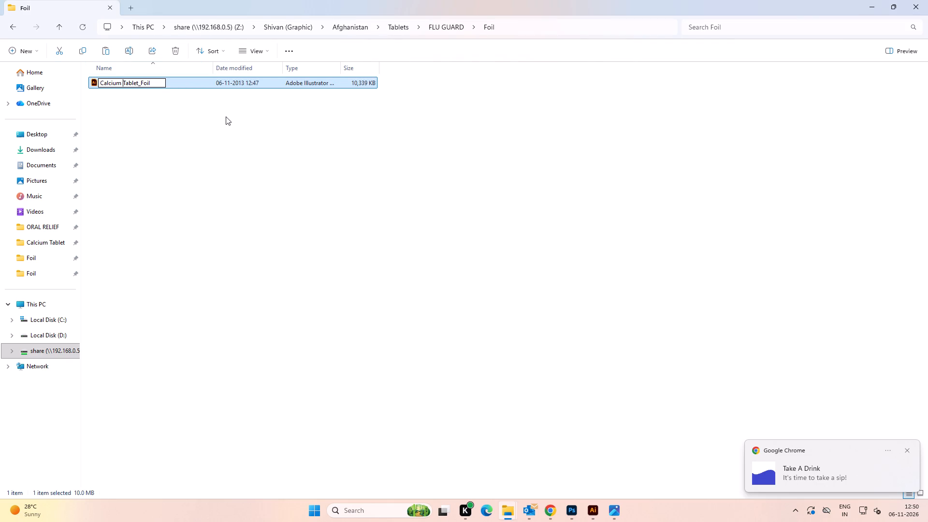
key(Left)
key(ctrl+shift+Left)
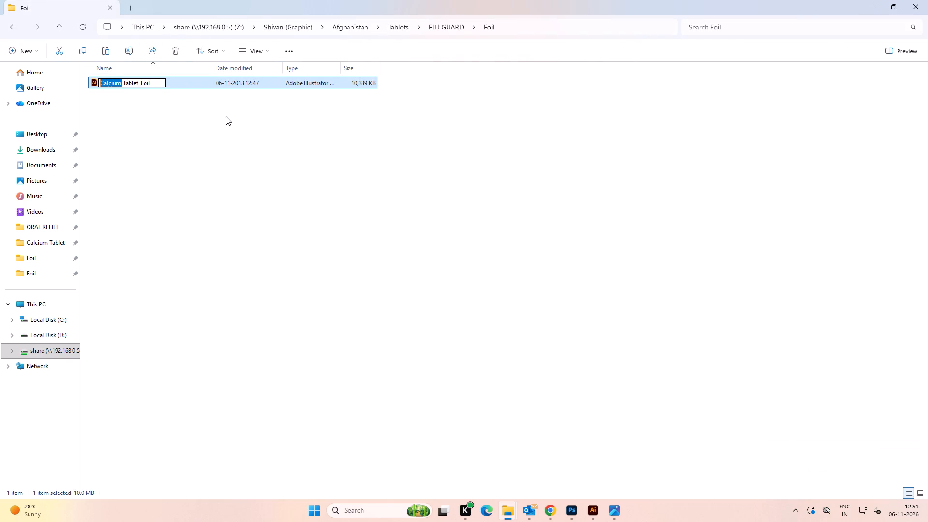
text(FLU)
key(shift+BackSpace)
key(shift+BackSpace)
text(lu Gua)
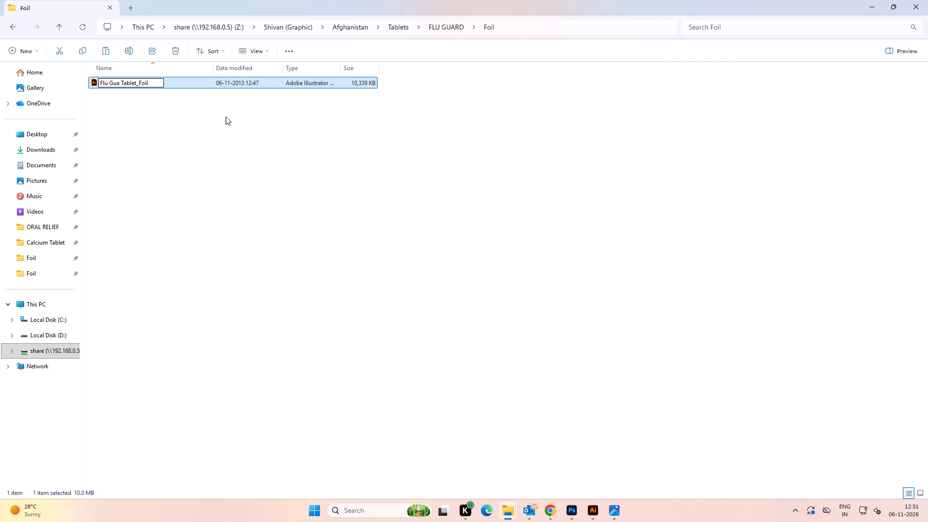
text(rd)
key(Return)
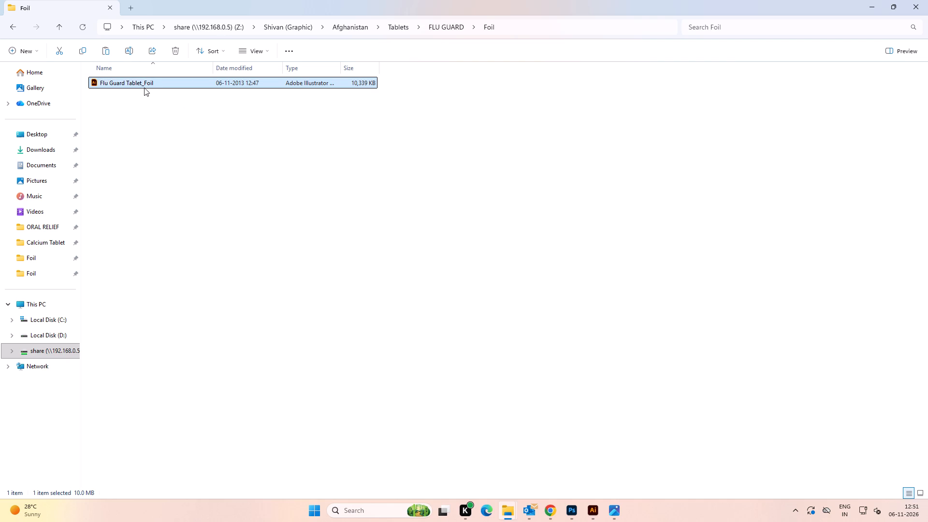
Open the Flu Guard Tablet_Foil file in Illustrator.
double_click(141, 83)
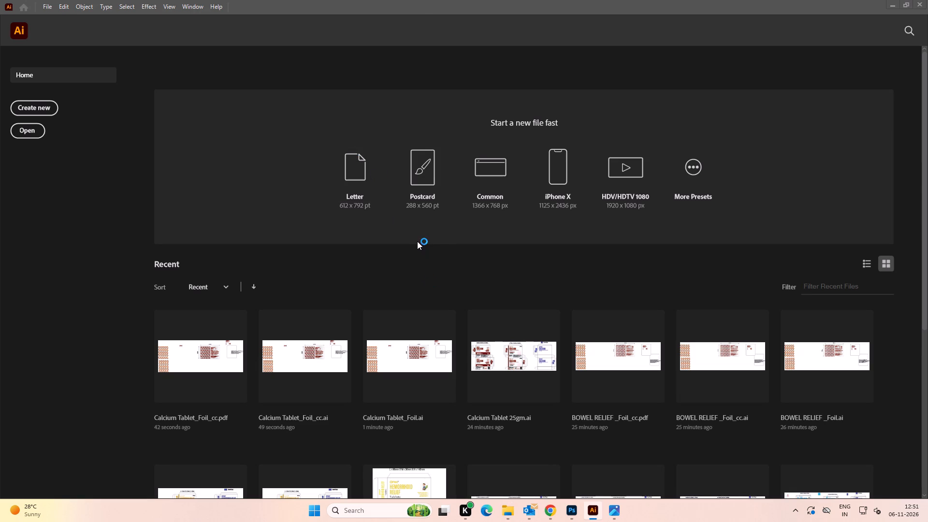
Delete the stray black dosage and caution text overlapping the white rounded rectangle beside the artboard.
alt+scroll(441, 258, down, 2)
key(space)
key(space)
key(space)
key(space)
key(space)
key(space)
key(space)
key(space)
key(space)
key(space)
key(space)
key(space)
key(space)
key(space)
key(space)
key(space)
key(space)
key(space)
key(space)
key(space)
drag(466, 281, 347, 276)
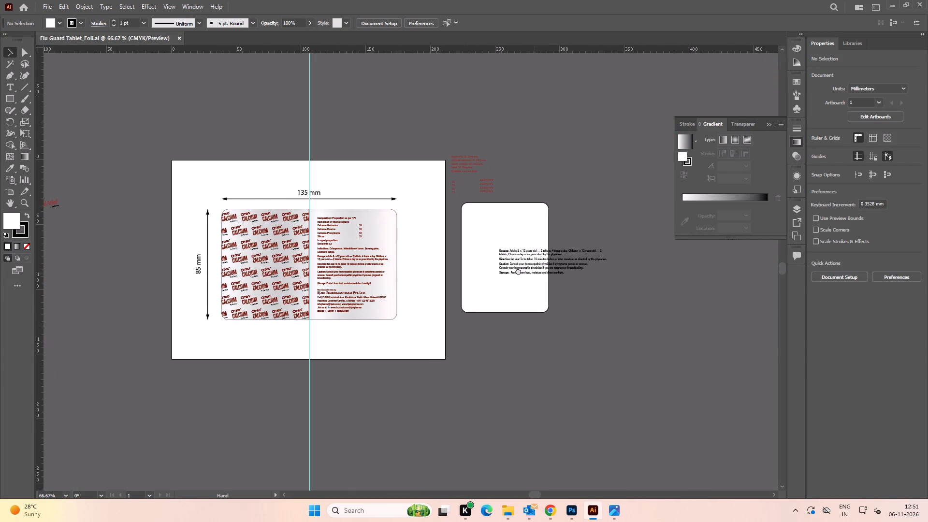
drag(524, 272, 450, 270)
drag(409, 235, 536, 328)
key(Delete)
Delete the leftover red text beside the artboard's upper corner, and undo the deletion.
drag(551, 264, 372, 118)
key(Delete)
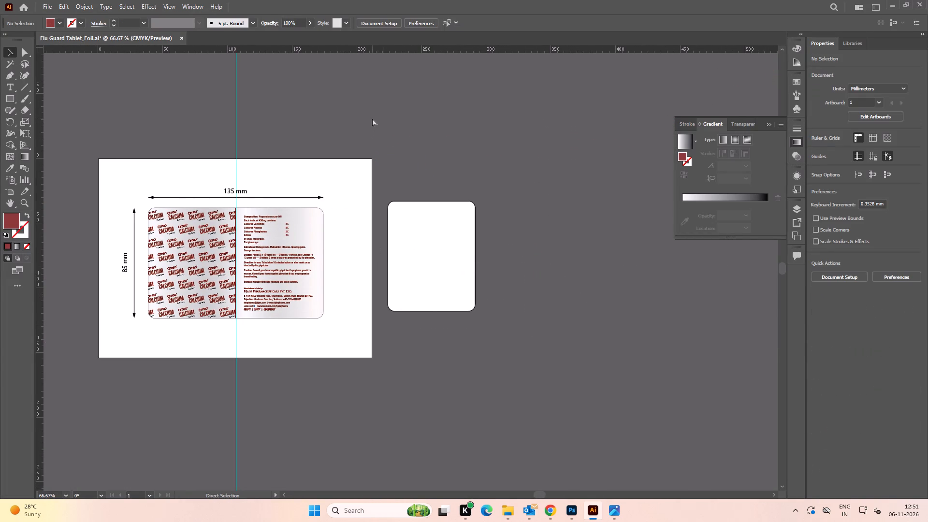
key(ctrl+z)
Examine the leftover Acidity and Bowel Relief artwork outside the artboard alongside the current foil layout.
click(357, 120)
key(space)
drag(346, 131, 483, 139)
key(space)
drag(173, 248, 389, 242)
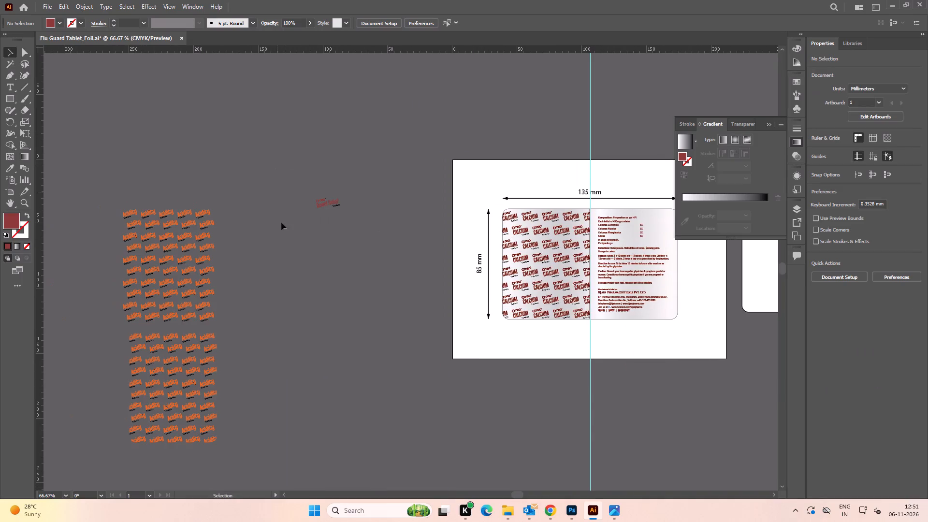
key(space)
key(space)
key(space)
key(space)
key(space)
key(space)
key(space)
key(space)
key(space)
key(space)
key(space)
key(space)
drag(278, 257, 280, 247)
drag(330, 245, 212, 244)
alt+scroll(223, 189, up, 3)
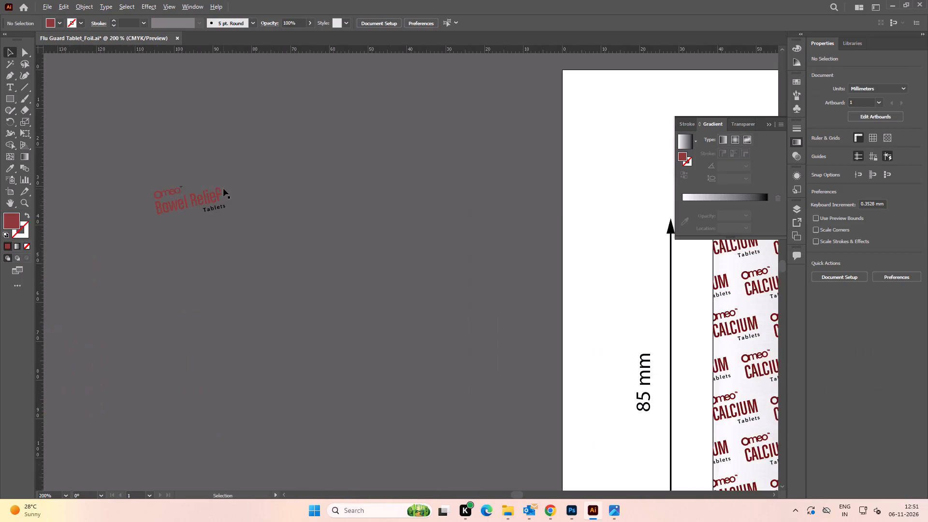
alt+scroll(223, 188, down, 1)
key(space)
drag(357, 238, 263, 216)
alt+scroll(268, 203, down, 2)
key(space)
drag(276, 212, 238, 213)
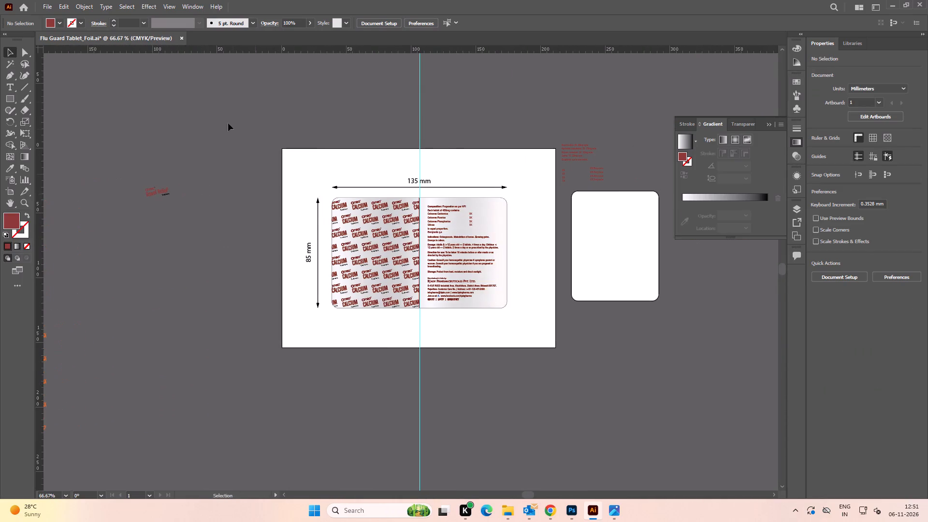
Switch to File Explorer and open the FLU GUARD tablet artwork from the FLU GUARD Carton folder.
key(alt+Tab)
click(12, 28)
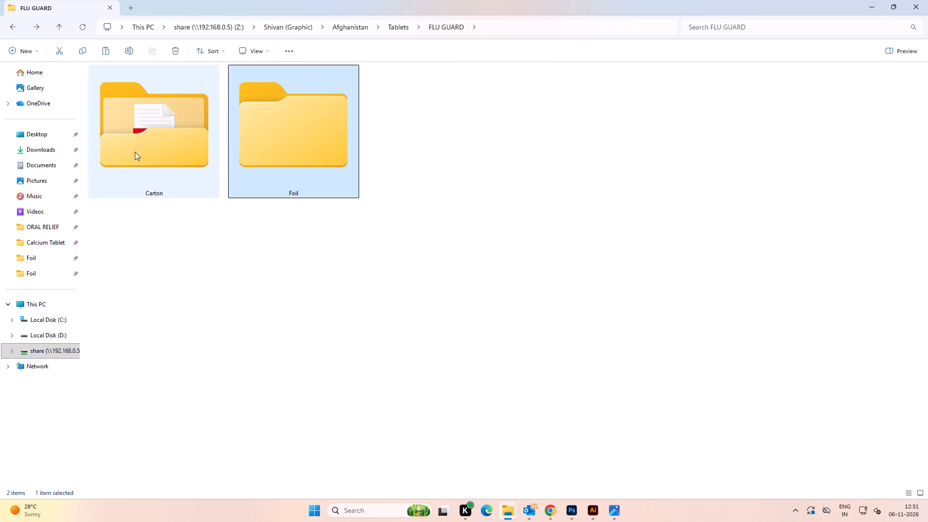
double_click(145, 126)
double_click(159, 80)
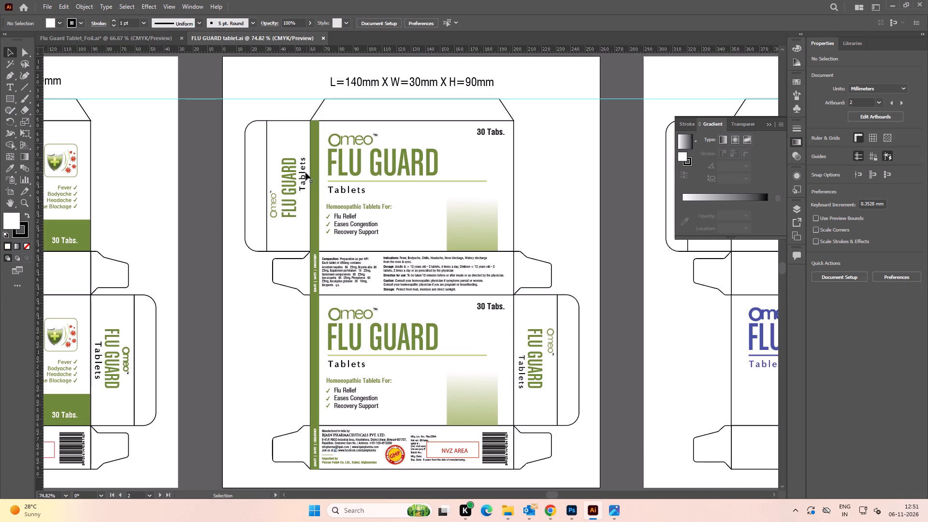
Copy the green FLU GUARD title from the carton's upper front panel into the foil document, beside the Bowel Relief logo.
key(space)
drag(371, 158, 366, 175)
click(355, 183)
click(197, 171)
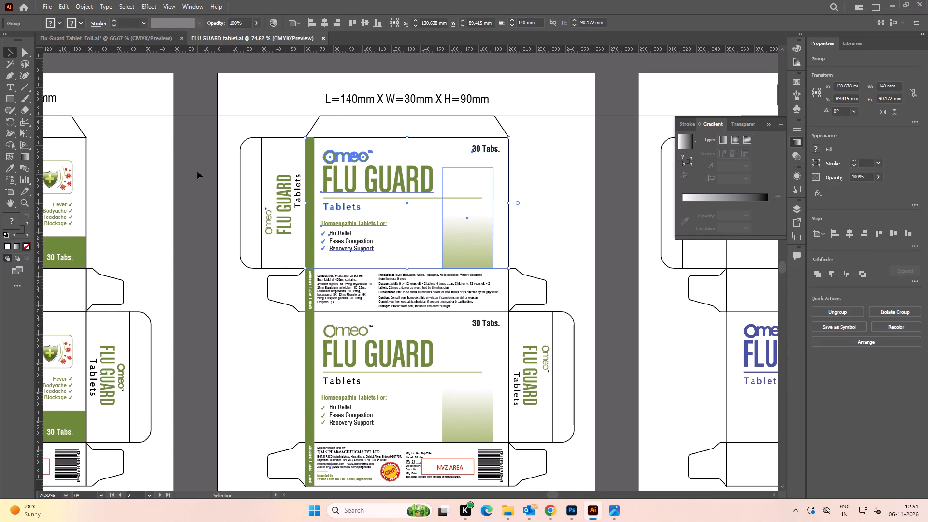
key(a)
click(355, 186)
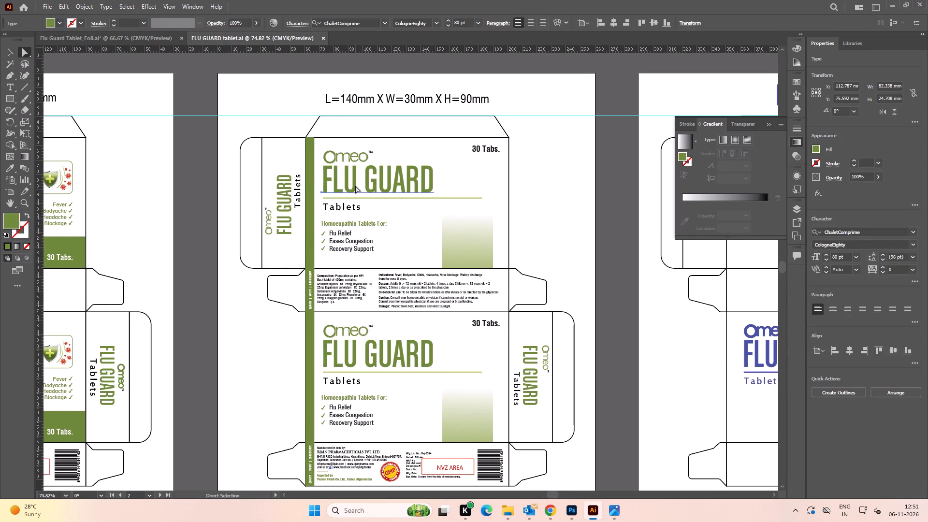
drag(355, 186, 122, 38)
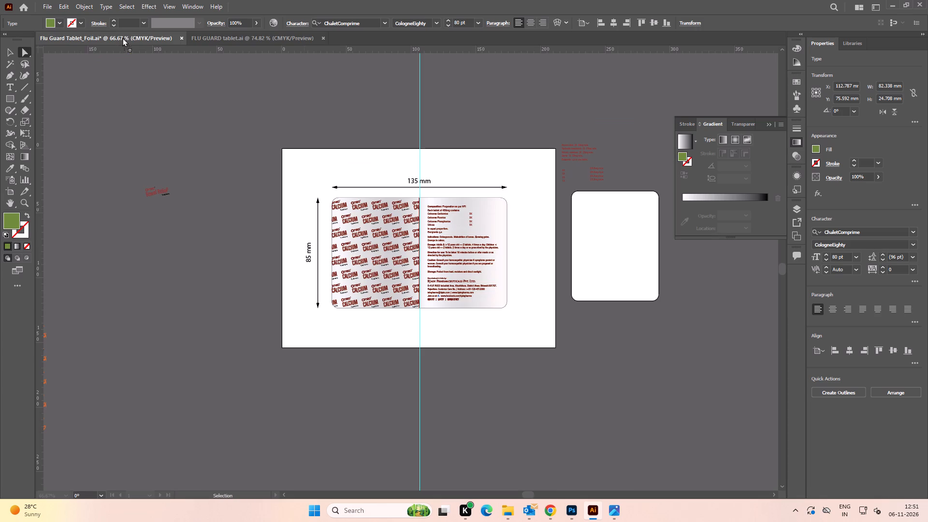
drag(122, 38, 225, 199)
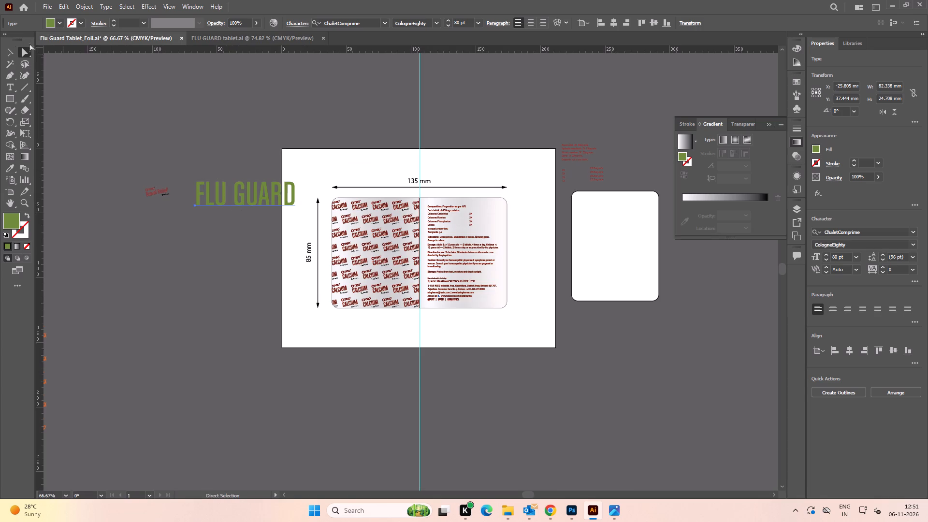
Recolor all composition, dosage and manufacturer text on the foil with the FLU GUARD title's green using the Eyedropper.
click(5, 51)
alt+scroll(220, 196, up, 3)
key(space)
key(space)
key(space)
key(space)
key(space)
key(space)
key(space)
key(space)
drag(183, 191, 205, 192)
drag(419, 207, 140, 165)
alt+scroll(357, 177, down, 2)
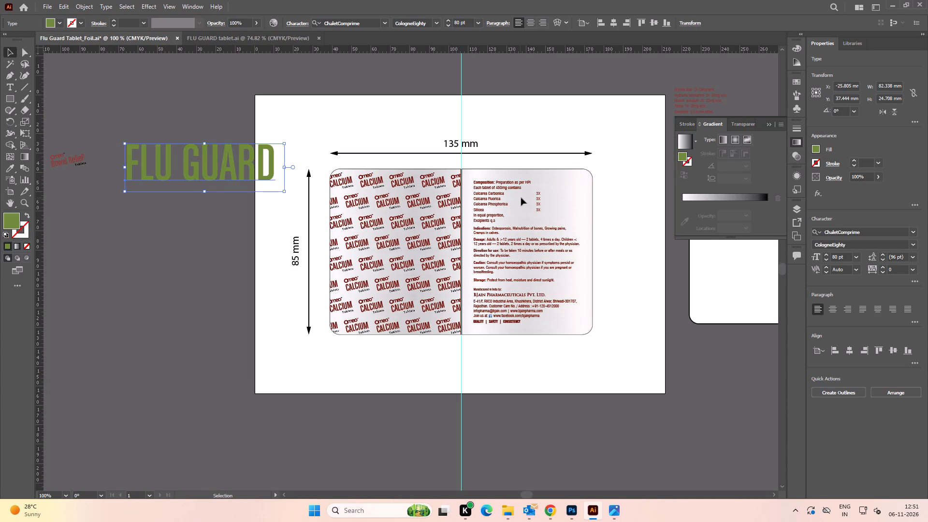
click(487, 203)
key(space)
drag(539, 219, 464, 197)
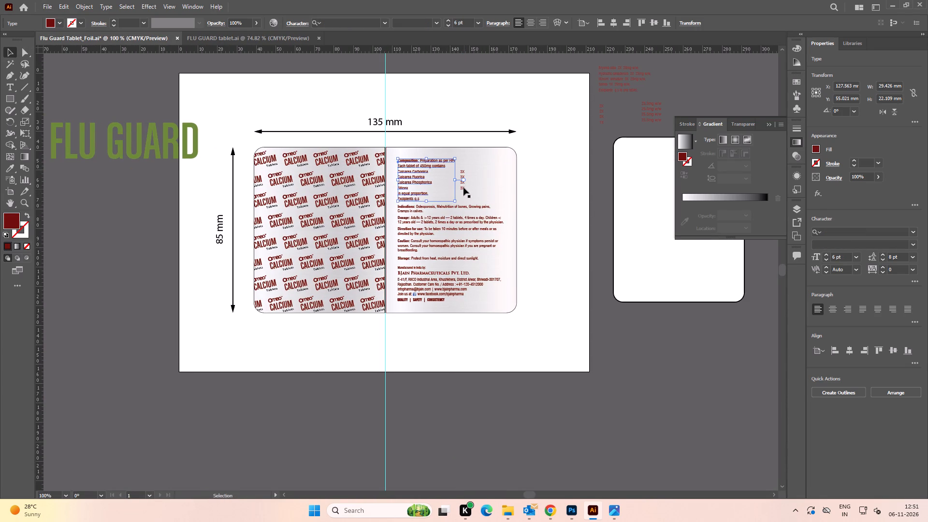
click(547, 236)
drag(529, 325, 415, 184)
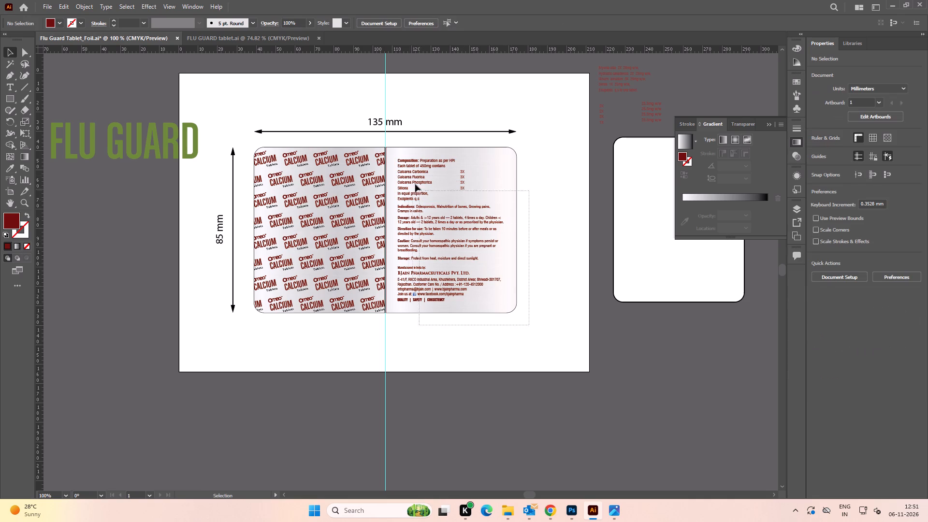
drag(415, 184, 391, 155)
key(space)
drag(307, 228, 326, 230)
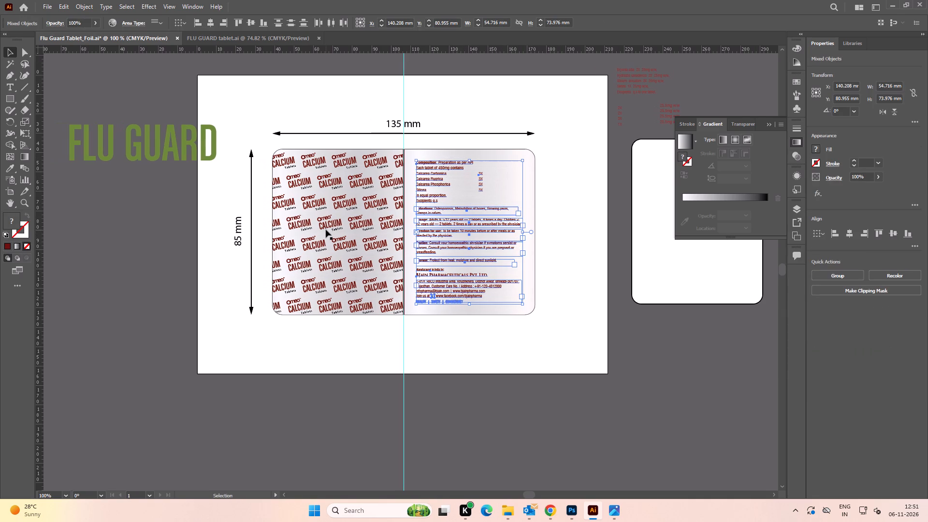
key(i)
shift+click(215, 145)
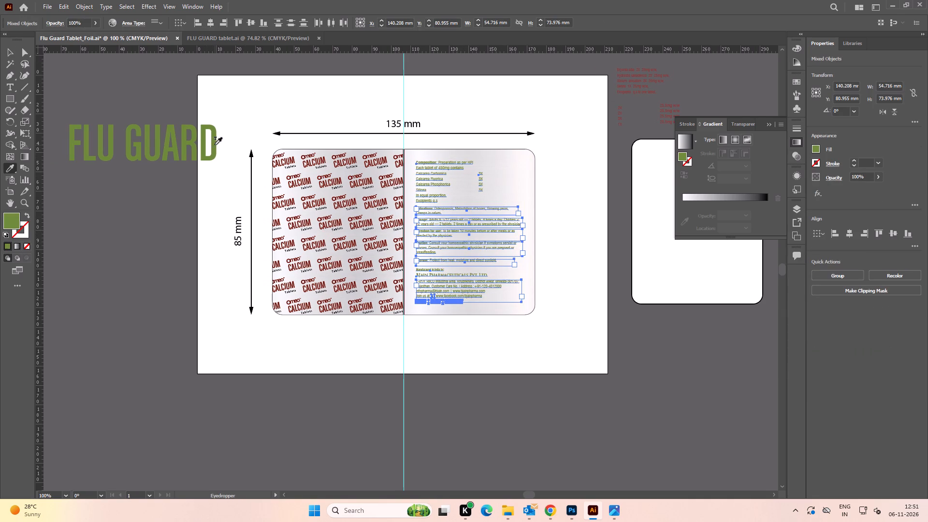
key(v)
click(123, 238)
Duplicate the clipped Omeo CALCIUM pattern from the foil onto the empty canvas below the Bowel Relief logo.
key(space)
drag(130, 244, 203, 243)
alt+scroll(370, 239, up, 2)
key(space)
drag(260, 208, 300, 207)
click(419, 198)
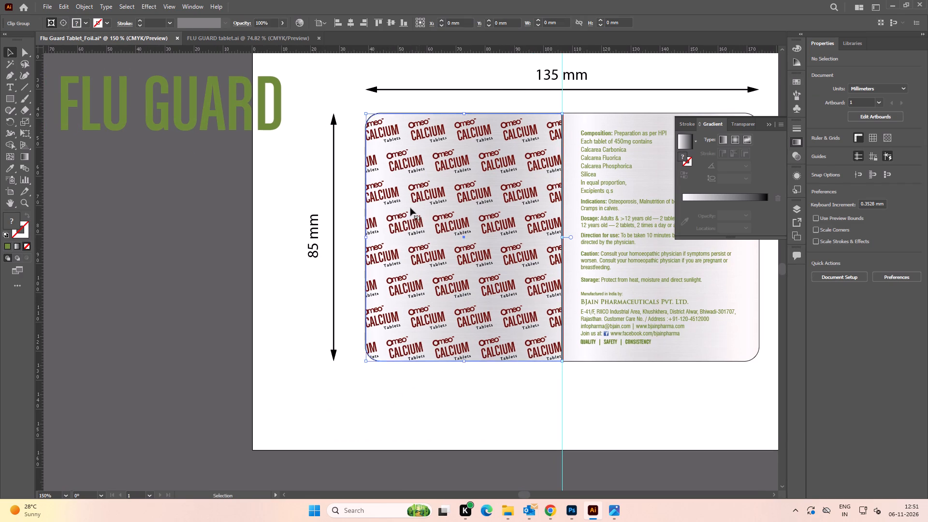
alt+scroll(411, 209, down, 1)
key(space)
drag(311, 211, 420, 210)
alt+drag(523, 201, 206, 219)
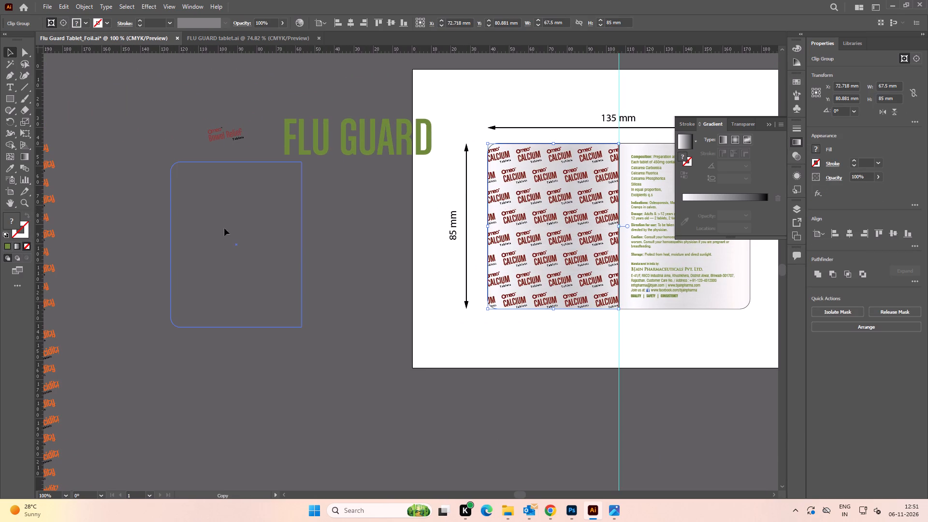
key(space)
drag(211, 235, 280, 261)
click(210, 184)
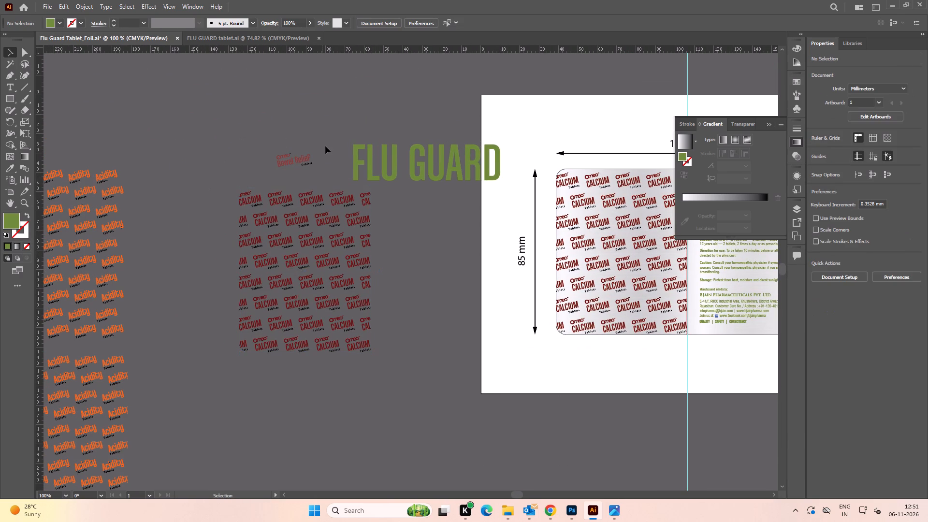
Recolor the Omeo logo above Bowel Relief with the FLU GUARD title's green using the Eyedropper.
alt+scroll(327, 146, up, 1)
key(space)
drag(260, 138, 311, 184)
alt+scroll(337, 212, up, 3)
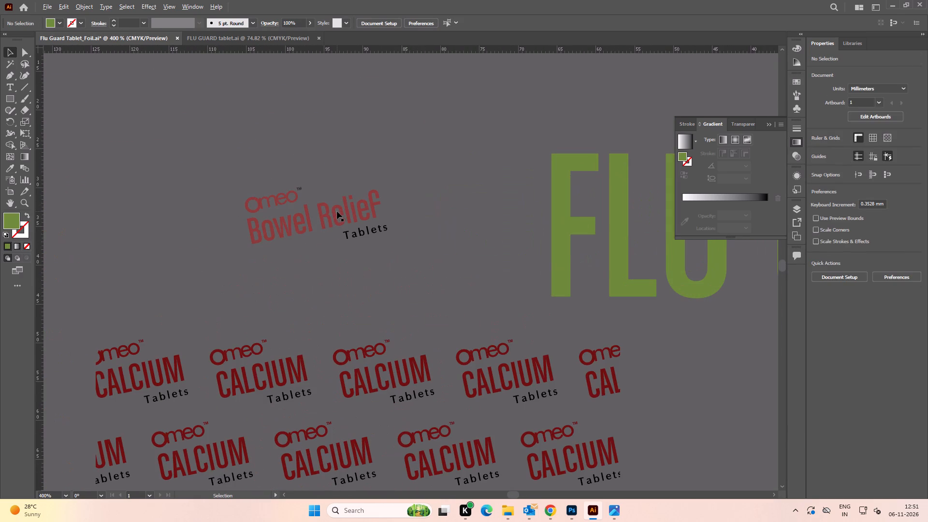
click(281, 199)
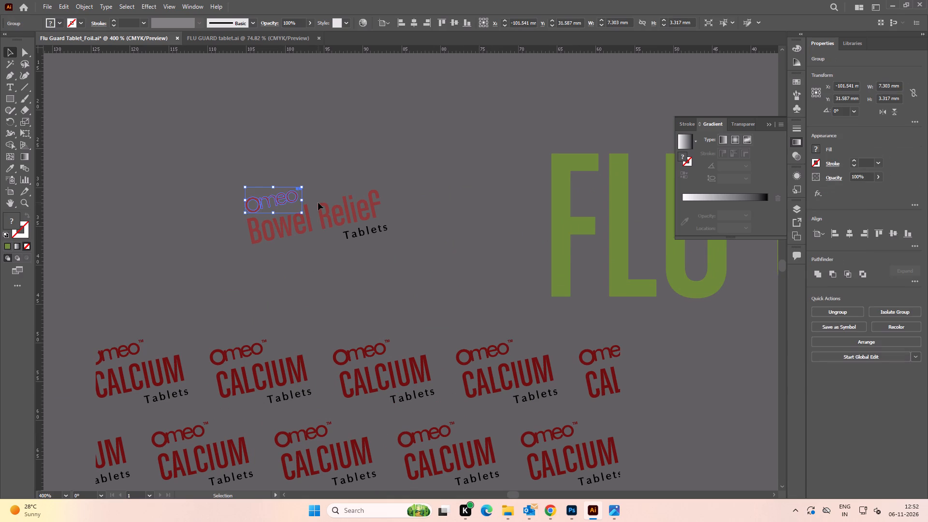
key(i)
click(559, 228)
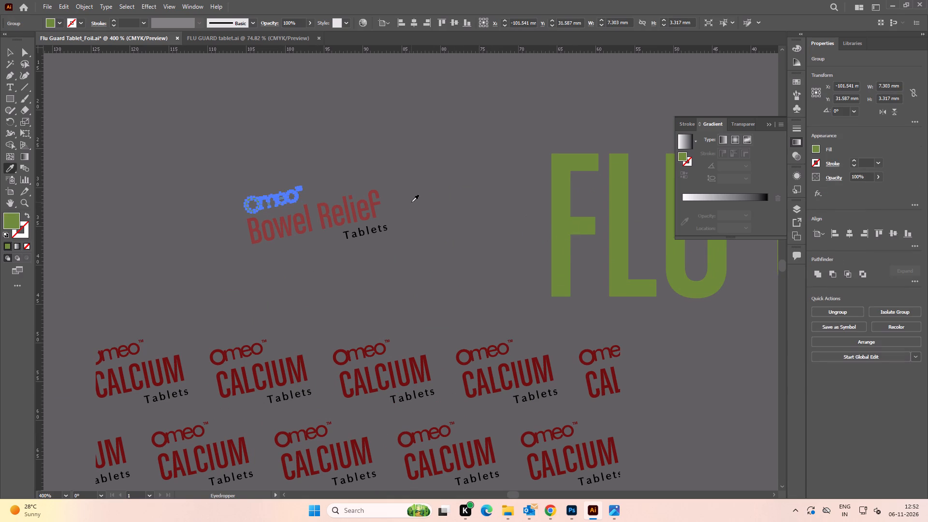
key(v)
click(411, 202)
Move the FLU GUARD title over to the Bowel Relief wordmark so that it overlaps the wordmark's end.
alt+scroll(260, 195, up, 3)
alt+scroll(275, 236, up, 2)
alt+scroll(275, 236, down, 2)
key(space)
drag(411, 225, 256, 134)
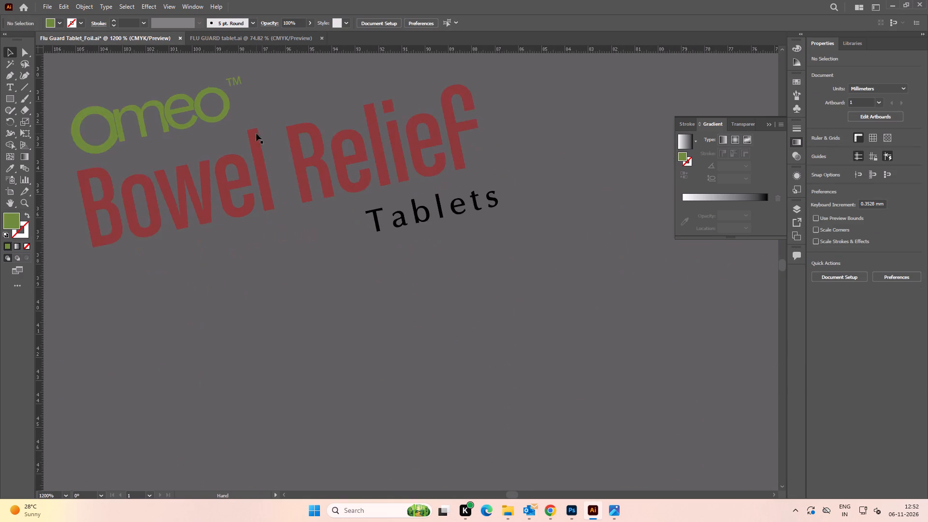
alt+scroll(324, 188, down, 3)
drag(567, 224, 350, 219)
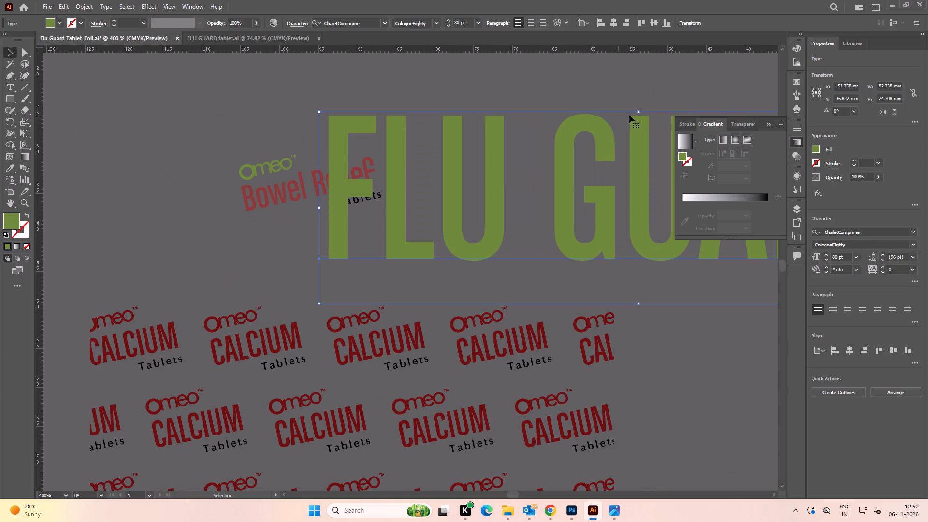
Scale the FLU GUARD title down to about 11.7 pt and move it onto the Bowel Relief wordmark.
shift+drag(638, 110, 627, 261)
drag(635, 281, 264, 207)
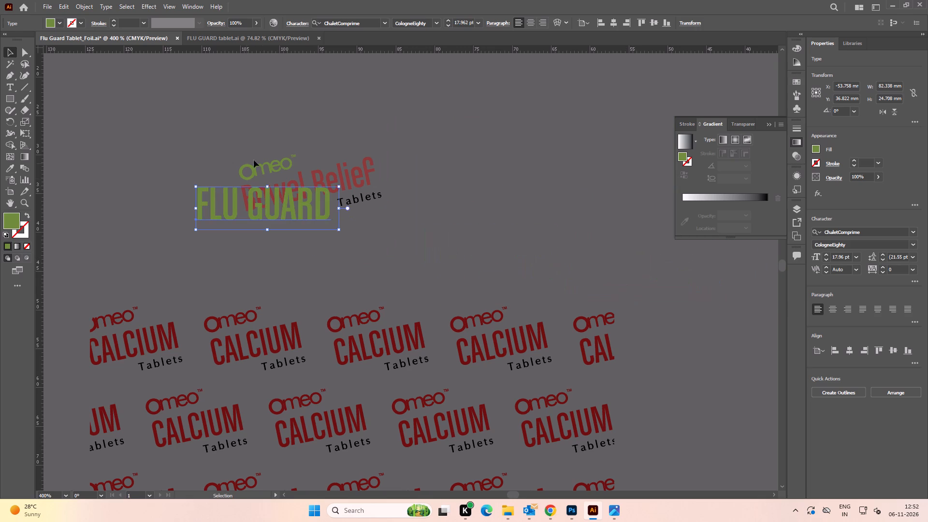
alt+scroll(304, 188, up, 2)
shift+drag(231, 188, 224, 218)
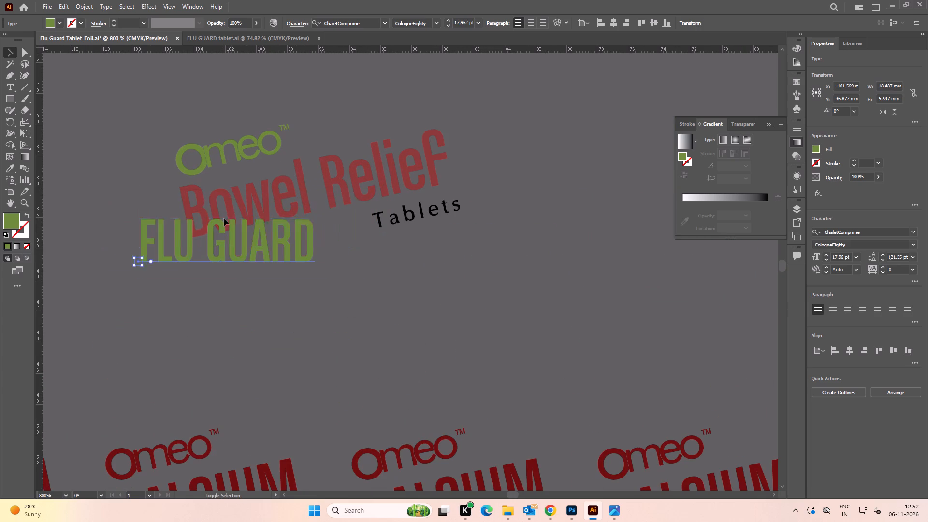
drag(230, 246, 285, 206)
Rotate FLU GUARD to about 12.5° to match the wordmark's slant and fit it over the start of Bowel Relief.
drag(387, 239, 411, 204)
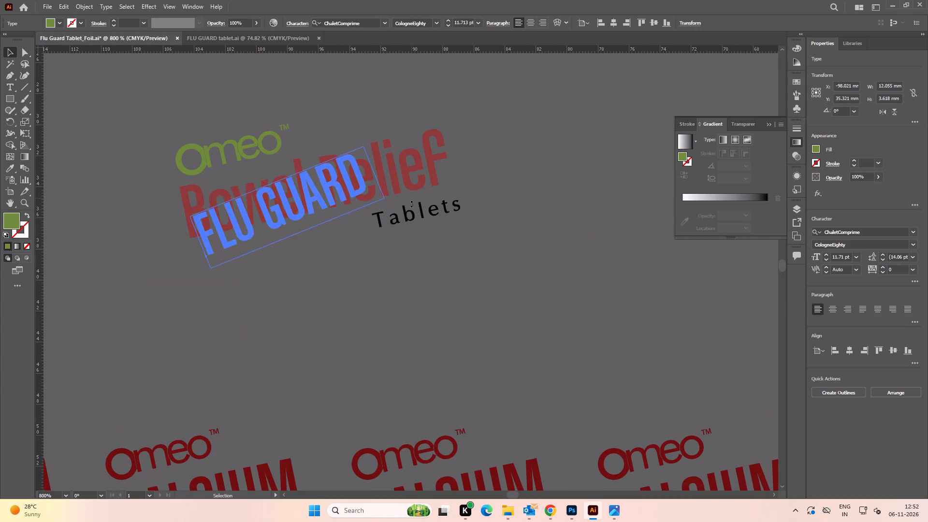
drag(411, 204, 411, 216)
alt+scroll(303, 203, up, 1)
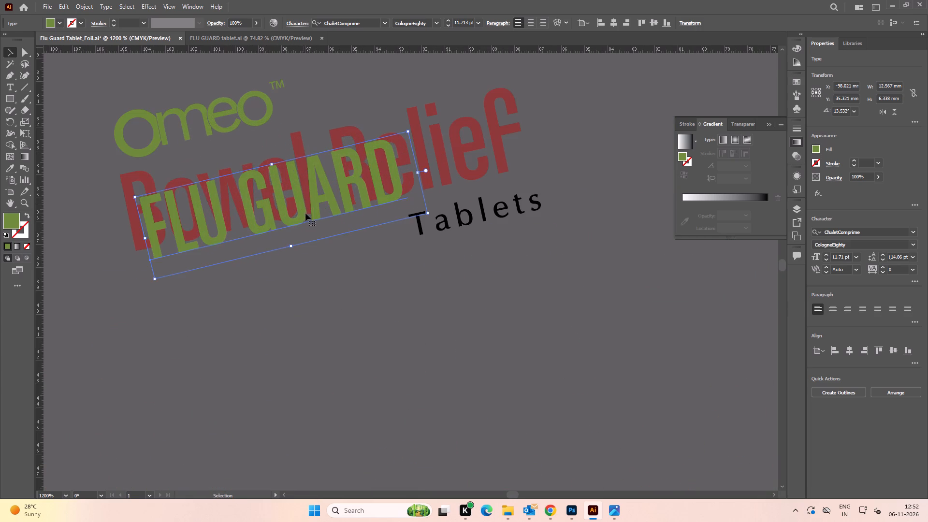
drag(310, 212, 303, 199)
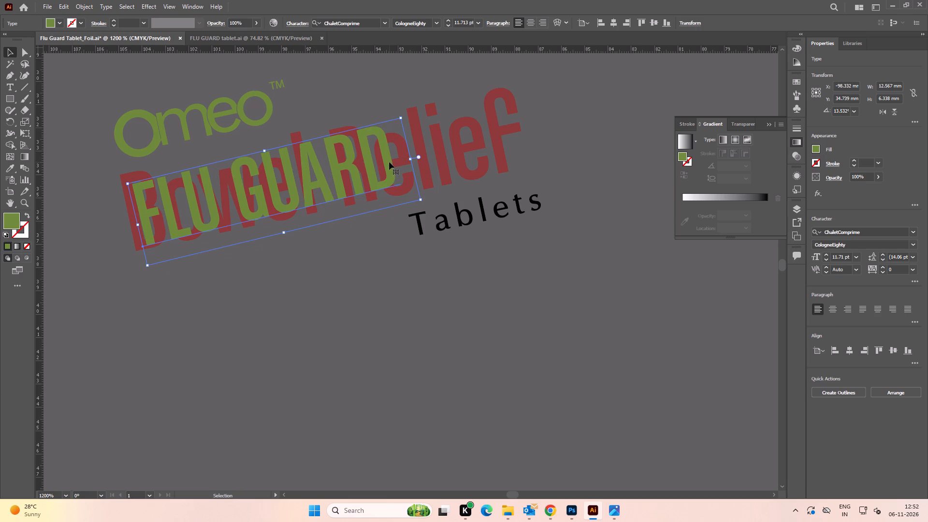
click(425, 200)
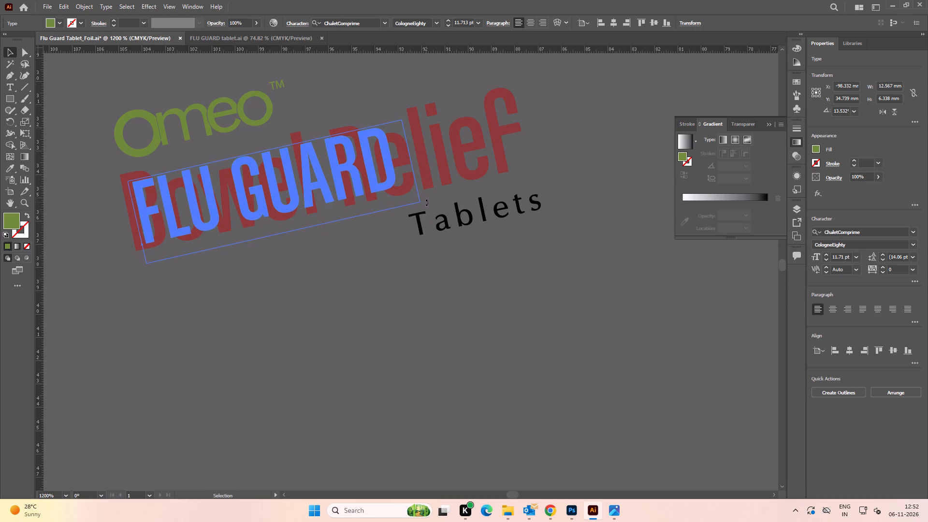
click(374, 245)
drag(296, 195, 297, 199)
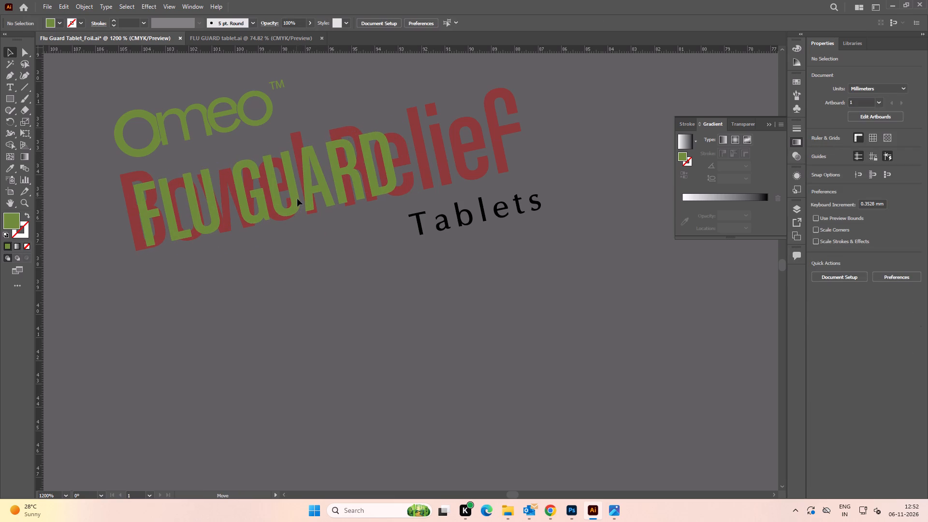
drag(297, 199, 289, 200)
Duplicate the whole logo of Omeo, Bowel Relief, FLU GUARD and Tablets so two copies sit side by side above the CALCIUM pattern.
alt+scroll(288, 198, down, 4)
click(302, 244)
drag(181, 138, 368, 217)
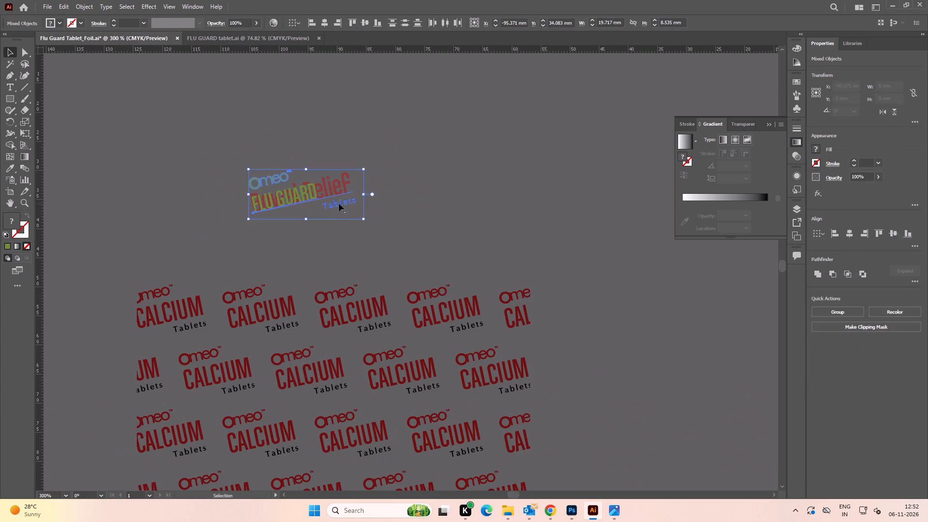
drag(339, 204, 207, 170)
alt+drag(186, 160, 317, 179)
click(433, 176)
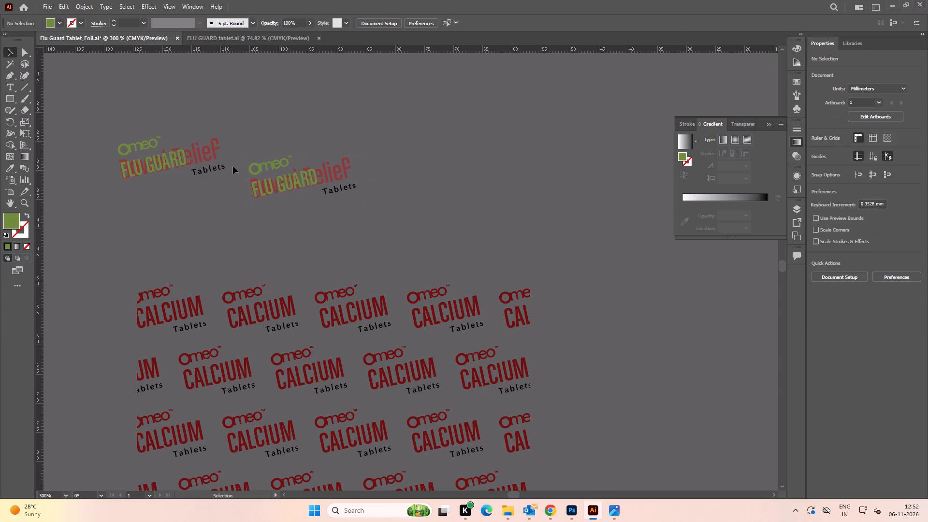
Delete the red Bowel Relief wordmark from the logo copy farther from the Acidity patterns.
alt+scroll(261, 182, up, 3)
key(space)
drag(307, 182, 268, 186)
click(418, 172)
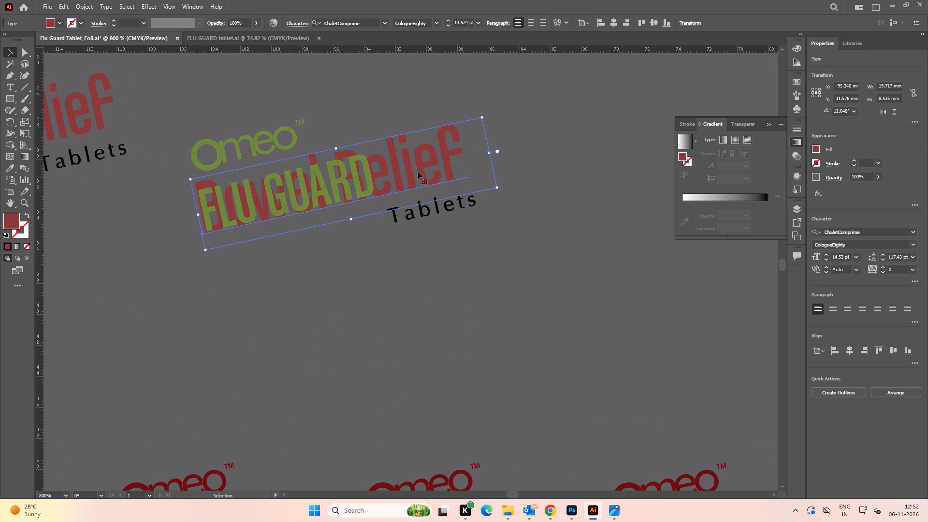
key(Delete)
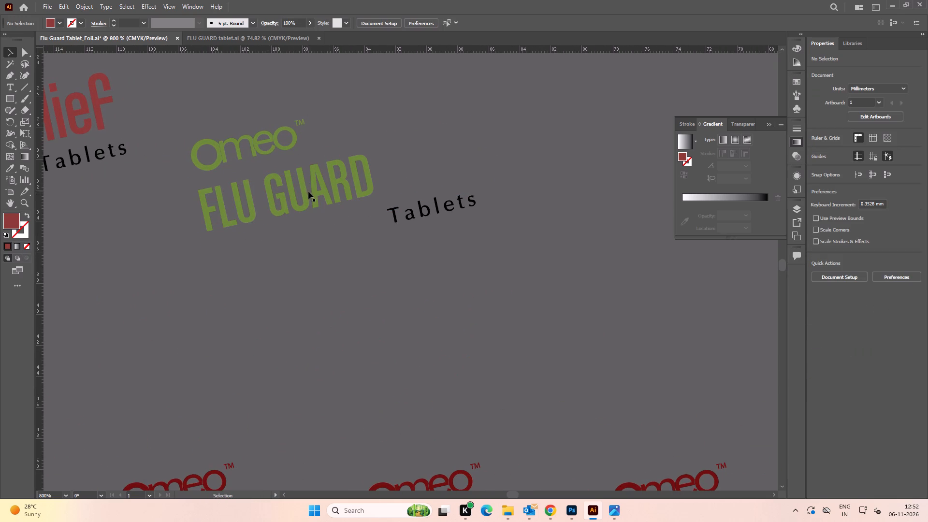
Bring FLU GUARD closer beneath the Omeo logo, left-align the two, and shift FLU GUARD slightly right.
drag(307, 191, 313, 189)
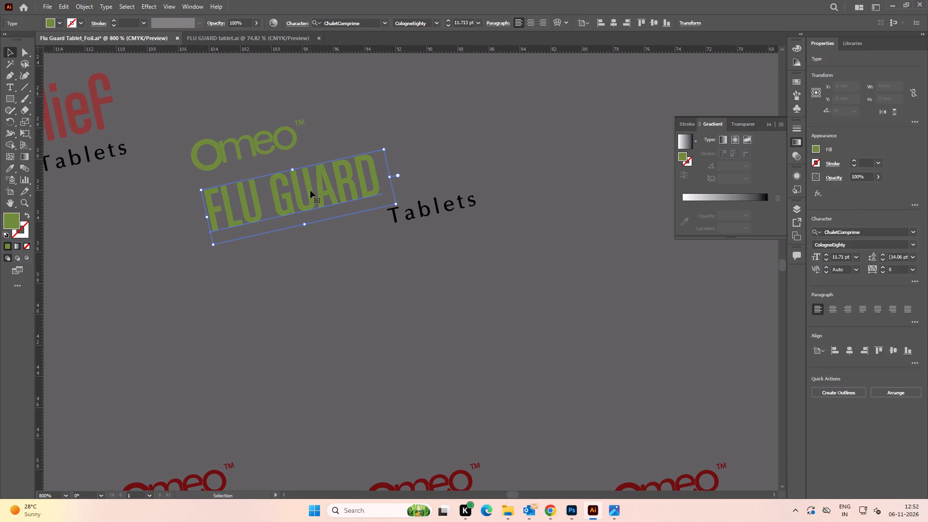
key(Up)
click(277, 262)
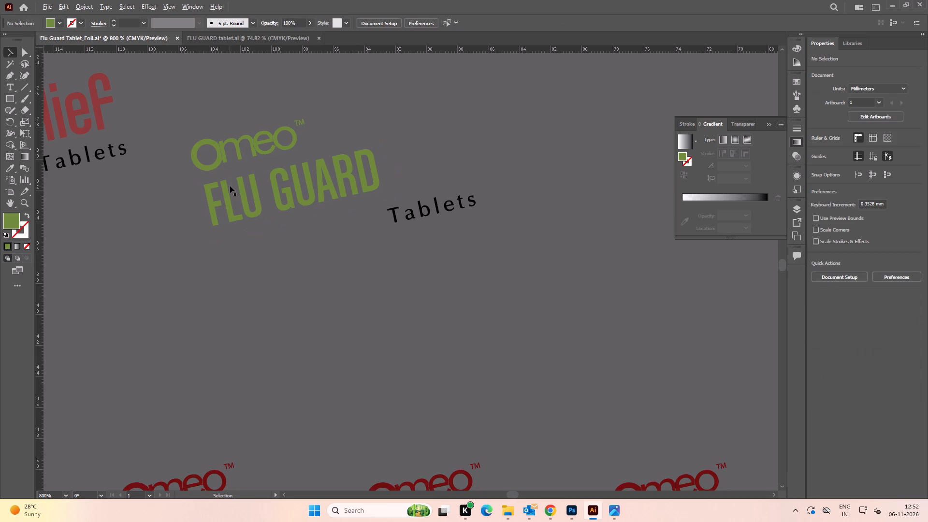
alt+scroll(230, 199, up, 1)
click(226, 200)
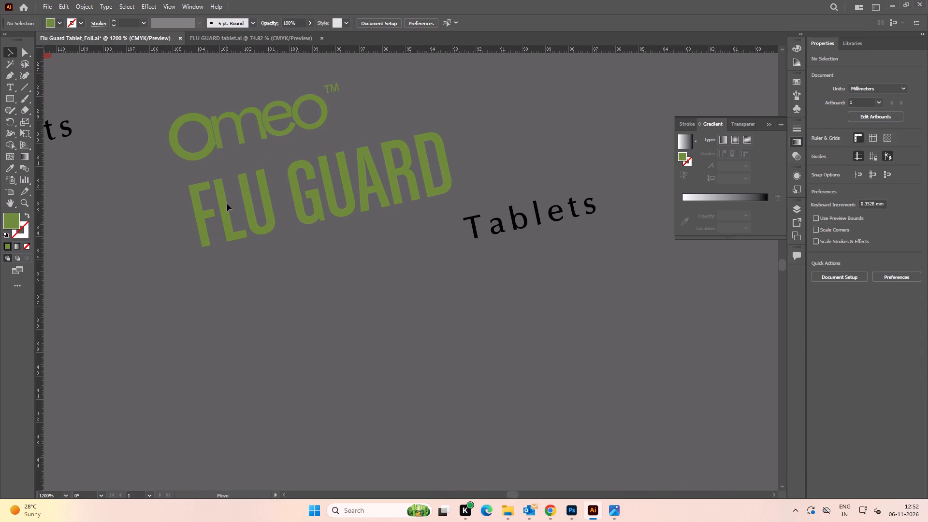
drag(147, 111, 188, 202)
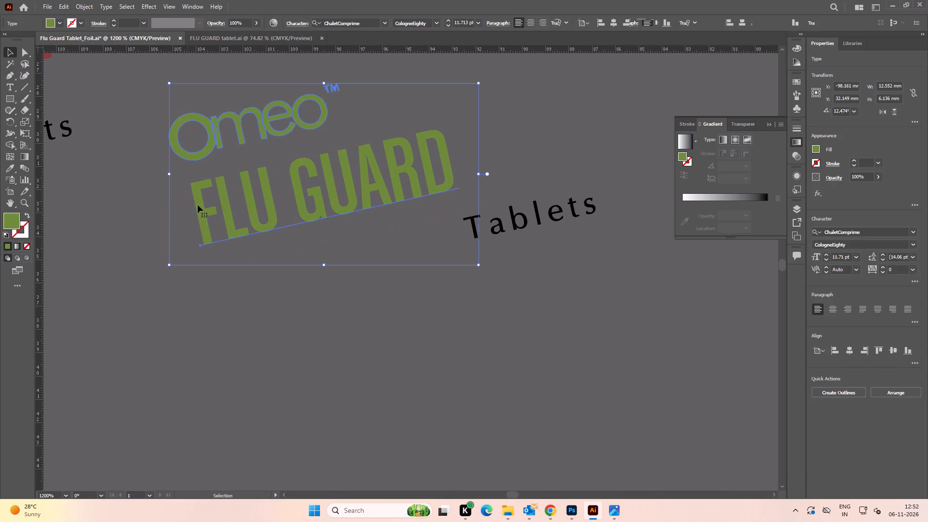
click(830, 237)
click(378, 323)
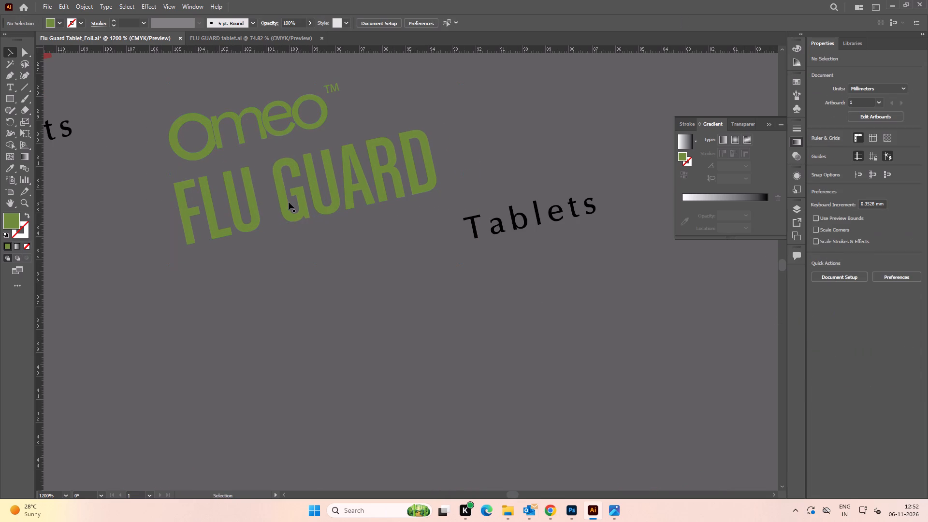
click(254, 209)
drag(256, 211, 261, 210)
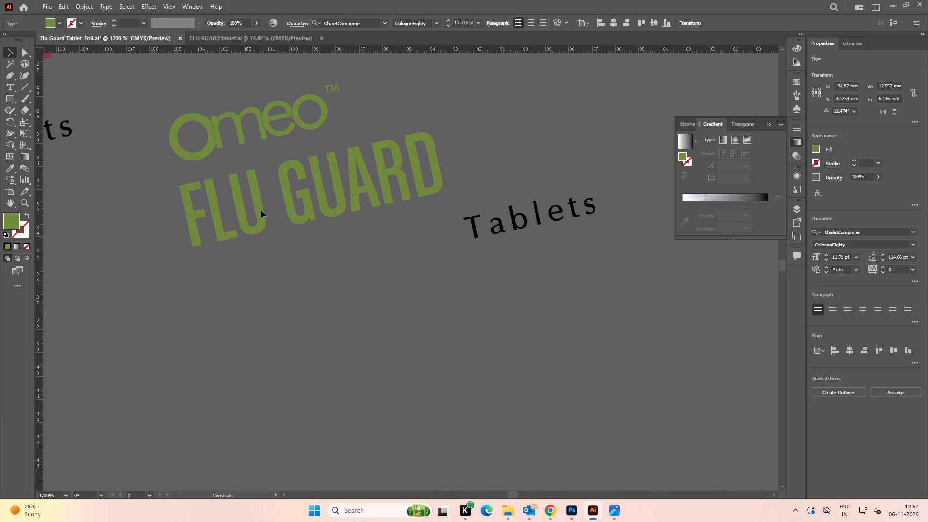
drag(261, 210, 263, 209)
click(263, 211)
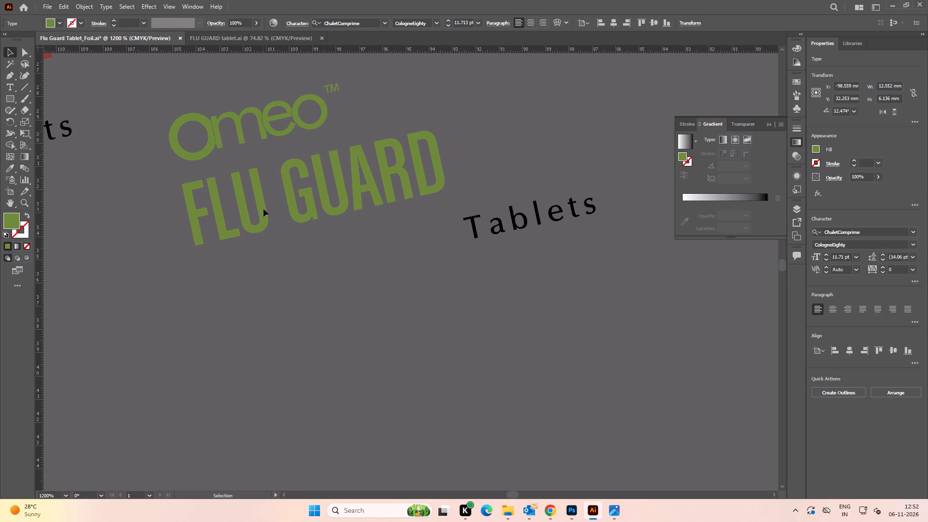
click(291, 275)
Move the word Tablets beneath the end of FLU GUARD, right-align it to the title, and shift it slightly left.
drag(479, 233, 409, 245)
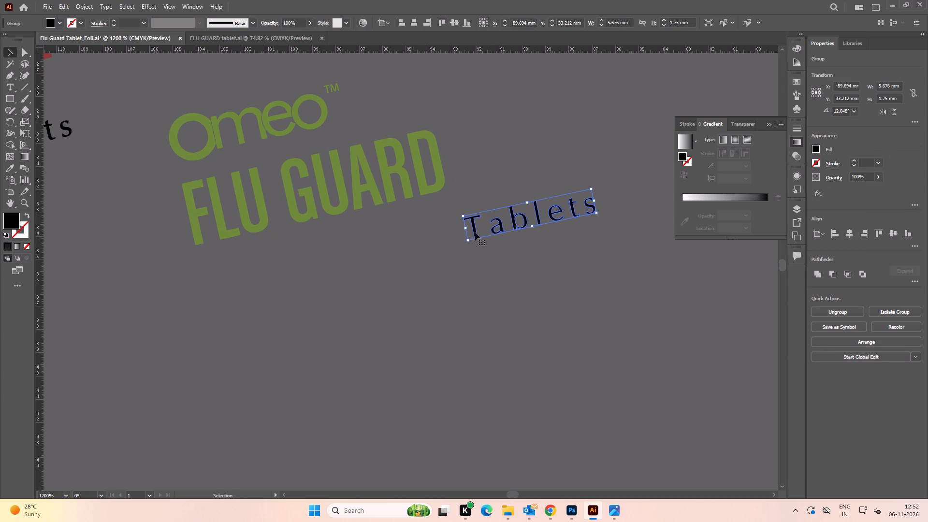
drag(475, 232, 337, 254)
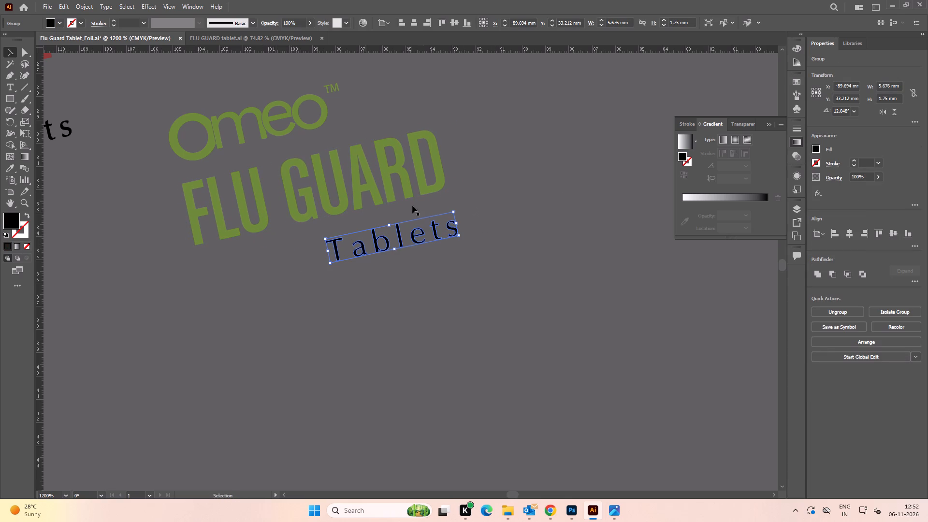
click(422, 183)
click(509, 227)
drag(512, 269, 333, 145)
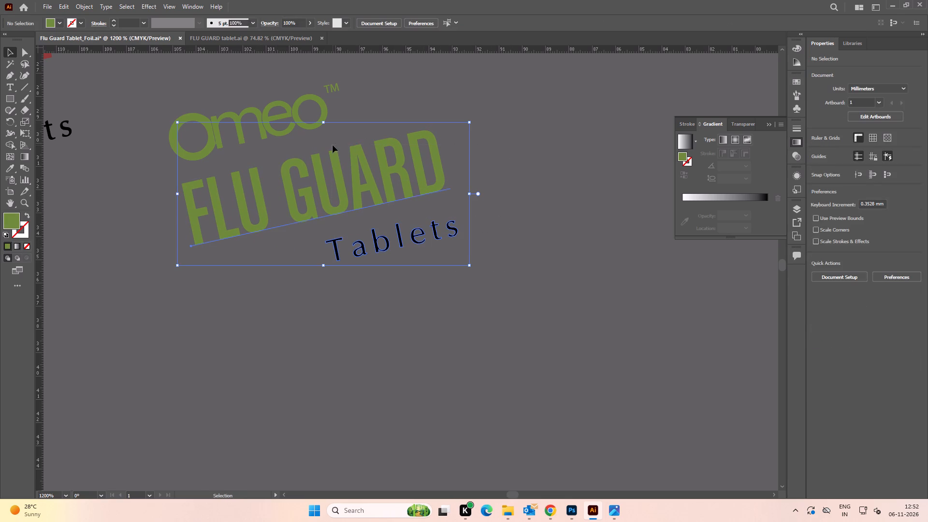
click(422, 183)
click(865, 233)
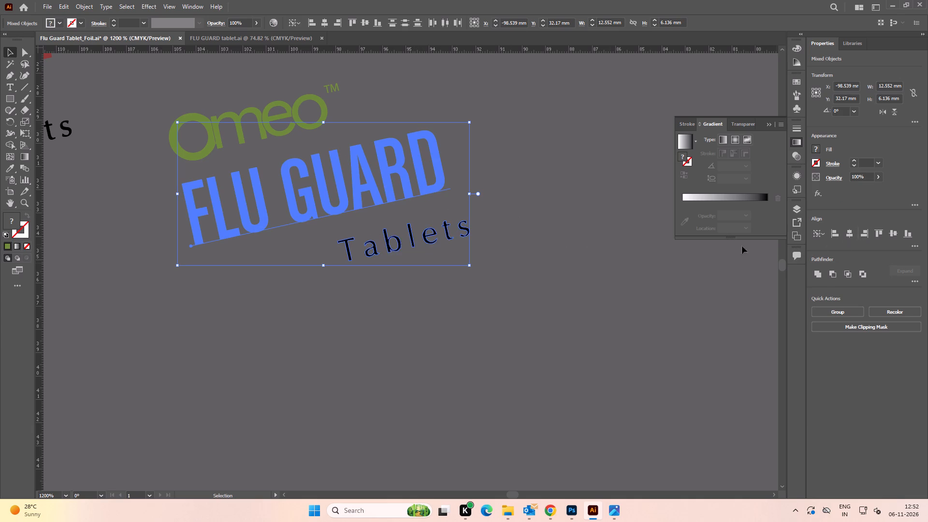
click(563, 246)
alt+scroll(436, 223, up, 2)
click(507, 242)
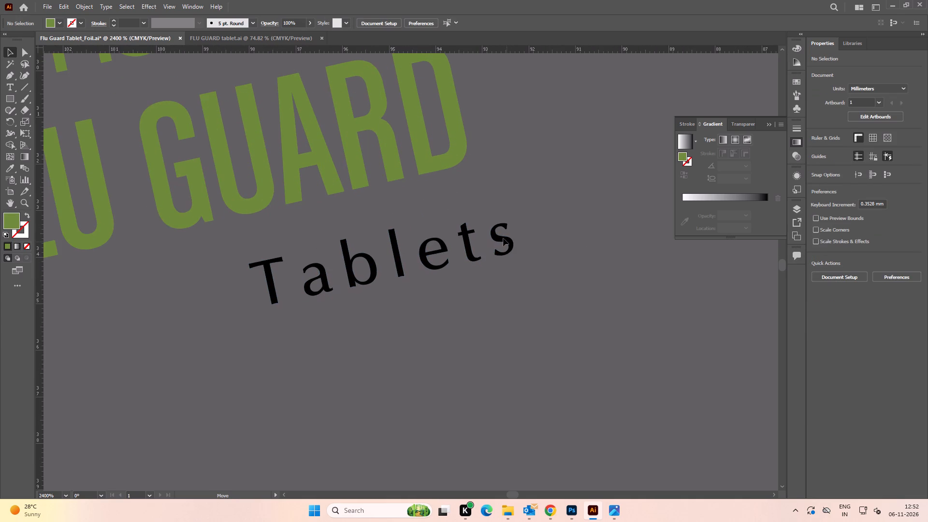
drag(502, 238, 494, 241)
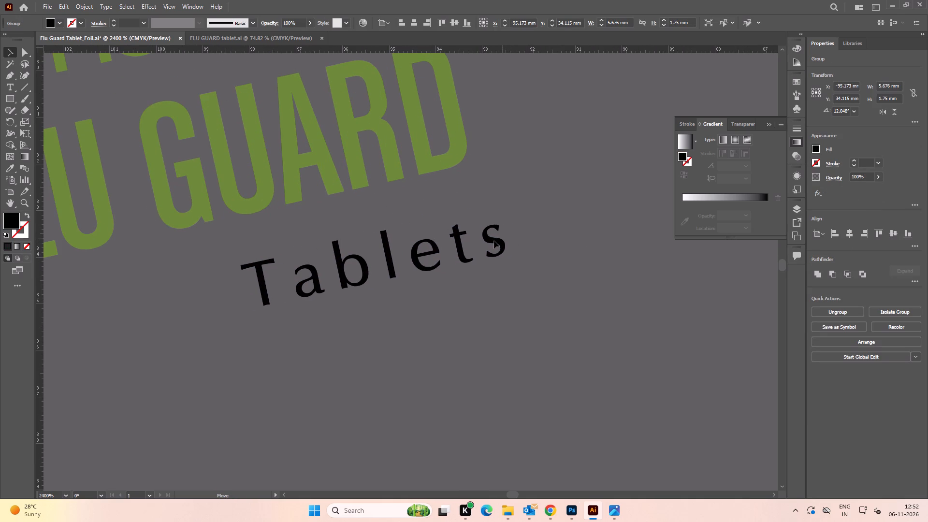
drag(494, 241, 494, 241)
alt+scroll(494, 241, down, 3)
click(532, 252)
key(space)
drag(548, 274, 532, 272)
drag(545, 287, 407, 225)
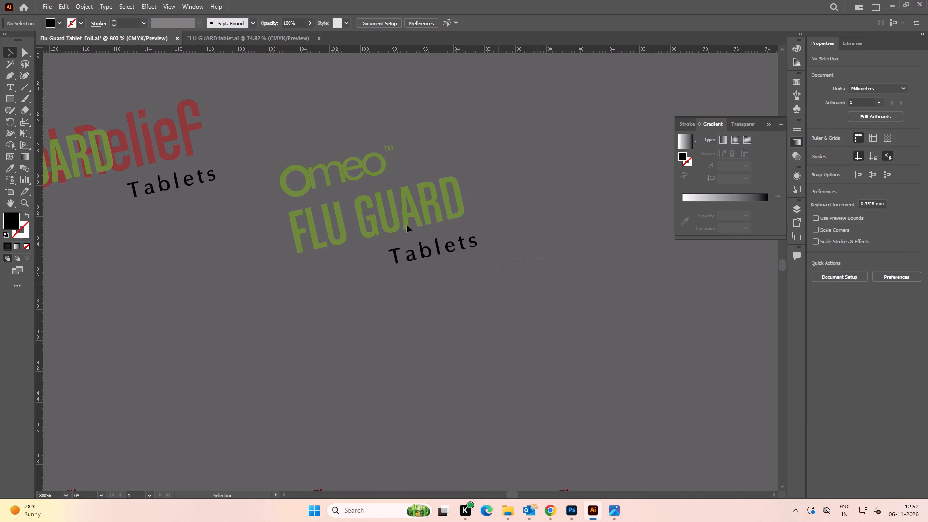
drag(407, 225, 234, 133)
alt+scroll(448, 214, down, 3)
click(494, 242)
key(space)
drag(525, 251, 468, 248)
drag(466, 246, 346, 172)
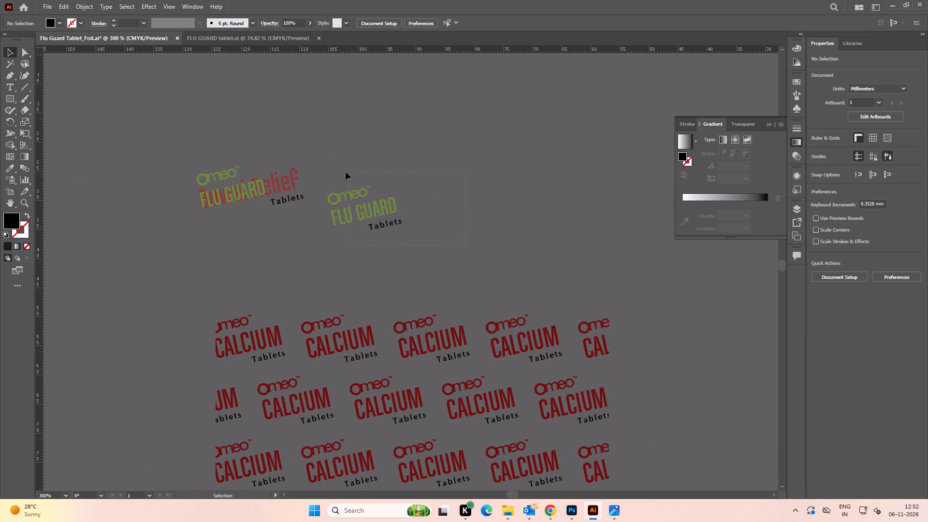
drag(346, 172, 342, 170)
Release the clipping mask on the duplicated CALCIUM pattern and delete its group of CALCIUM logos, keeping the clipping rectangle.
key(space)
drag(505, 197, 424, 168)
alt+scroll(446, 203, down, 2)
key(space)
drag(447, 248, 479, 155)
click(430, 240)
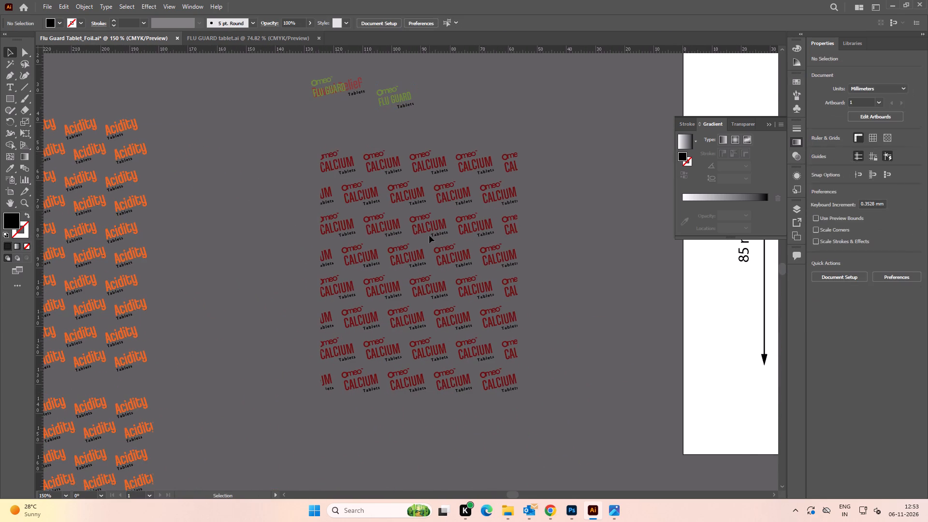
click(427, 228)
right_click(427, 228)
click(469, 309)
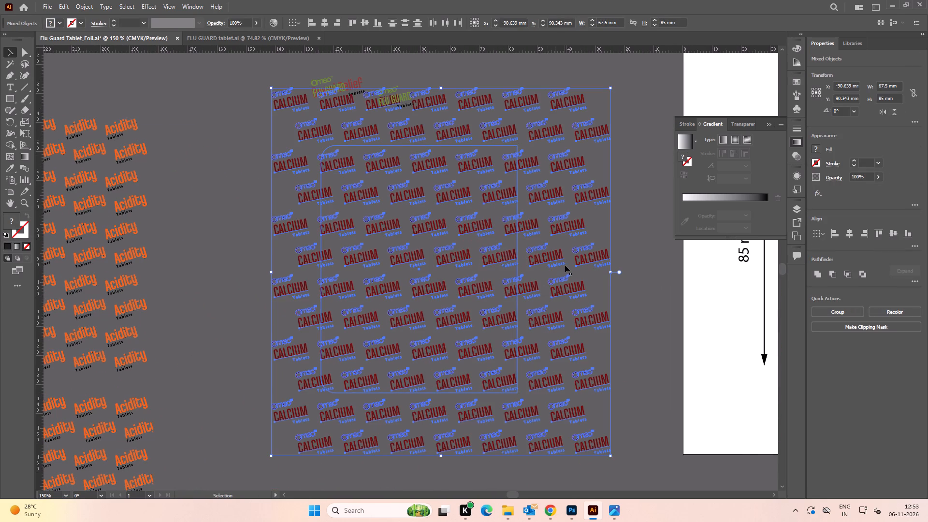
click(565, 265)
click(629, 278)
click(590, 255)
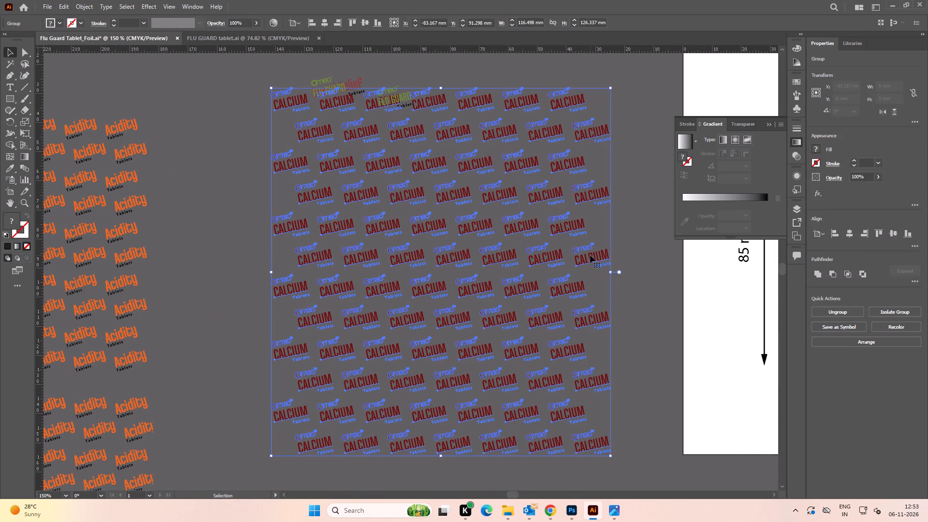
key(Delete)
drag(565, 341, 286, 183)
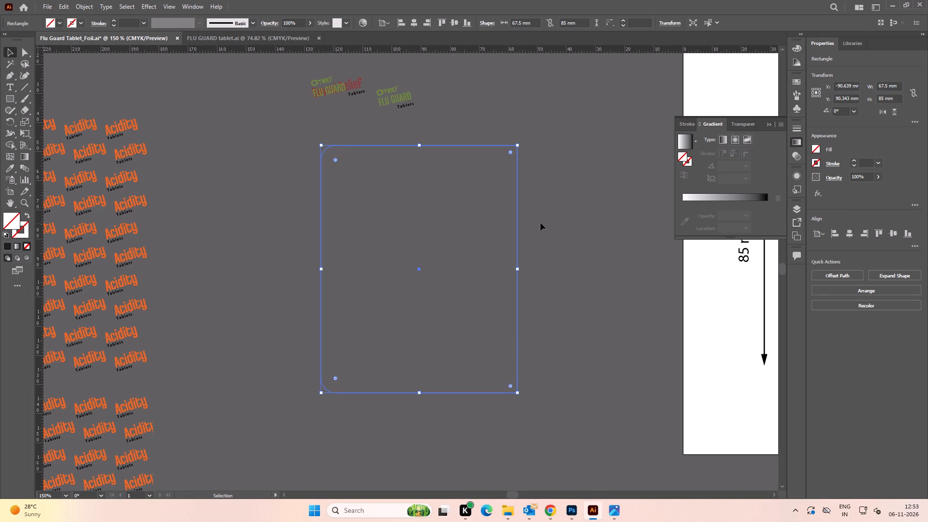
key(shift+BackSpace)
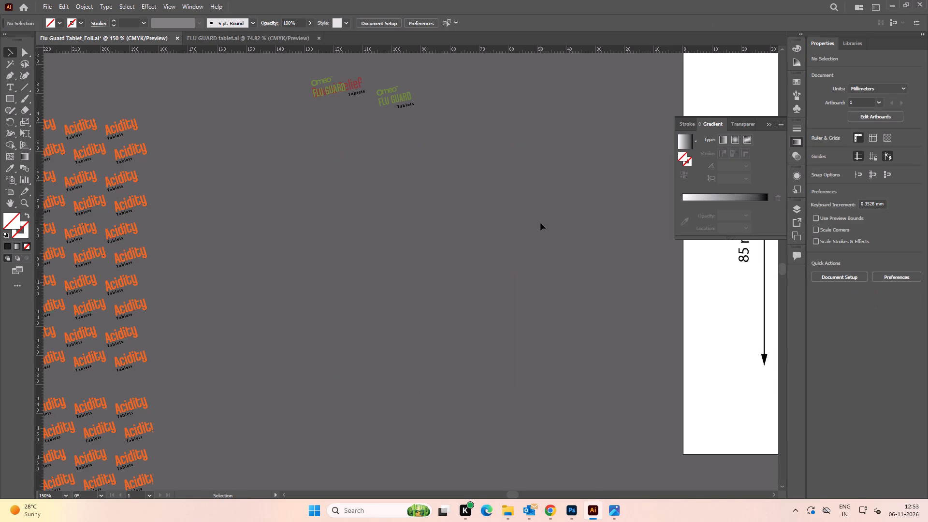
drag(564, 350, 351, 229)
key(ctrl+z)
Fill the released clipping rectangle below the logos with white.
drag(552, 281, 437, 237)
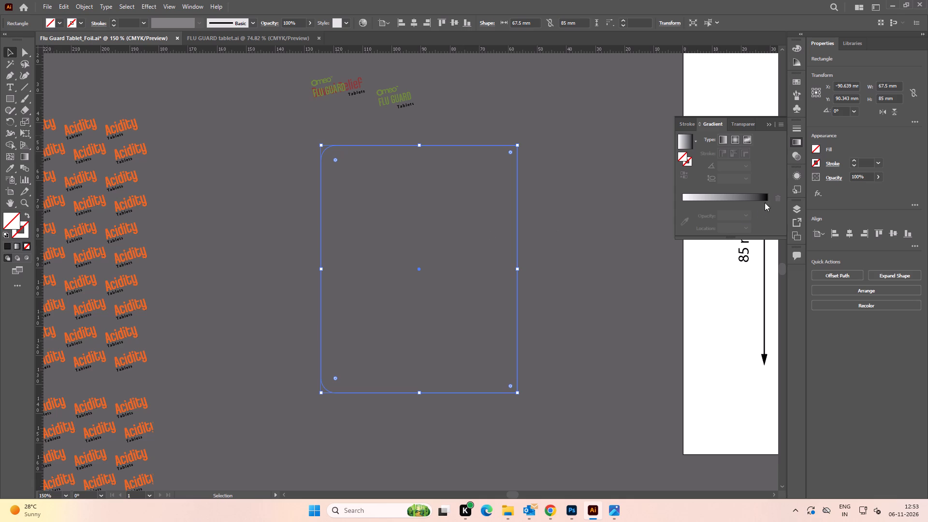
click(814, 148)
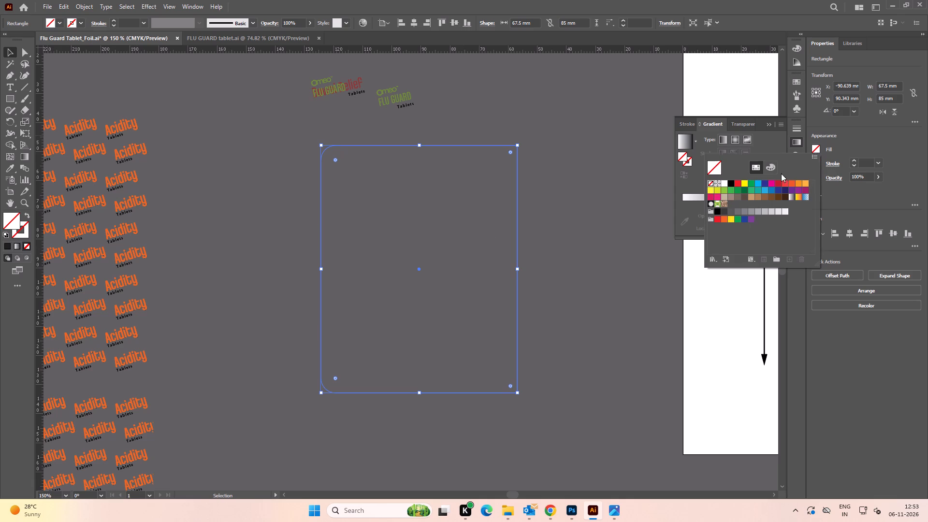
click(724, 184)
double_click(552, 215)
key(space)
drag(565, 188, 521, 258)
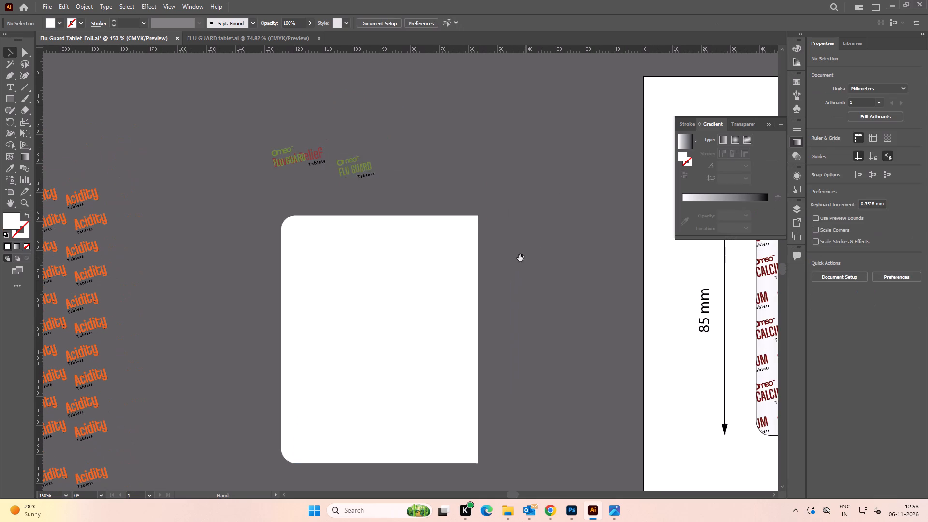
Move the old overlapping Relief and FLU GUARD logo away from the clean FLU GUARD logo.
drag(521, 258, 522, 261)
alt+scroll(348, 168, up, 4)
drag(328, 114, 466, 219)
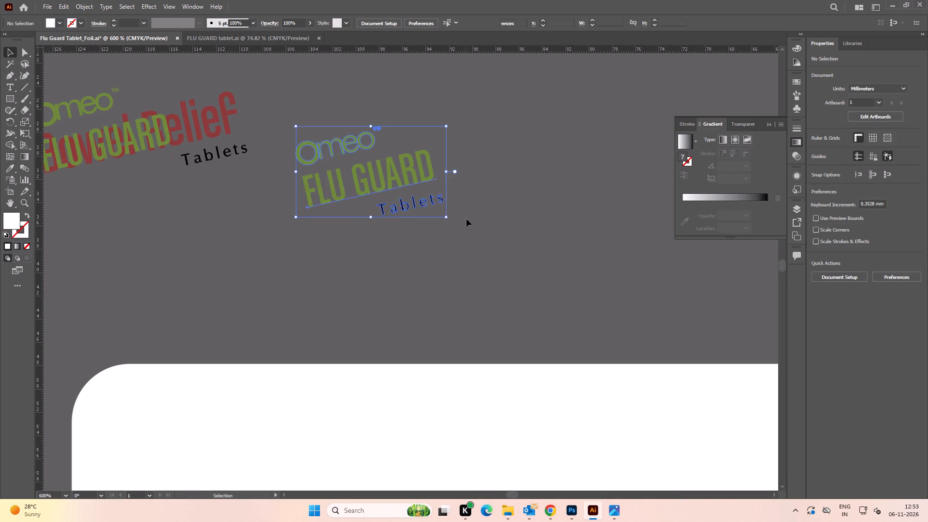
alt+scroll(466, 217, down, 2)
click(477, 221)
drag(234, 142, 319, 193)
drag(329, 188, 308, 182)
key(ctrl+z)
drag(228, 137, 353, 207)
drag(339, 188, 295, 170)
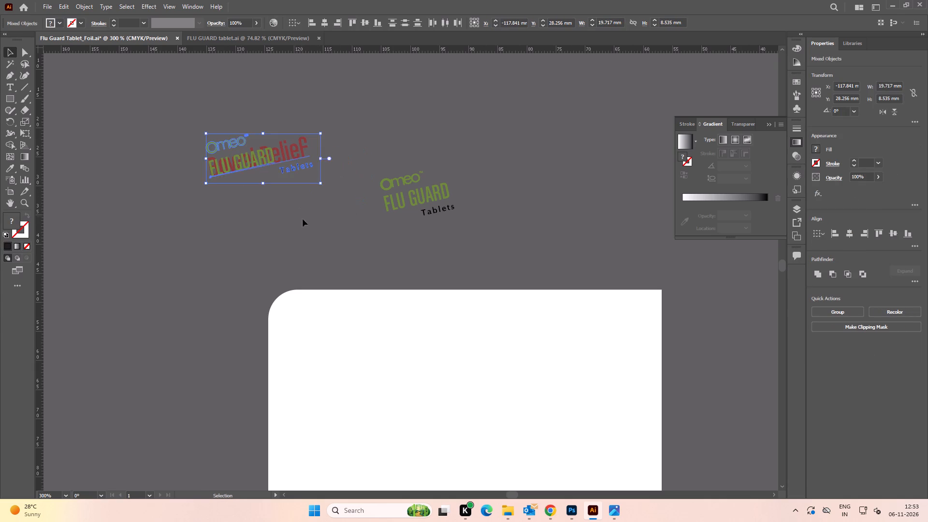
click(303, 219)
Stretch the FLU GUARD title of the clean logo slightly wider toward its right end.
click(425, 197)
alt+scroll(457, 185, up, 5)
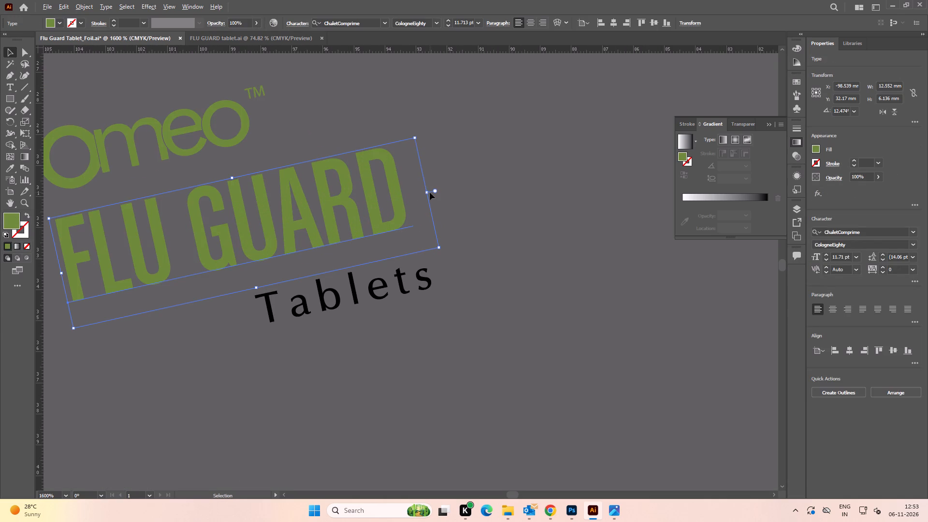
alt+drag(428, 192, 445, 186)
key(ctrl+z)
shift+drag(428, 192, 449, 189)
click(536, 206)
Shift the word Tablets slightly right to line up with the end of the widened FLU GUARD title.
key(space)
drag(389, 202, 460, 191)
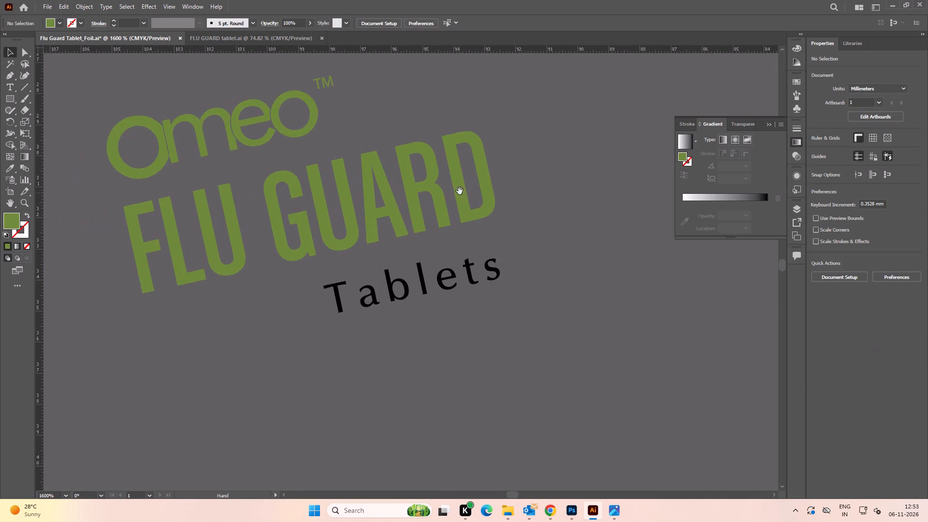
drag(460, 191, 459, 191)
alt+scroll(462, 190, down, 1)
key(space)
drag(562, 211, 473, 225)
click(473, 224)
alt+scroll(390, 259, up, 1)
drag(391, 261, 401, 258)
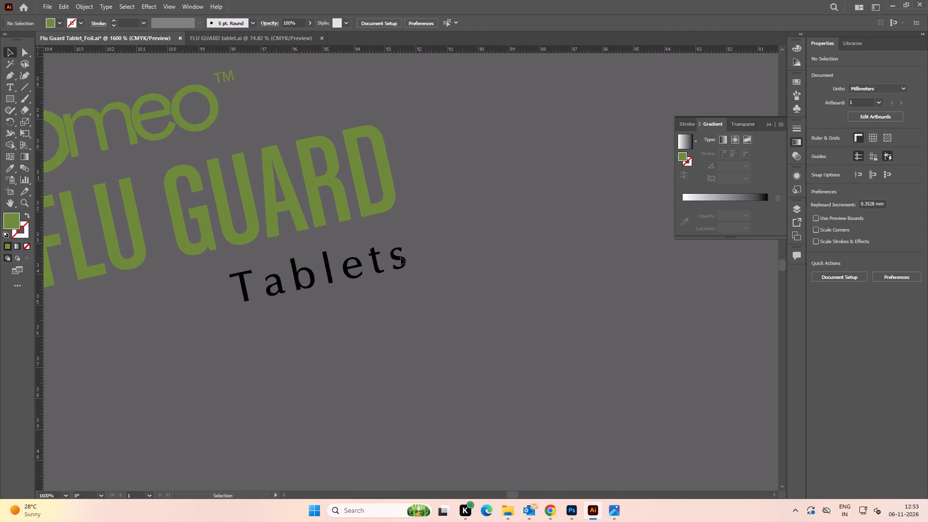
drag(401, 258, 406, 256)
key(ctrl+z)
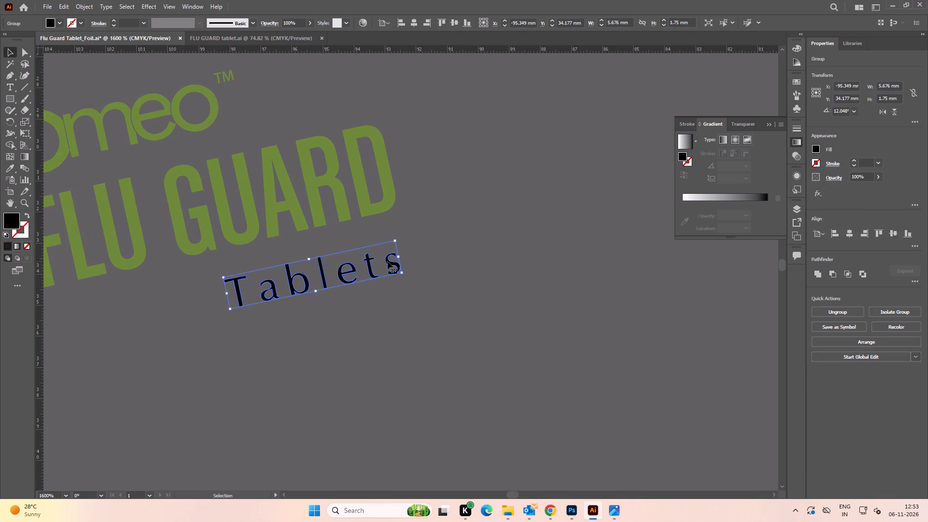
drag(388, 261, 393, 258)
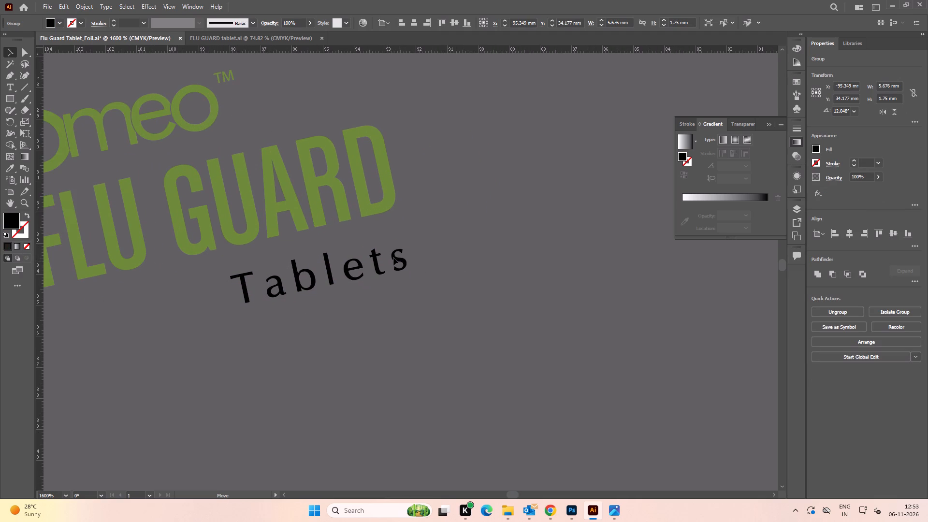
drag(393, 258, 394, 258)
click(530, 248)
Delete the old logo in which the red Relief lettering overlaps FLU GUARD.
alt+scroll(513, 243, down, 3)
key(space)
drag(532, 268, 463, 261)
alt+scroll(464, 260, down, 3)
key(space)
drag(349, 256, 278, 192)
click(436, 183)
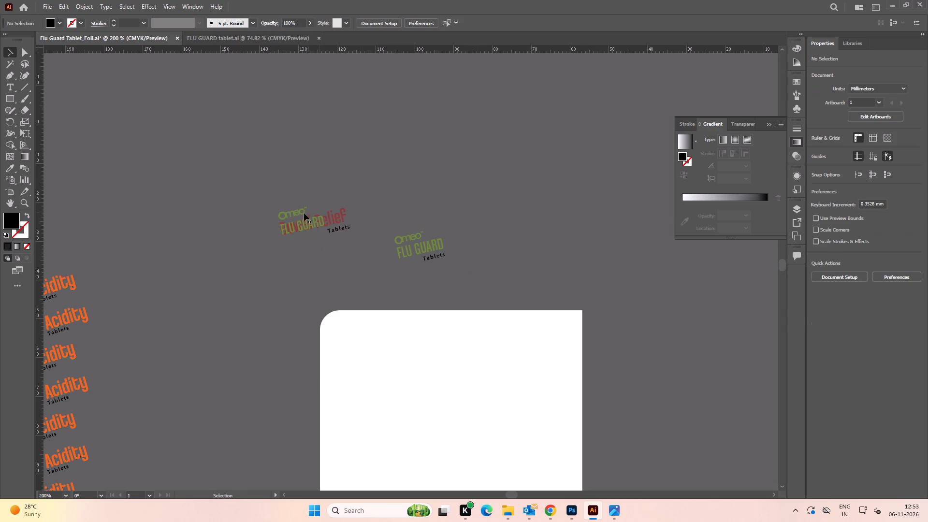
alt+scroll(304, 214, up, 1)
drag(374, 246, 264, 193)
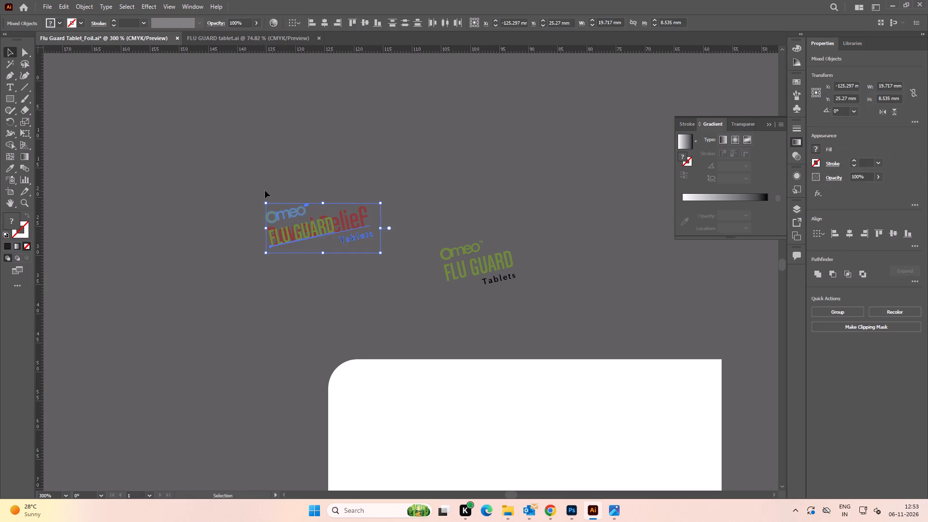
key(Delete)
Move the finished FLU GUARD logo up and left, and place a copy about 12 mm below it, slightly right.
drag(557, 297, 392, 225)
drag(474, 268, 300, 199)
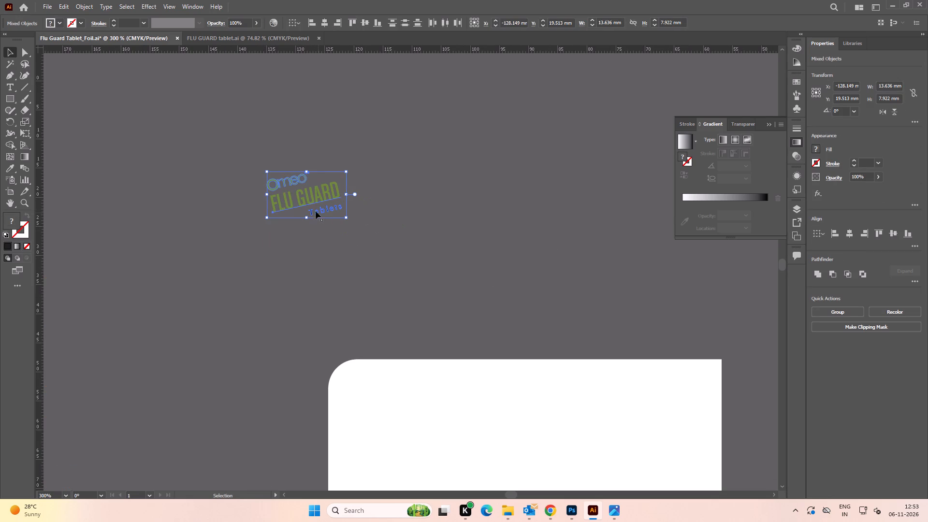
alt+drag(305, 202, 323, 273)
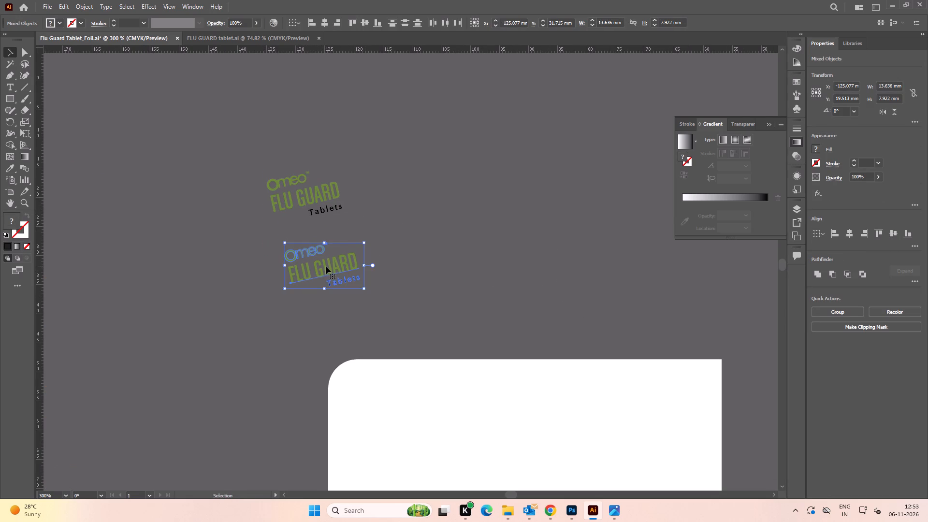
Copy the lower logo about 15 mm to the right and repeat the copy five times for a row of seven.
alt+scroll(326, 267, up, 2)
alt+drag(317, 274, 490, 273)
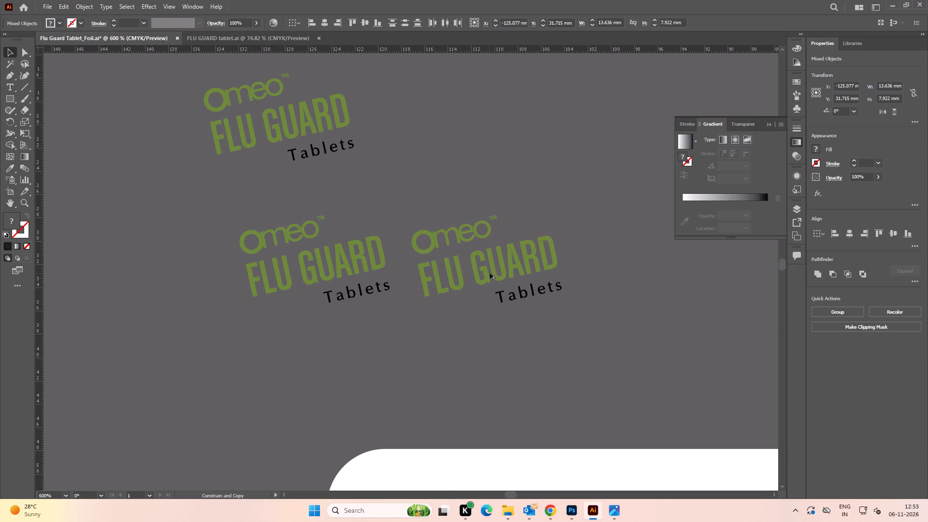
alt+drag(490, 273, 493, 272)
alt+scroll(484, 271, down, 2)
key(space)
drag(580, 292, 421, 264)
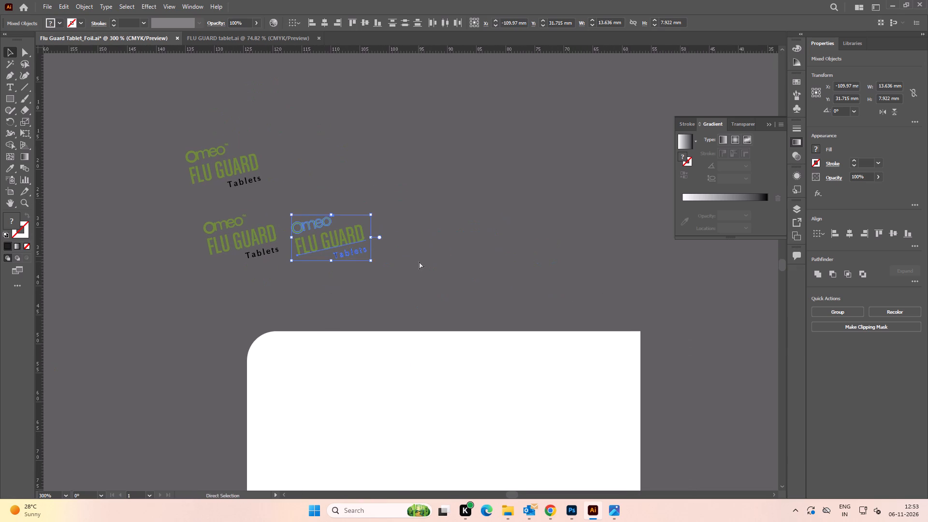
key(ctrl+d)
key(ctrl+d)
alt+scroll(484, 278, down, 2)
key(ctrl+d)
key(ctrl+d)
key(ctrl+d)
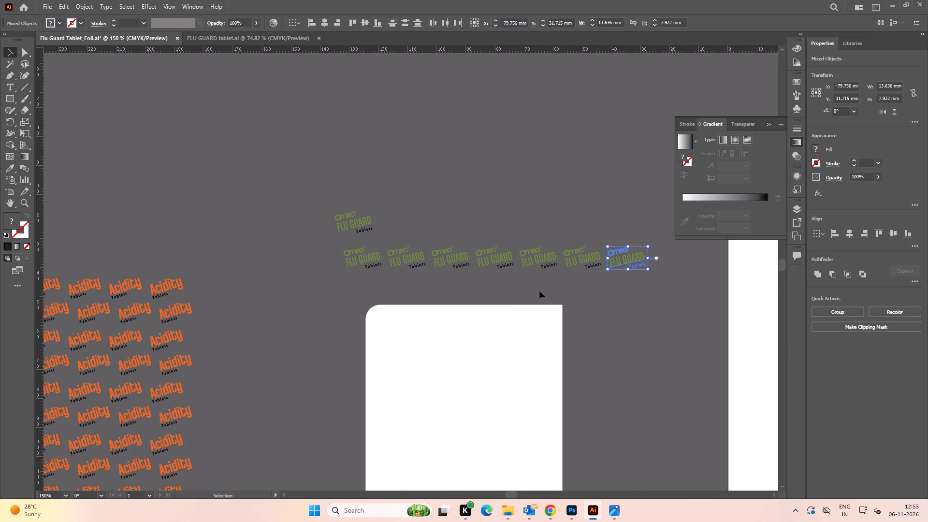
key(space)
drag(603, 299, 547, 316)
click(567, 320)
Duplicate the row of seven logos beneath itself, staggered about 7.6 mm right and 8.7 mm down.
drag(587, 315, 253, 265)
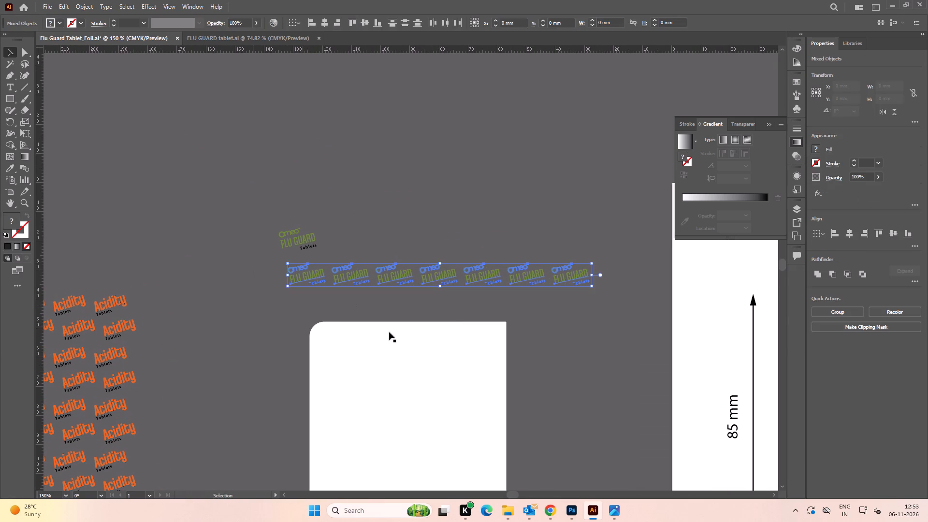
key(space)
drag(437, 359, 418, 305)
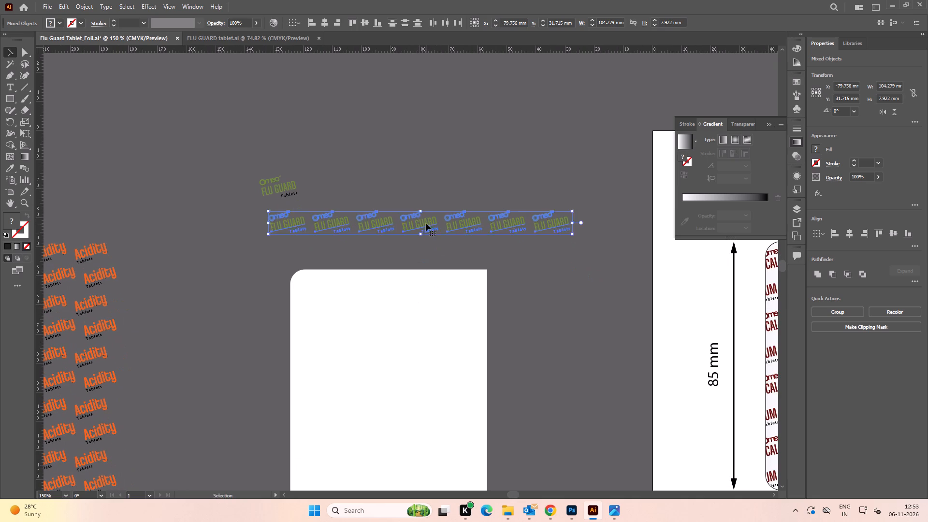
alt+scroll(426, 223, up, 2)
alt+scroll(427, 229, down, 1)
alt+scroll(424, 230, up, 2)
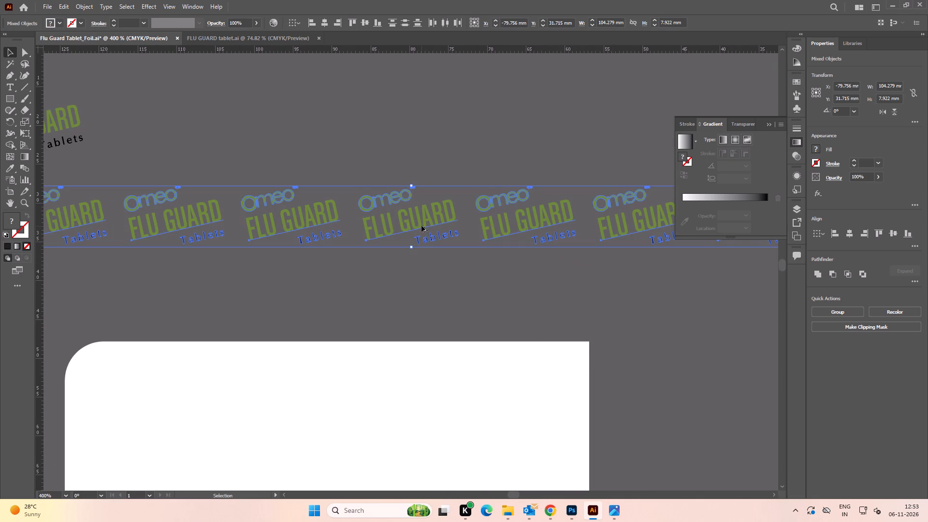
alt+drag(423, 224, 483, 287)
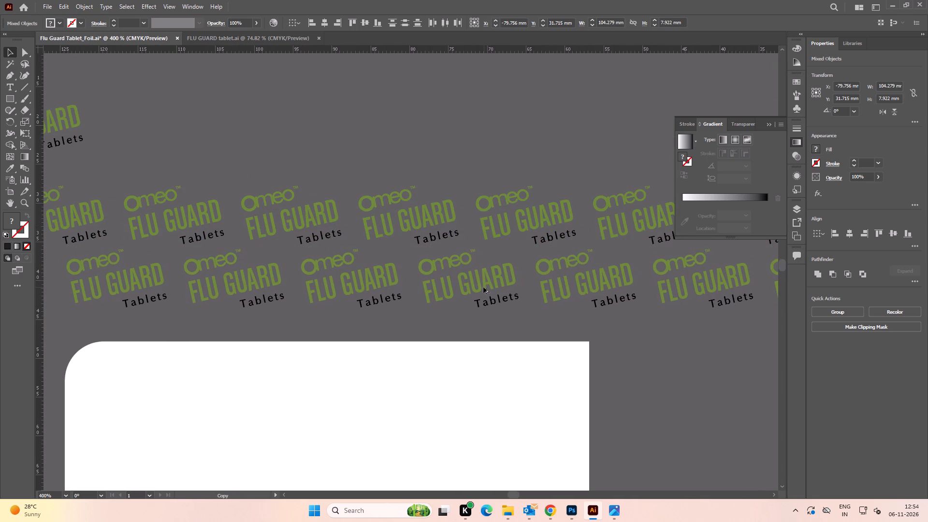
alt+drag(483, 287, 482, 291)
Move the white clipping rectangle left, clear of the space below the two logo rows.
alt+scroll(473, 290, down, 3)
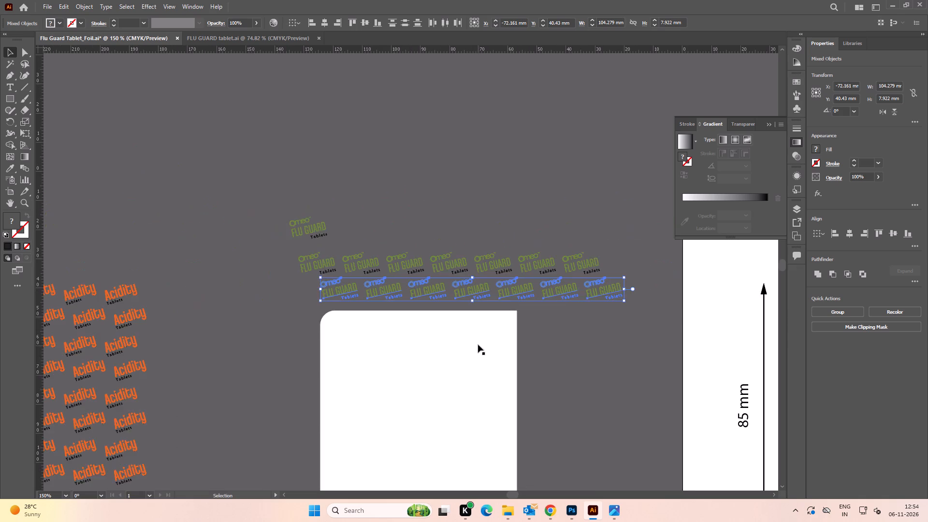
key(space)
drag(462, 381, 473, 272)
drag(472, 313, 163, 295)
click(428, 273)
Nudge the second logo row down two increments and right one increment of 0.3528 mm to even the spacing.
key(space)
drag(541, 265, 448, 307)
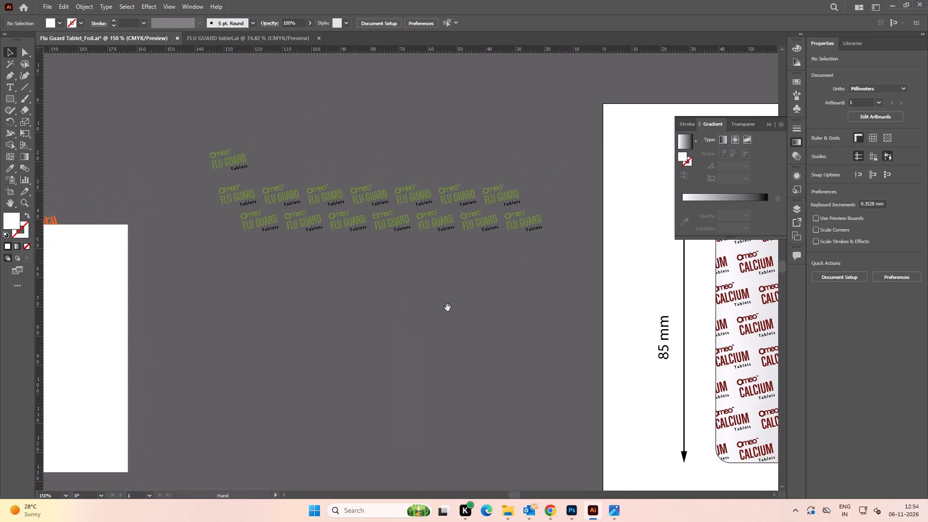
drag(448, 307, 449, 306)
drag(554, 242, 231, 215)
drag(231, 215, 230, 215)
alt+scroll(317, 230, up, 1)
key(Down)
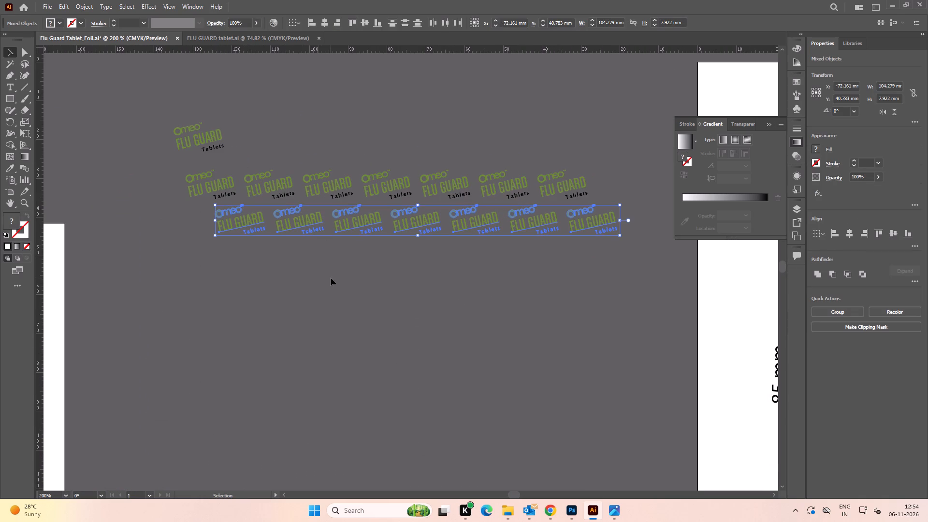
click(331, 278)
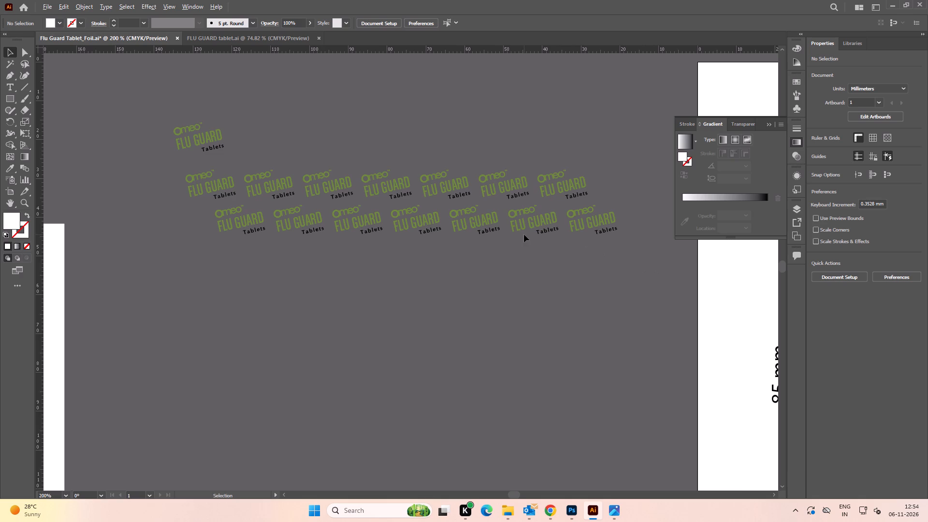
key(space)
drag(549, 232, 485, 251)
drag(595, 275, 110, 227)
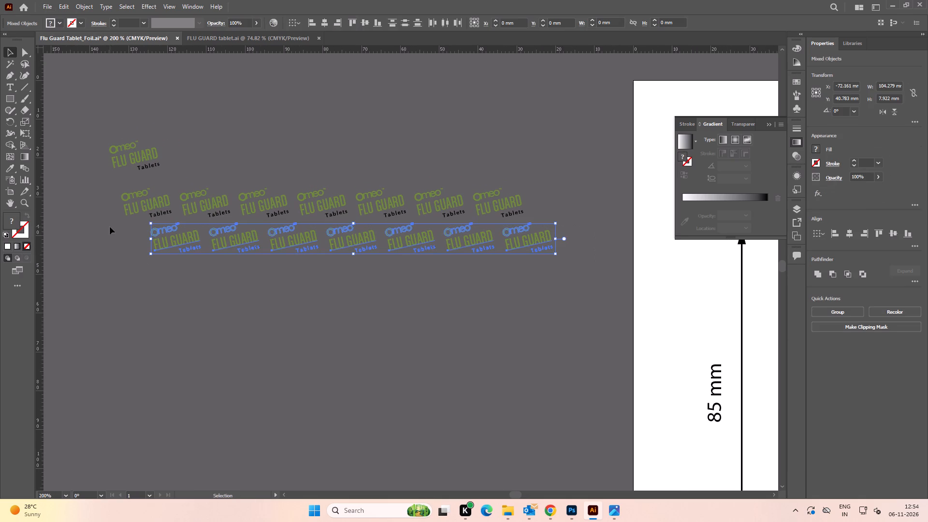
key(Right)
key(Right)
key(Left)
key(Down)
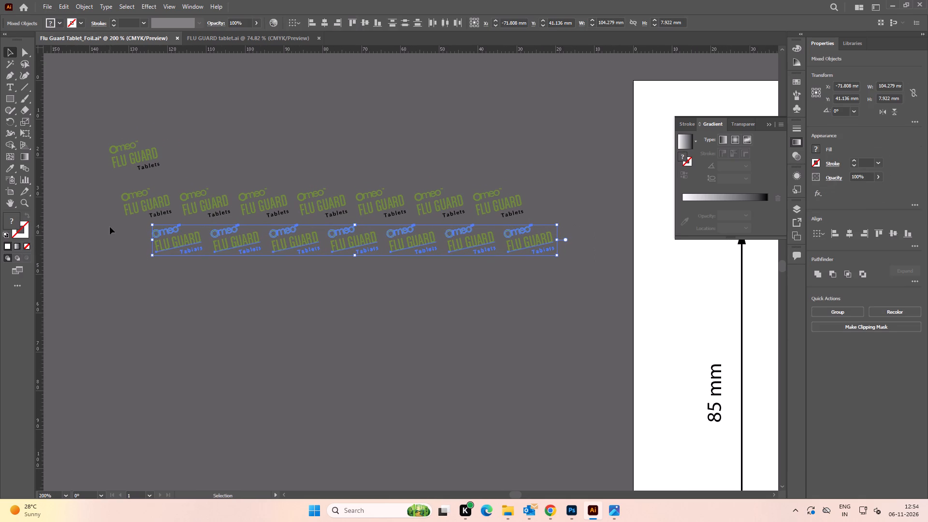
drag(391, 299, 397, 302)
Move the single master FLU GUARD logo further up and left, away from the two rows.
drag(106, 130, 153, 159)
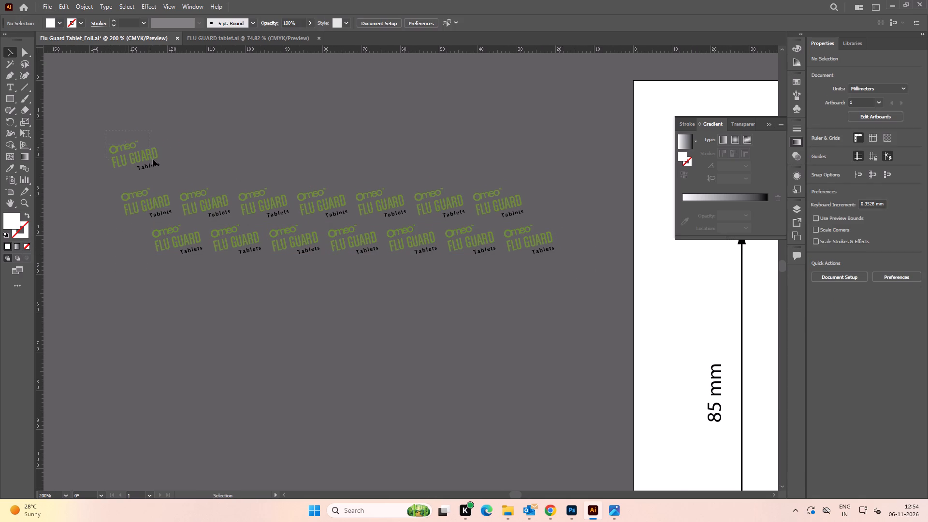
drag(153, 159, 159, 164)
drag(150, 159, 112, 121)
click(98, 177)
Copy both staggered rows about 19 mm straight down and repeat the copy three times to make ten rows.
drag(97, 176, 498, 290)
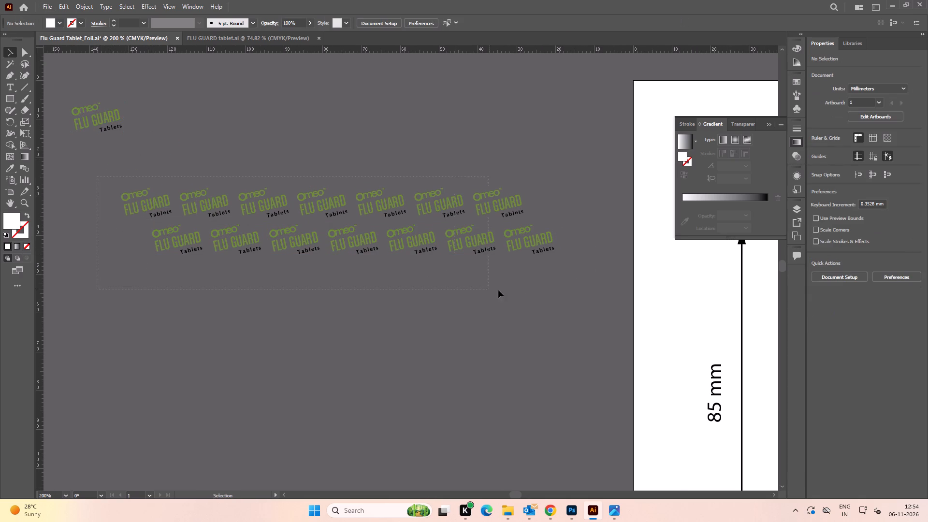
drag(498, 290, 580, 289)
alt+drag(522, 245, 523, 285)
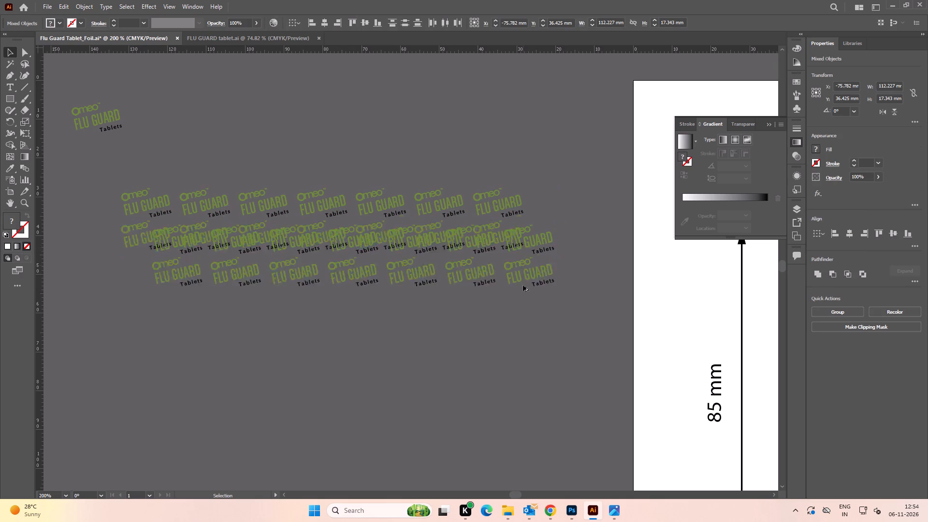
alt+drag(523, 285, 524, 320)
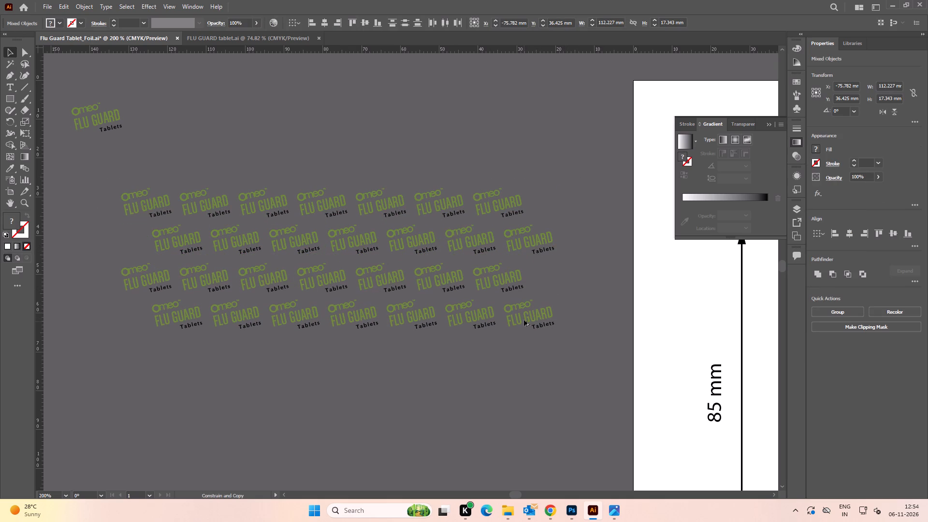
alt+drag(524, 320, 524, 319)
alt+scroll(523, 319, down, 1)
key(space)
drag(514, 374, 495, 304)
key(ctrl+d)
key(ctrl+d)
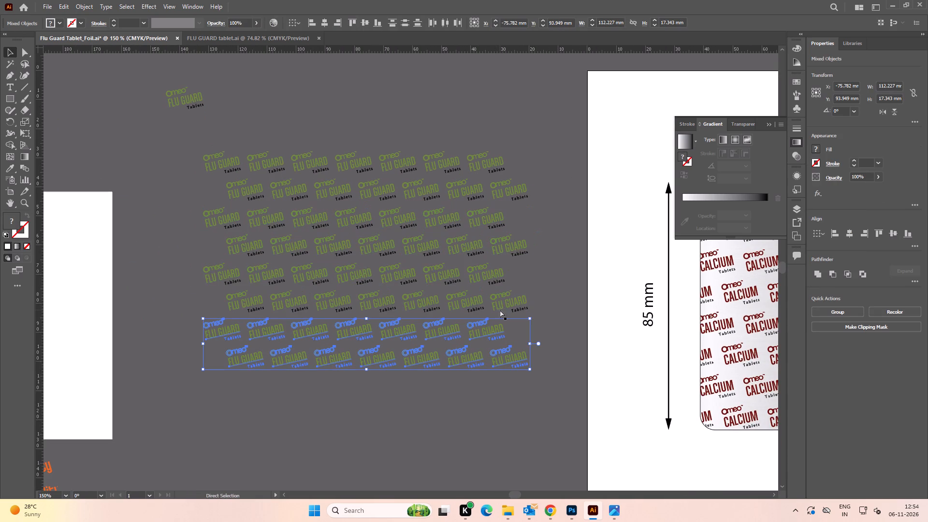
key(ctrl+d)
Group all ten rows of FLU GUARD logos, leaving out the single master logo.
alt+scroll(500, 310, down, 2)
click(361, 275)
drag(357, 233, 435, 330)
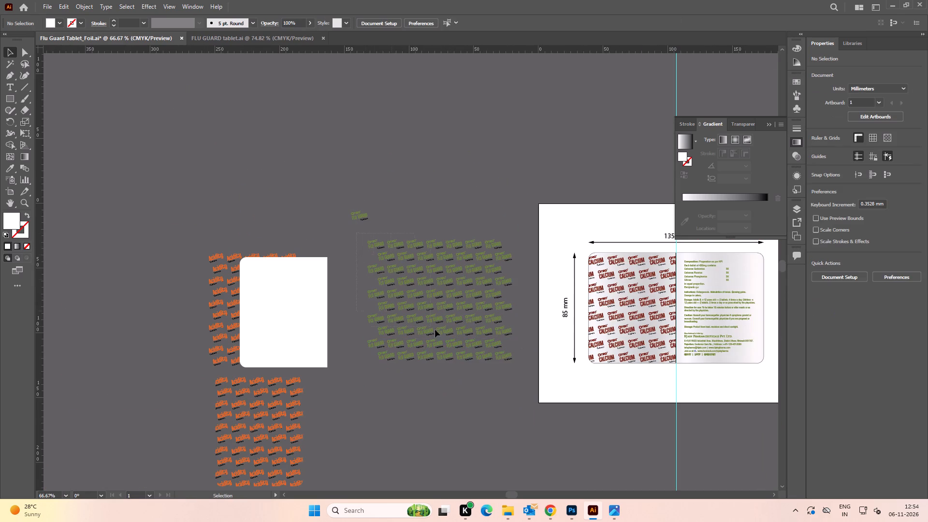
drag(435, 330, 518, 377)
key(ctrl+g)
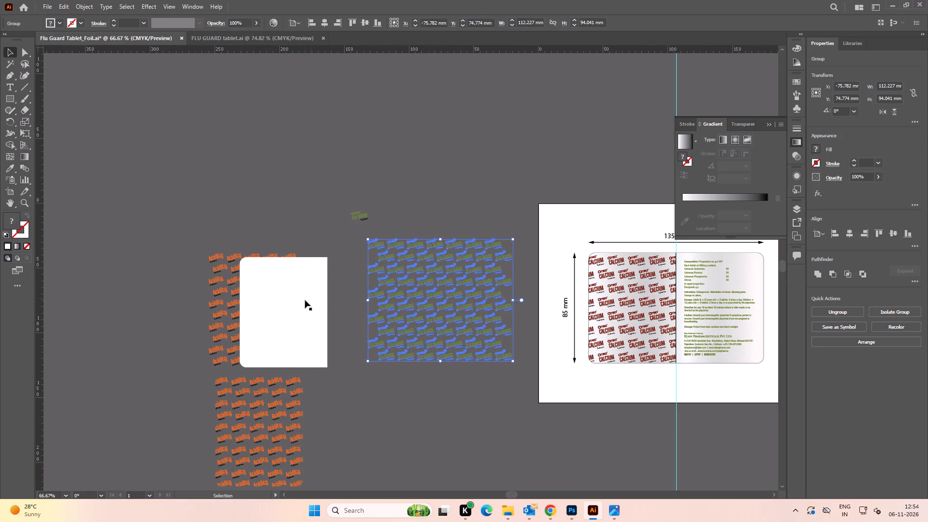
Move the white 67.5 x 85 mm rounded panel over the FLU GUARD pattern and bring it to the front.
drag(310, 300, 453, 292)
key(ctrl+shift+bracketright)
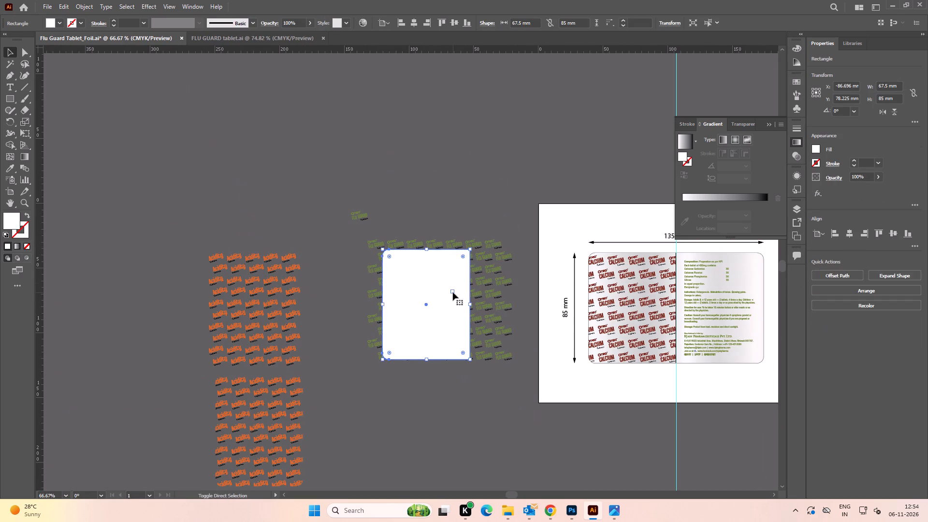
click(344, 290)
alt+scroll(427, 292, up, 2)
key(space)
drag(427, 293, 425, 307)
drag(432, 320, 431, 313)
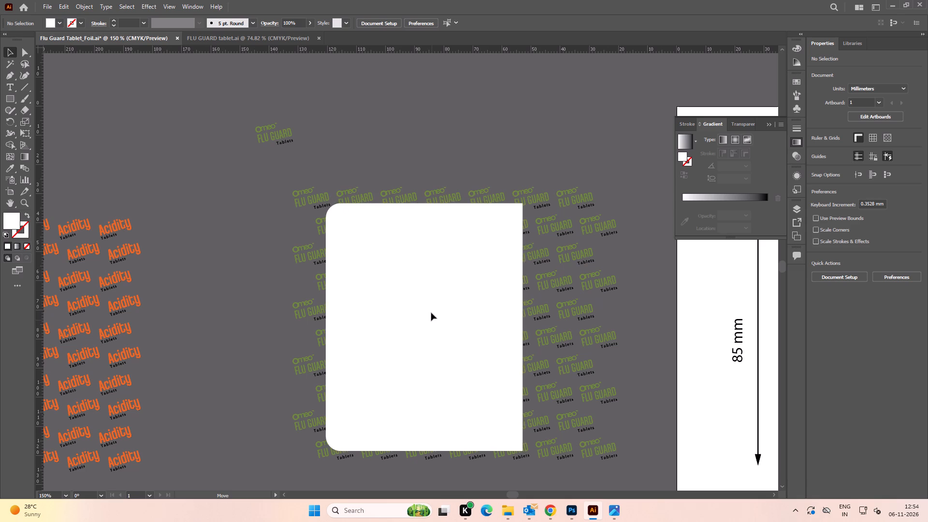
drag(431, 313, 431, 311)
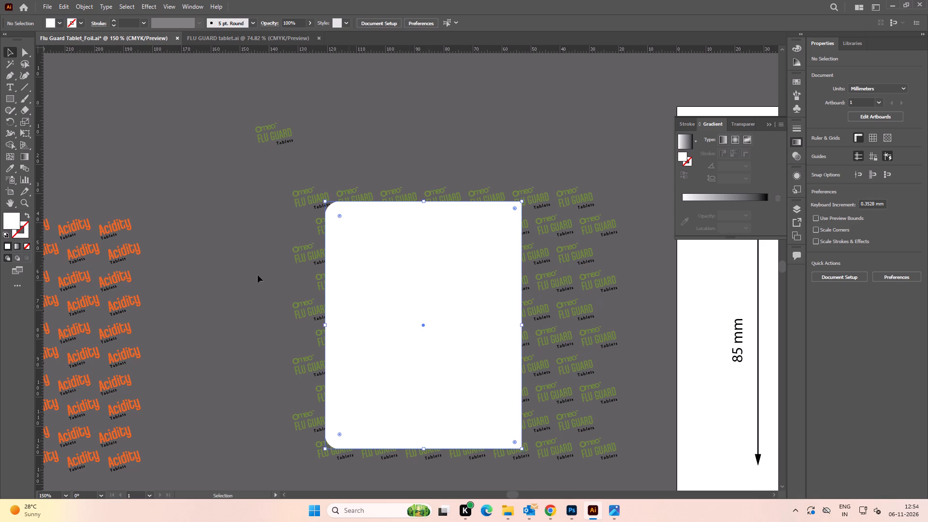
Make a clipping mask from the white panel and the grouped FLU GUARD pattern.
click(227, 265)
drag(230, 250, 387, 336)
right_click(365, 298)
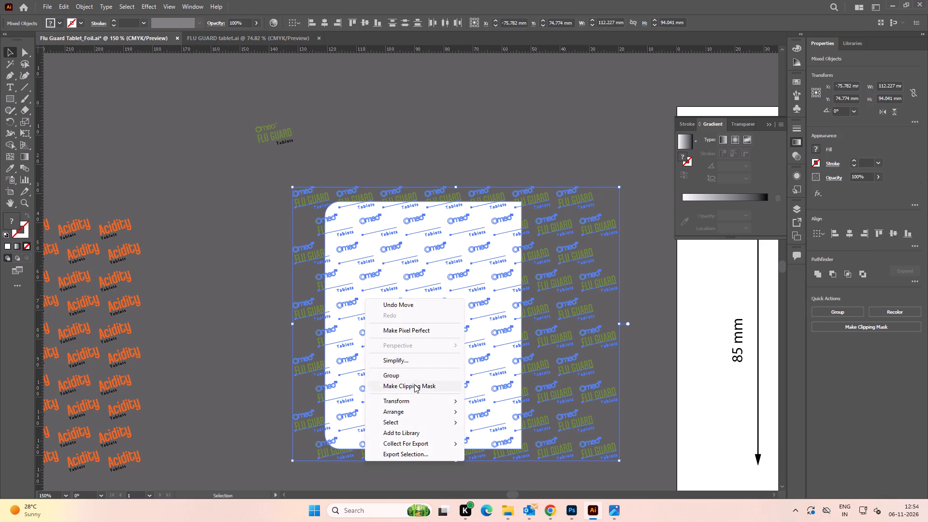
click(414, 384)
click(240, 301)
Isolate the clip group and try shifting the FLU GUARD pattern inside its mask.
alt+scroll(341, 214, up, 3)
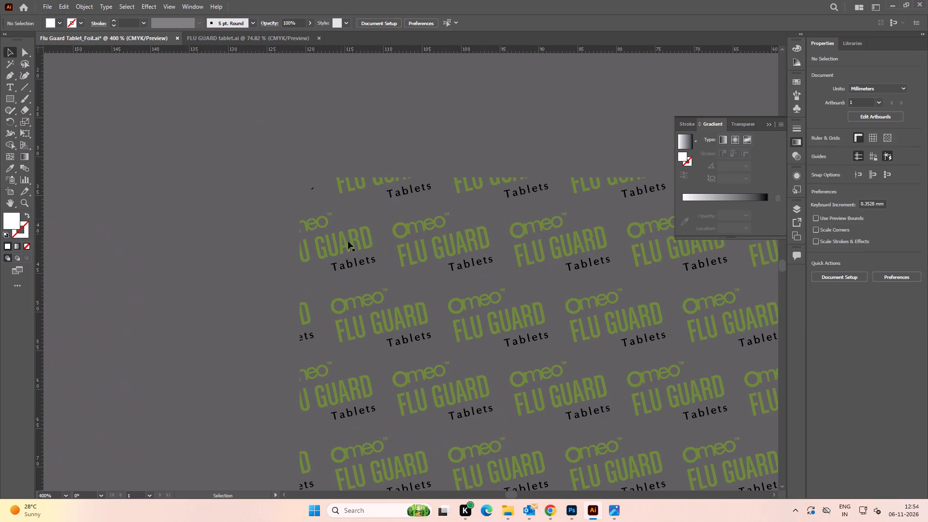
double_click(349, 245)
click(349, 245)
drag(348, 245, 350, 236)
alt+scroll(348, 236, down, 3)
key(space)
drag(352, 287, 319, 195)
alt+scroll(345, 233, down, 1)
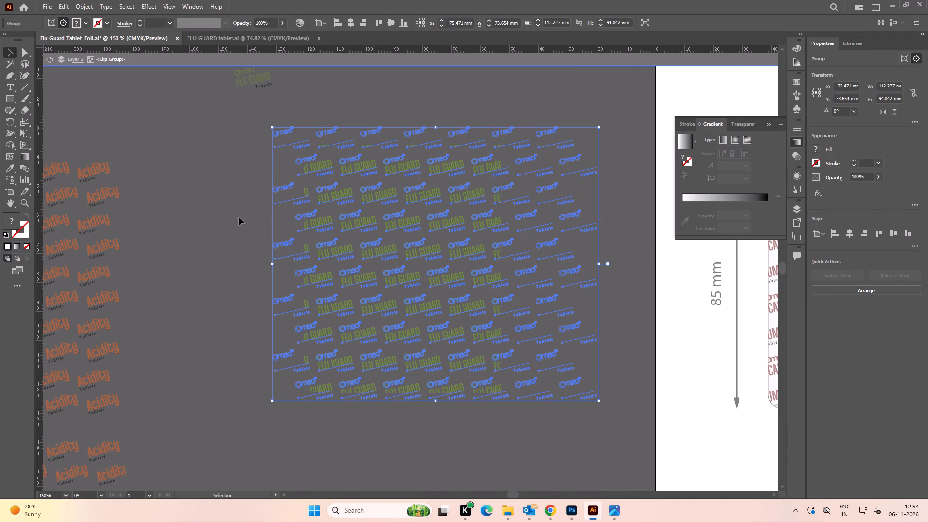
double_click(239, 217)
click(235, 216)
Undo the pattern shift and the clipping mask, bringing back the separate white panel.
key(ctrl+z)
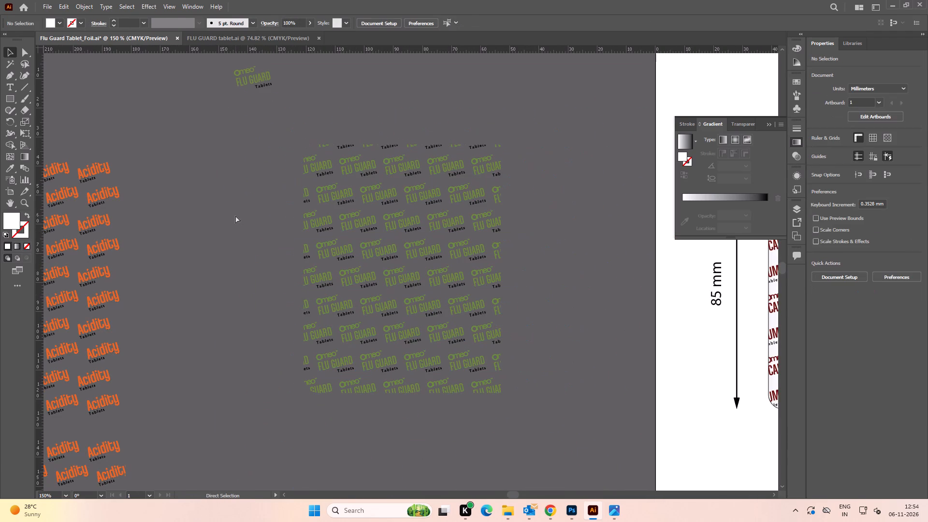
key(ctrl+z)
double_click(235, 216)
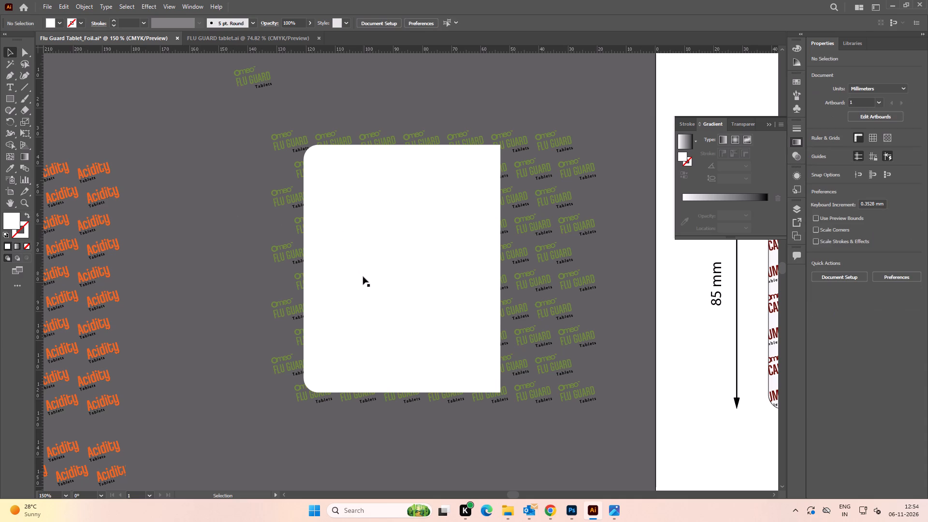
Set the white panel's opacity to 29% so the logos beneath can be seen.
click(371, 210)
click(225, 217)
click(344, 210)
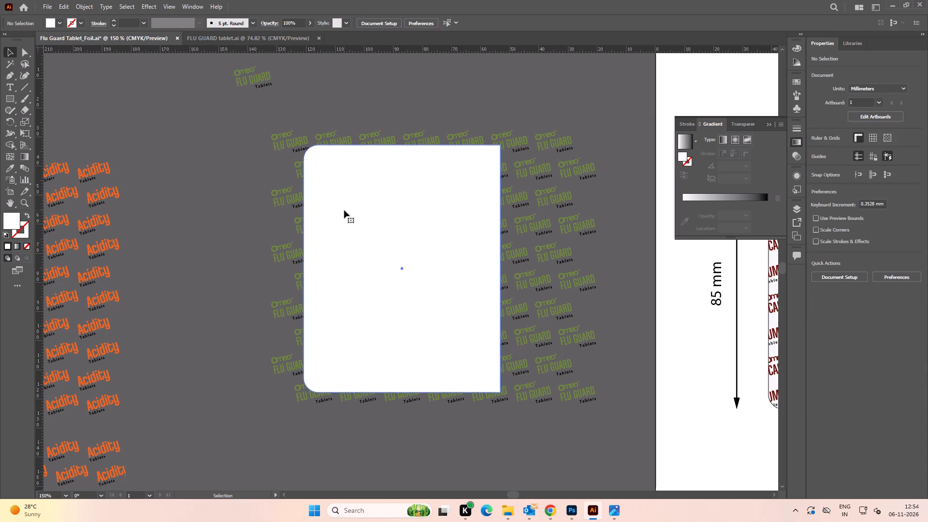
click(877, 177)
drag(876, 188, 851, 192)
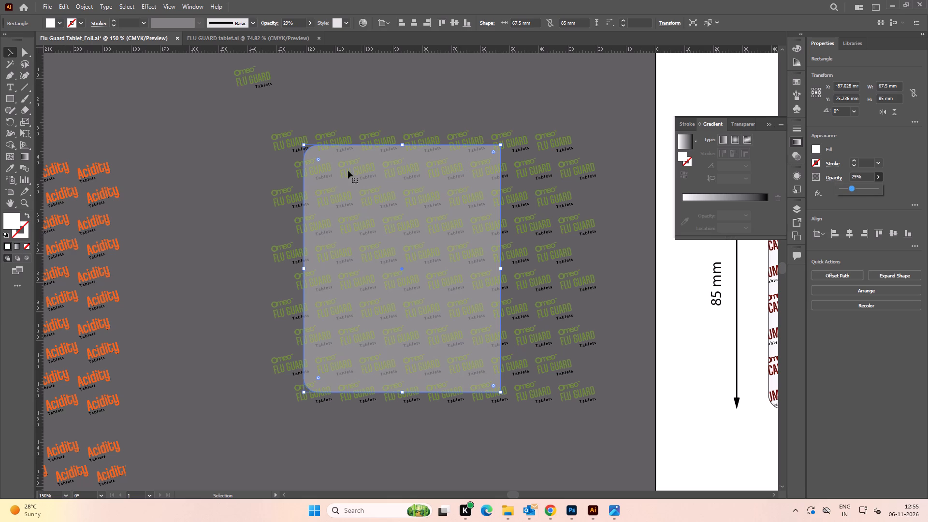
Move the semi-transparent panel about 10 mm right and 2 mm down over the FLU GUARD rows.
key(space)
drag(327, 189, 364, 175)
key(space)
drag(432, 180, 348, 174)
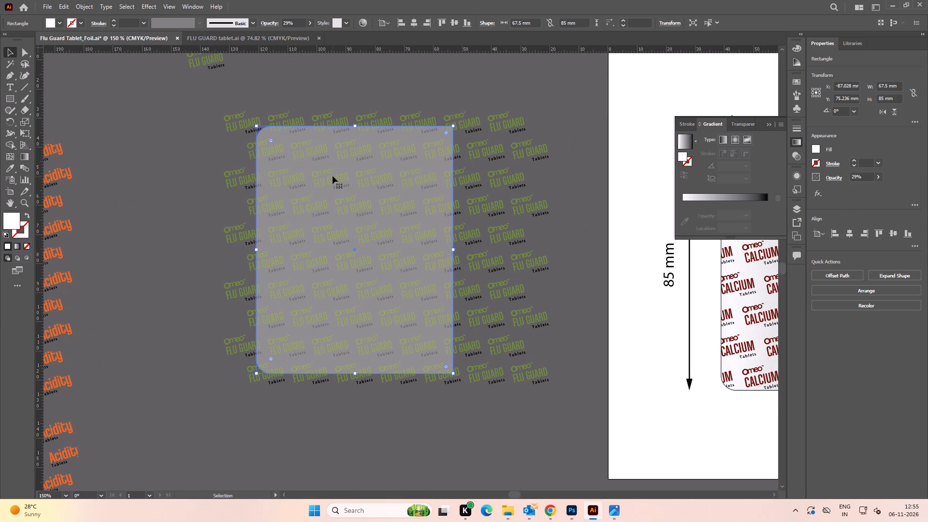
drag(332, 175, 362, 182)
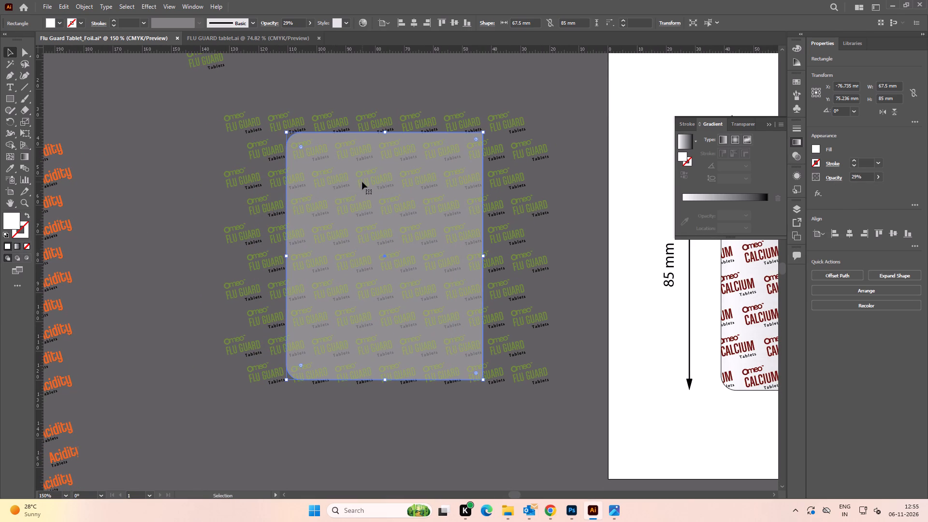
Compare with the Calcium panel, then move the semi-transparent panel down to about Y 78.81 mm, below the first logo row.
key(space)
key(space)
key(space)
key(space)
key(space)
key(space)
key(space)
key(space)
key(space)
key(space)
key(space)
key(space)
key(space)
key(space)
key(space)
key(space)
key(space)
key(space)
key(space)
key(space)
drag(479, 186, 241, 187)
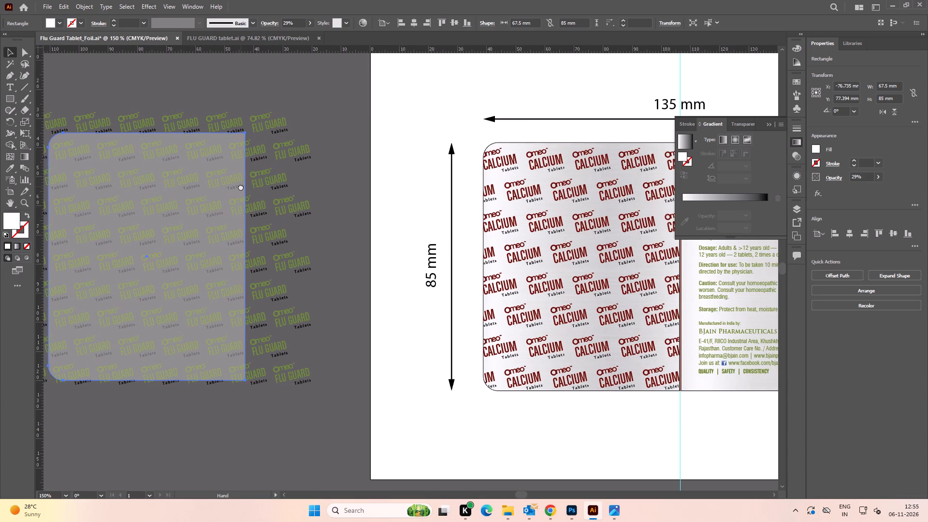
drag(241, 187, 465, 182)
key(space)
key(space)
key(space)
key(space)
key(space)
key(space)
key(space)
key(space)
key(space)
key(space)
key(space)
key(space)
key(space)
key(space)
key(space)
key(space)
key(space)
key(space)
key(space)
key(space)
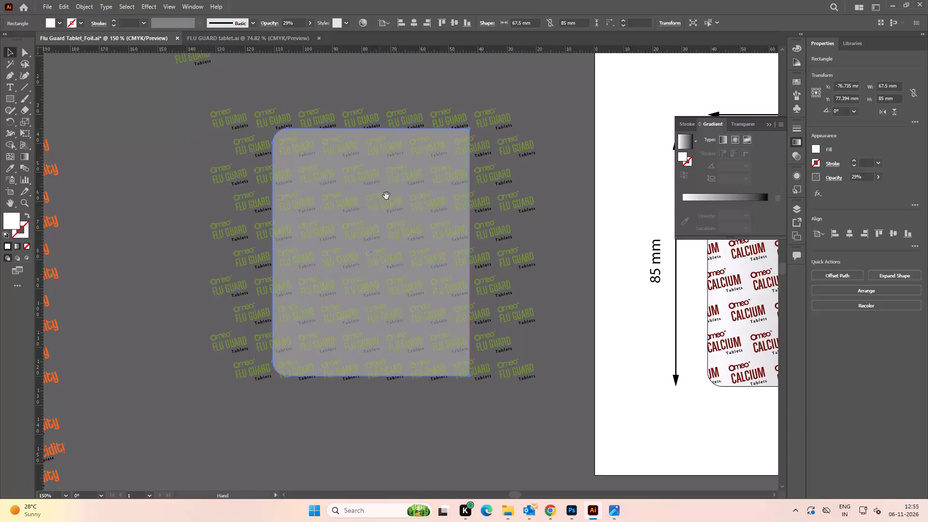
drag(387, 184, 386, 198)
alt+scroll(358, 166, up, 2)
drag(360, 193, 359, 163)
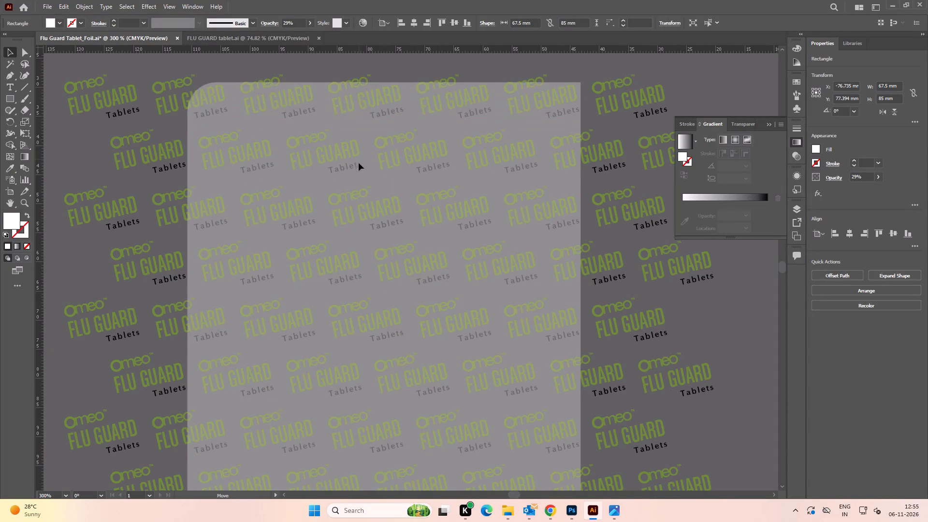
drag(359, 163, 361, 201)
alt+scroll(402, 224, down, 2)
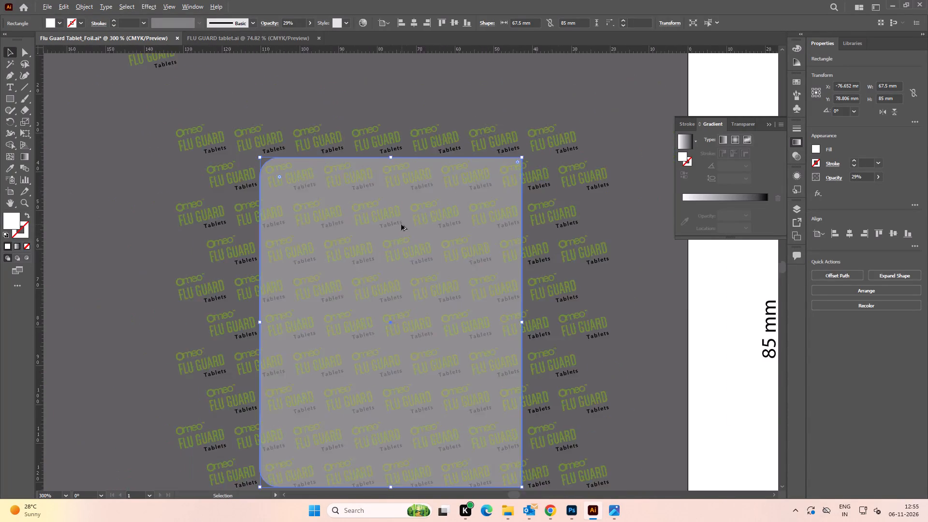
key(space)
key(space)
key(space)
key(space)
key(space)
key(space)
key(space)
key(space)
key(space)
key(space)
key(space)
key(space)
key(space)
key(space)
key(space)
key(space)
key(space)
key(space)
key(space)
drag(430, 237, 403, 208)
alt+scroll(337, 196, up, 1)
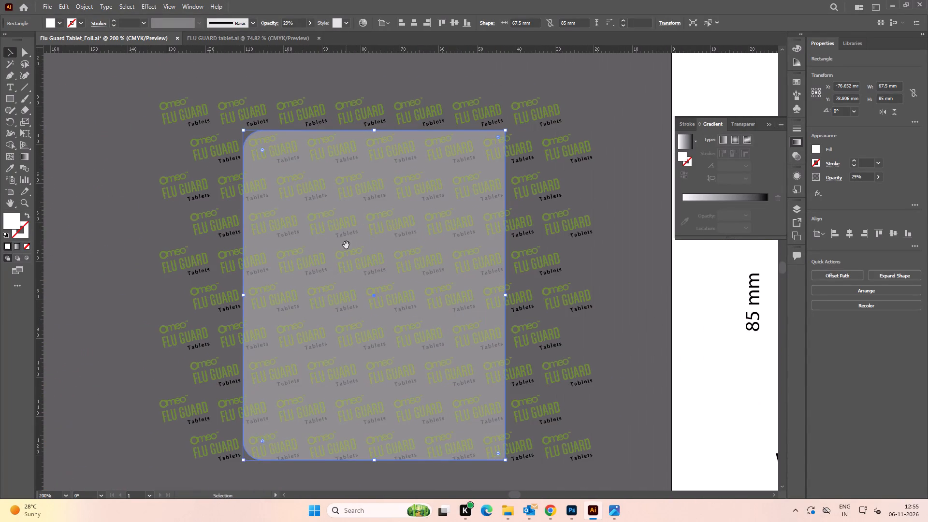
key(space)
drag(346, 255, 340, 188)
alt+scroll(341, 365, up, 3)
key(space)
drag(362, 348, 369, 301)
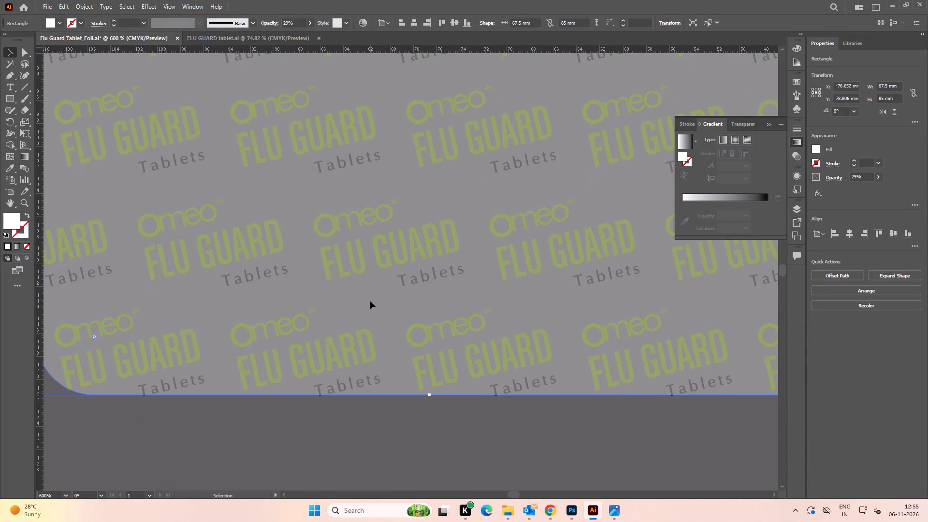
click(370, 301)
alt+scroll(369, 297, down, 3)
key(space)
drag(388, 247, 316, 350)
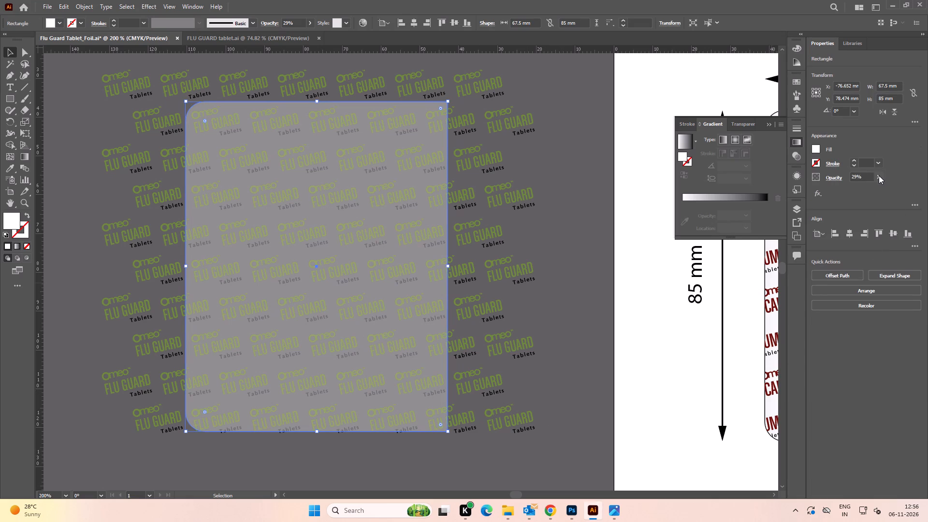
click(879, 175)
alt+scroll(434, 337, down, 1)
key(space)
drag(395, 378, 402, 333)
click(415, 399)
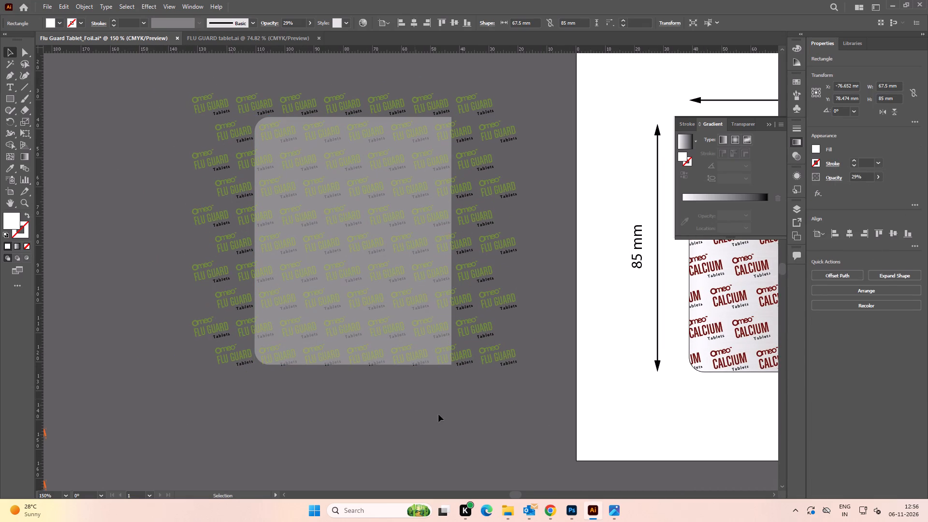
drag(439, 415, 283, 272)
right_click(283, 272)
click(329, 361)
click(425, 410)
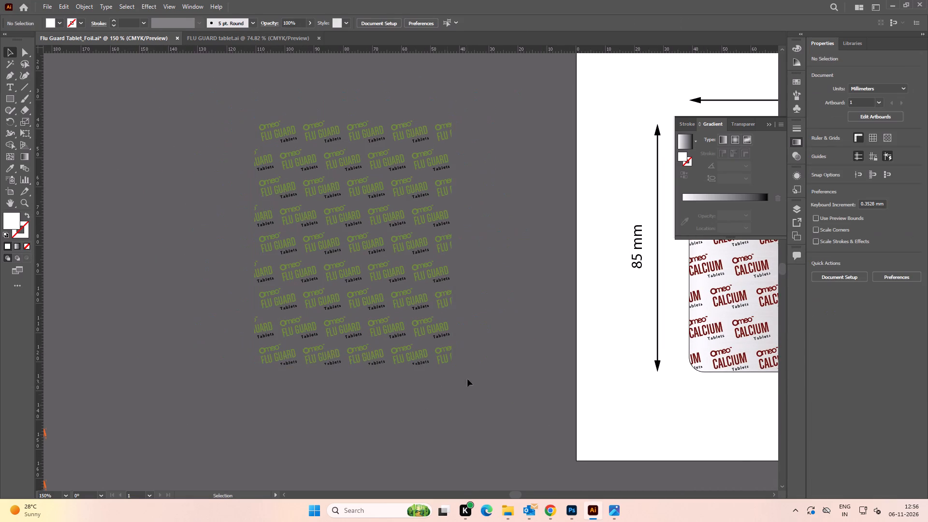
Examine the edges and top rows of the clipped FLU GUARD pattern and its fit beside the Calcium foil panel.
alt+scroll(453, 338, down, 1)
key(space)
drag(463, 307, 450, 336)
alt+scroll(278, 192, up, 2)
alt+scroll(405, 282, up, 2)
key(space)
drag(467, 300, 272, 245)
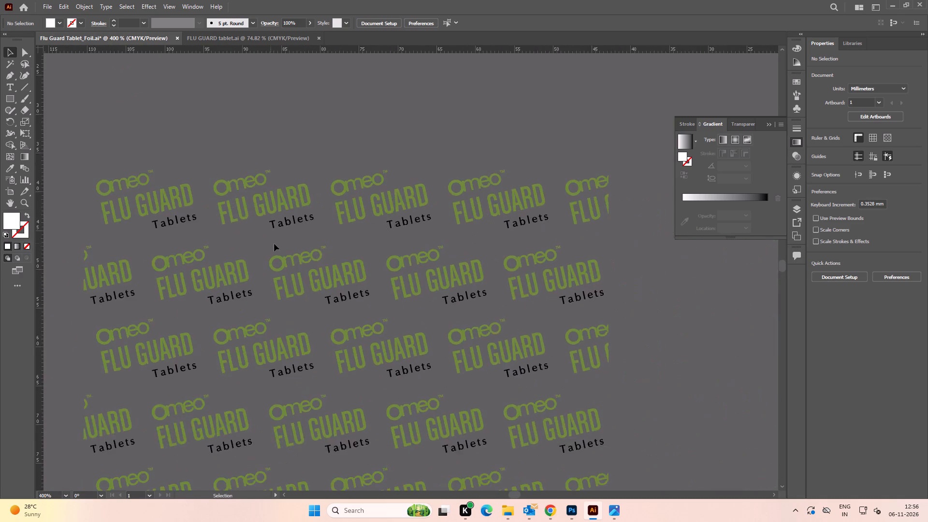
alt+scroll(277, 242, down, 2)
key(space)
drag(271, 275, 316, 212)
alt+scroll(317, 214, down, 2)
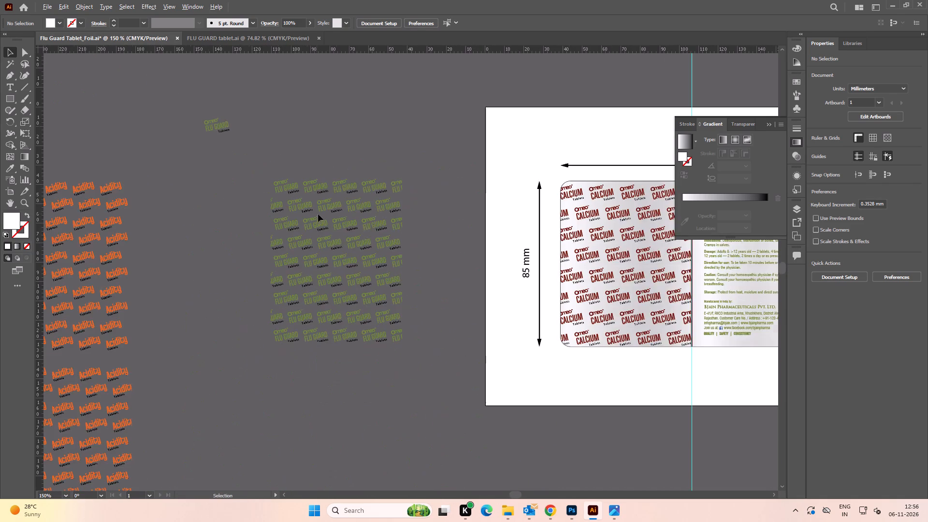
Undo the clipping mask and shift the grouped FLU GUARD pattern slightly left to X -76.778 mm behind the rounded panel.
key(space)
key(space)
key(space)
key(space)
key(space)
key(space)
key(space)
key(space)
key(space)
key(space)
key(space)
key(space)
key(space)
key(space)
key(space)
key(space)
key(space)
key(space)
drag(416, 228, 435, 225)
alt+scroll(272, 217, up, 1)
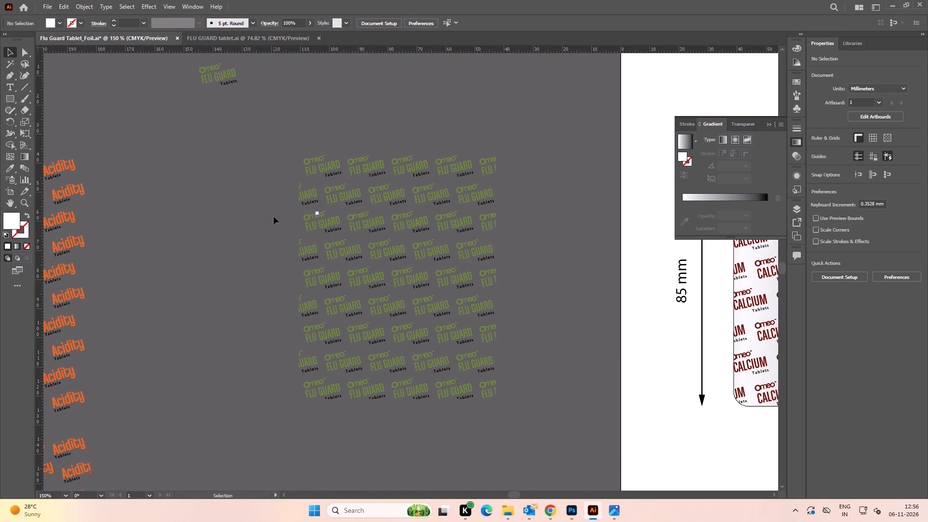
key(ctrl+z)
click(261, 213)
alt+scroll(275, 201, up, 3)
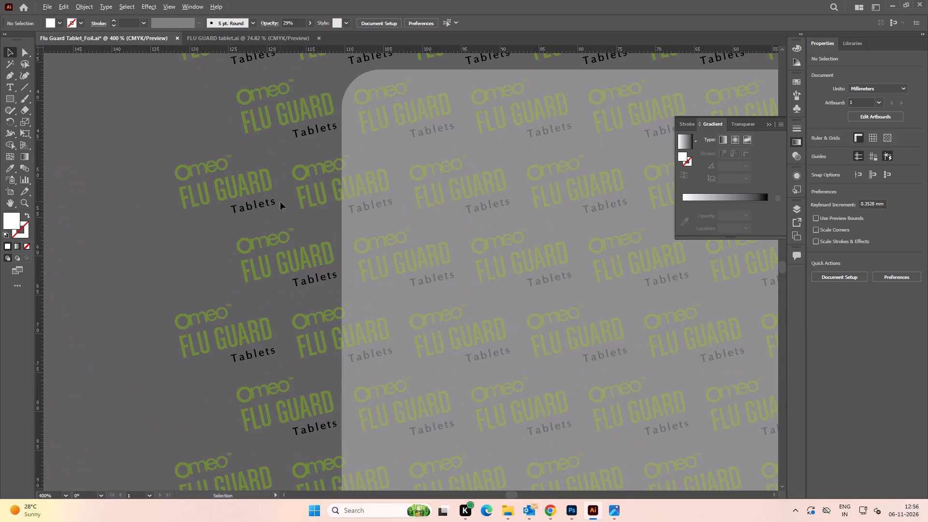
drag(300, 205, 292, 205)
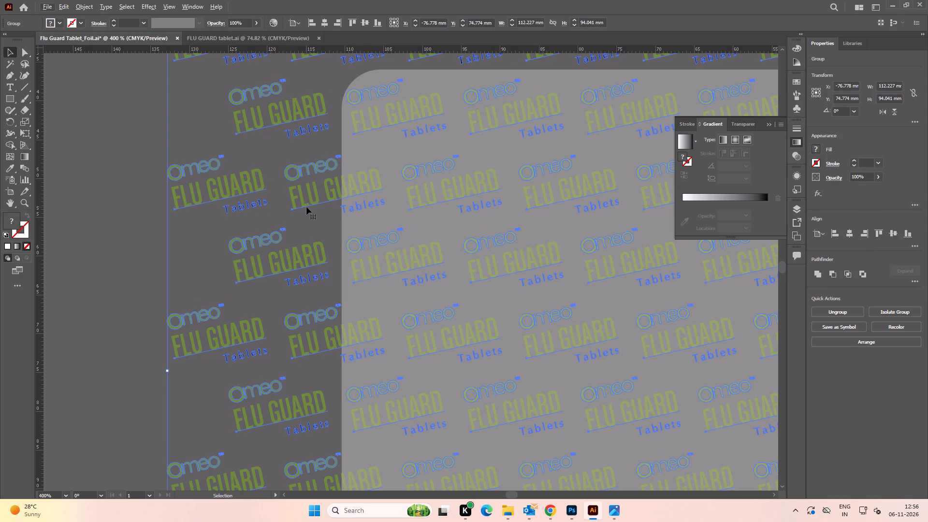
Clip the shifted FLU GUARD pattern to the rounded semi-transparent panel with a clipping mask.
alt+scroll(306, 207, down, 3)
click(233, 223)
drag(217, 218, 431, 286)
right_click(405, 265)
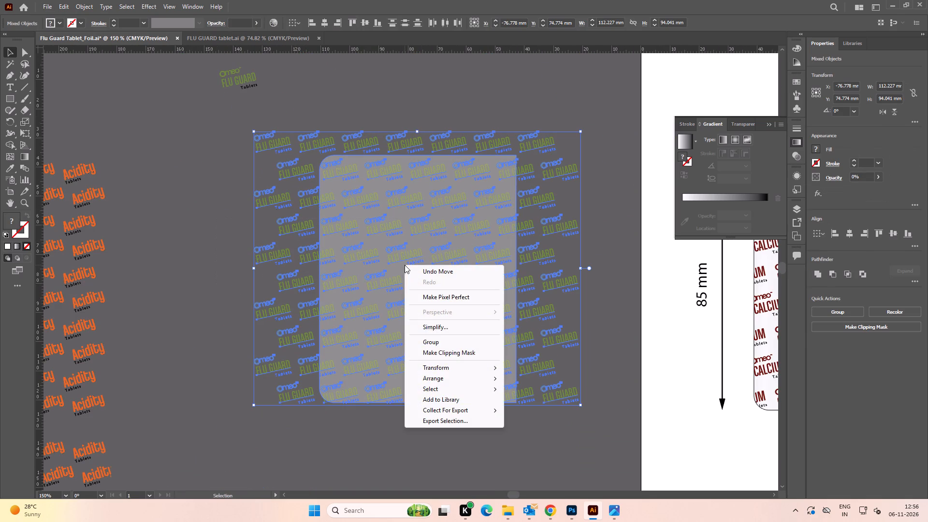
click(440, 353)
Align the clipped FLU GUARD pattern to the left and top edges of the CALCIUM logo pattern on the foil.
alt+scroll(397, 259, down, 2)
key(space)
drag(407, 265, 376, 268)
click(434, 248)
alt+scroll(385, 265, up, 2)
key(space)
drag(421, 273, 273, 279)
click(288, 267)
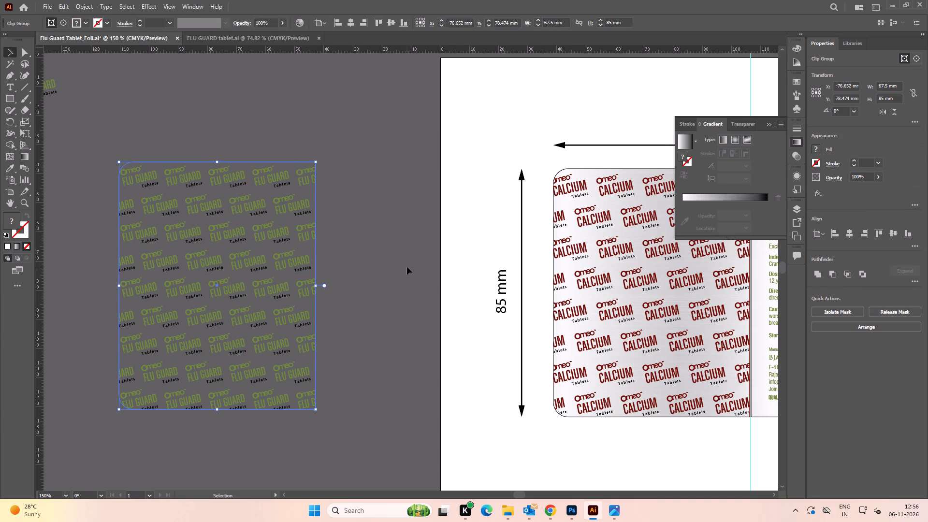
shift+click(586, 285)
key(space)
drag(587, 292, 401, 296)
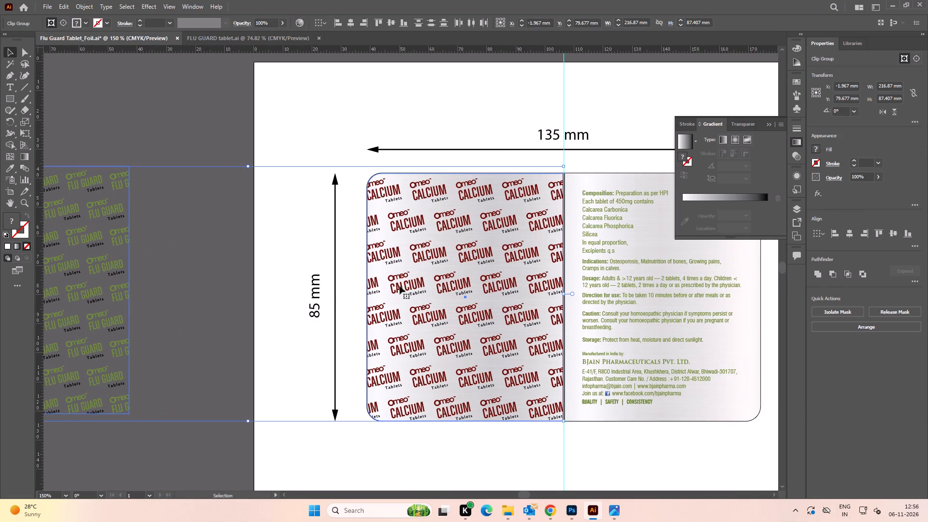
click(400, 286)
click(834, 234)
click(877, 232)
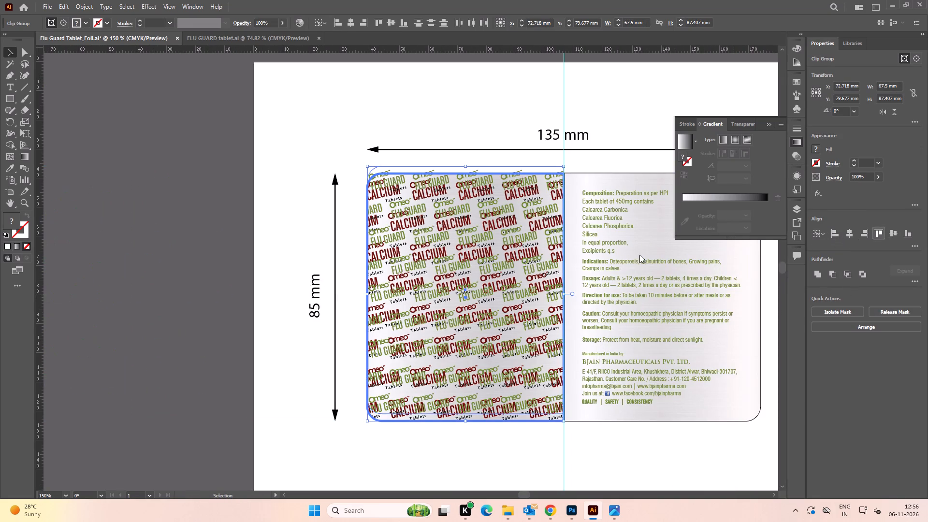
Cut the FLU GUARD pattern, delete the CALCIUM logo pattern beneath it, and paste the FLU GUARD pattern in front in the same place.
click(183, 264)
alt+scroll(464, 192, up, 2)
click(472, 191)
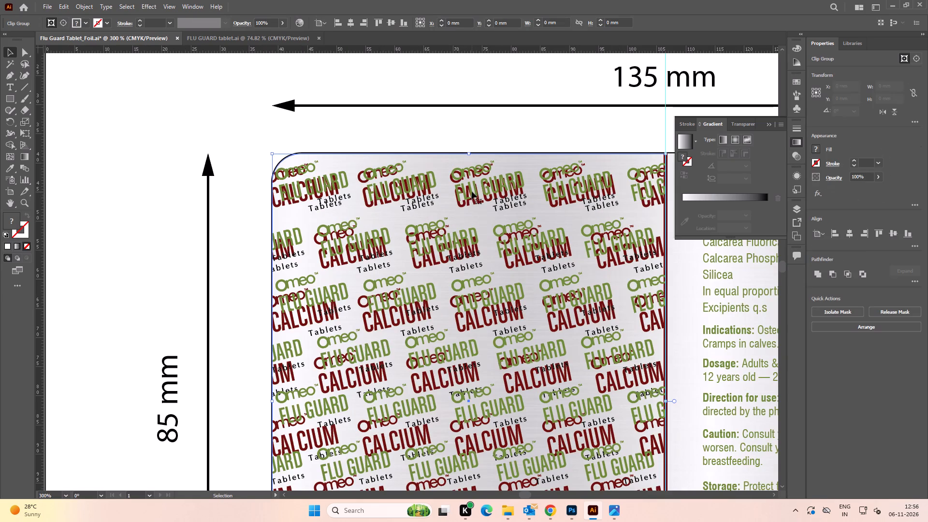
key(ctrl+x)
click(468, 199)
key(Delete)
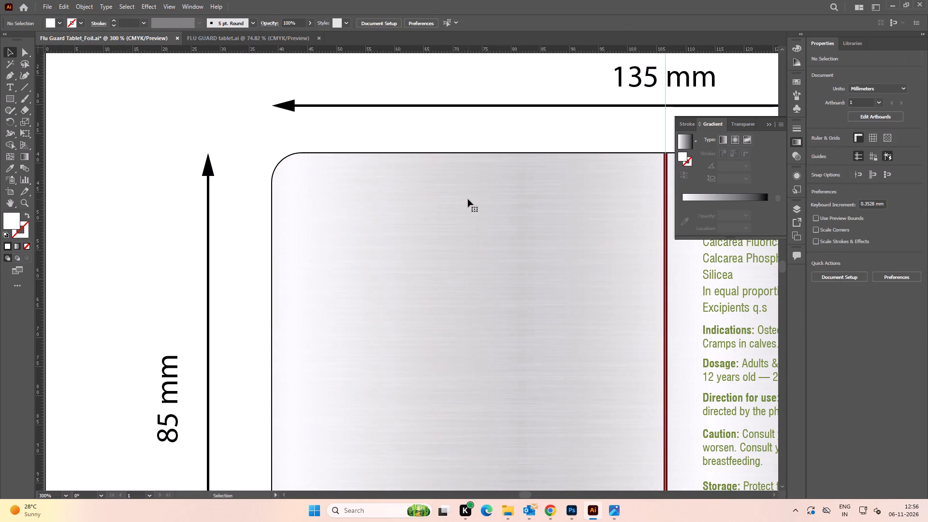
key(ctrl+f)
alt+scroll(464, 252, down, 3)
click(328, 251)
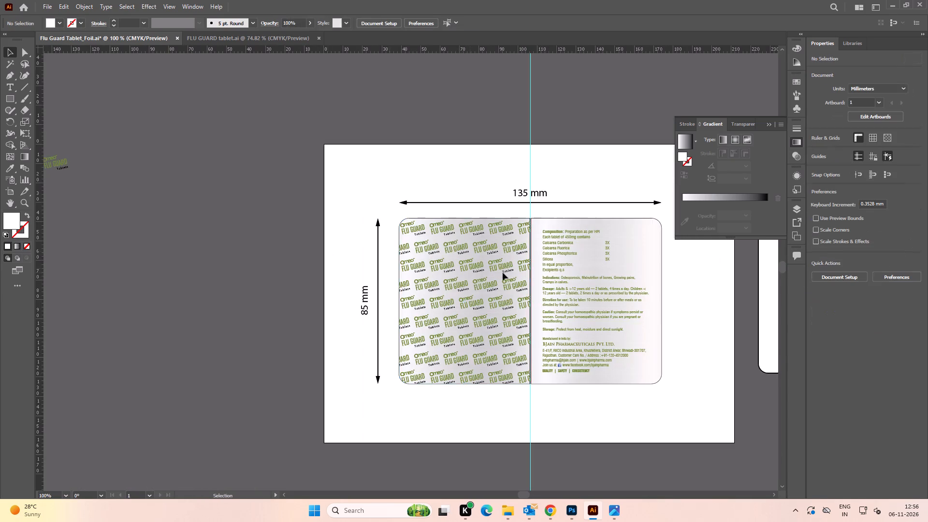
Recolour the dark red vertical divider strip with the green sampled from the FLU GUARD logo and bring it to the front.
alt+scroll(532, 269, up, 4)
click(525, 292)
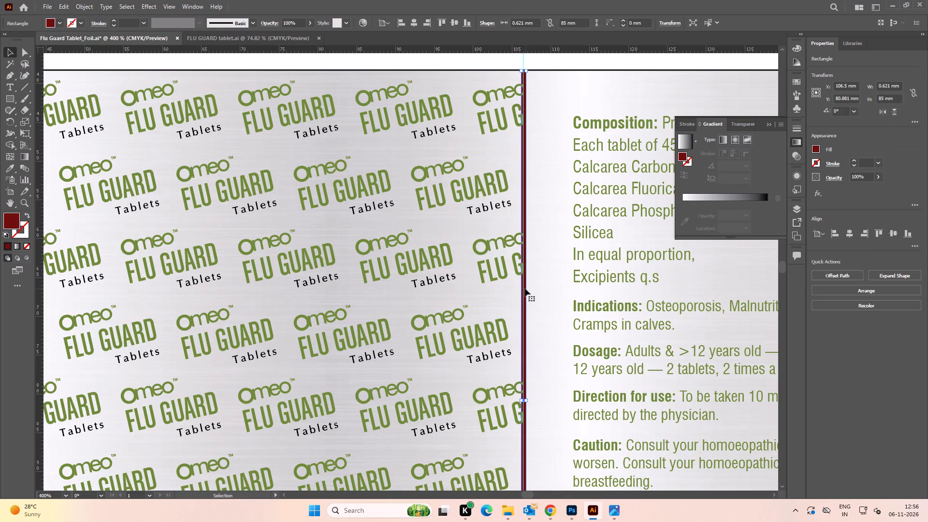
click(485, 58)
click(525, 161)
click(9, 168)
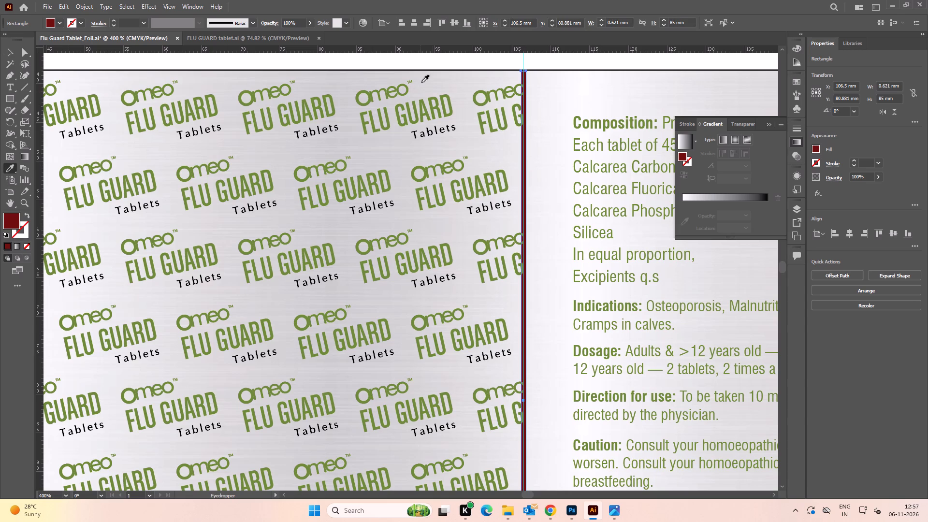
click(442, 101)
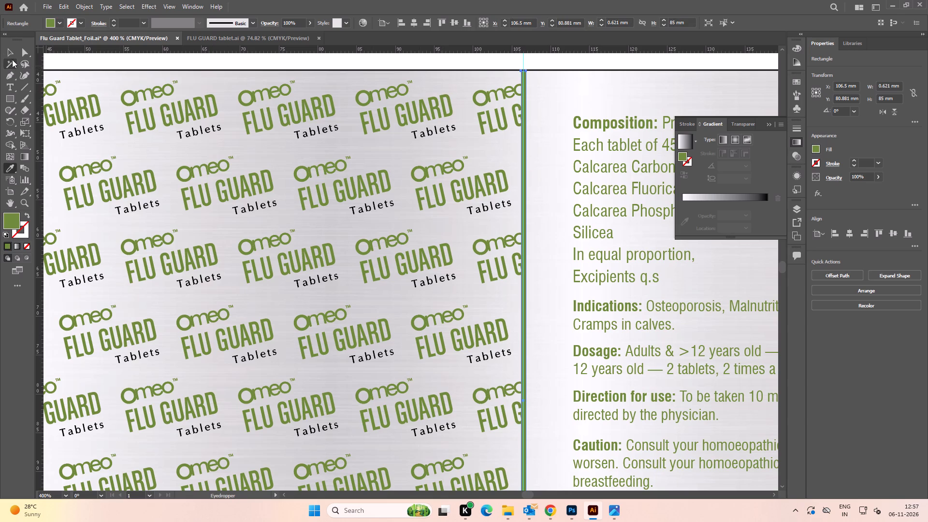
click(11, 56)
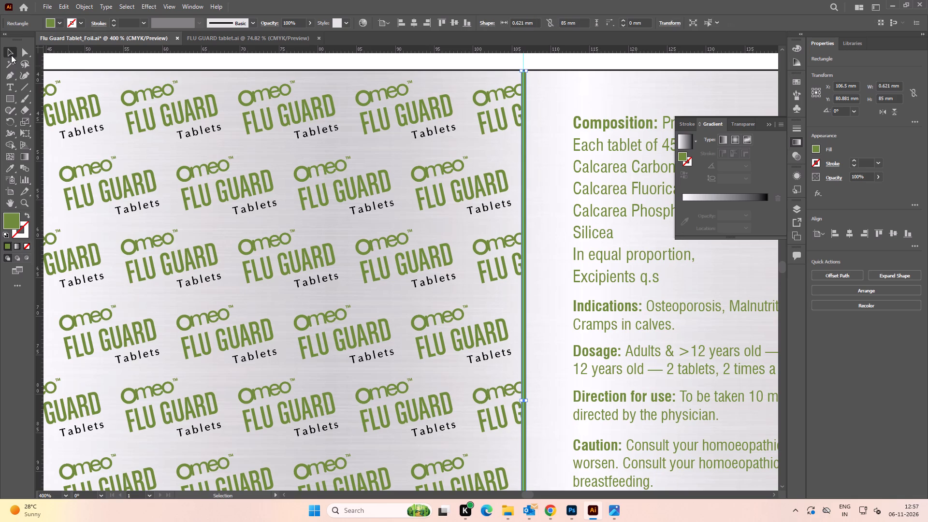
key(ctrl+shift+bracketright)
alt+scroll(362, 130, down, 2)
click(366, 91)
Examine the green divider strip, the composition and dosage text, and the overall foil layout.
alt+scroll(426, 120, up, 4)
key(space)
drag(504, 132, 347, 179)
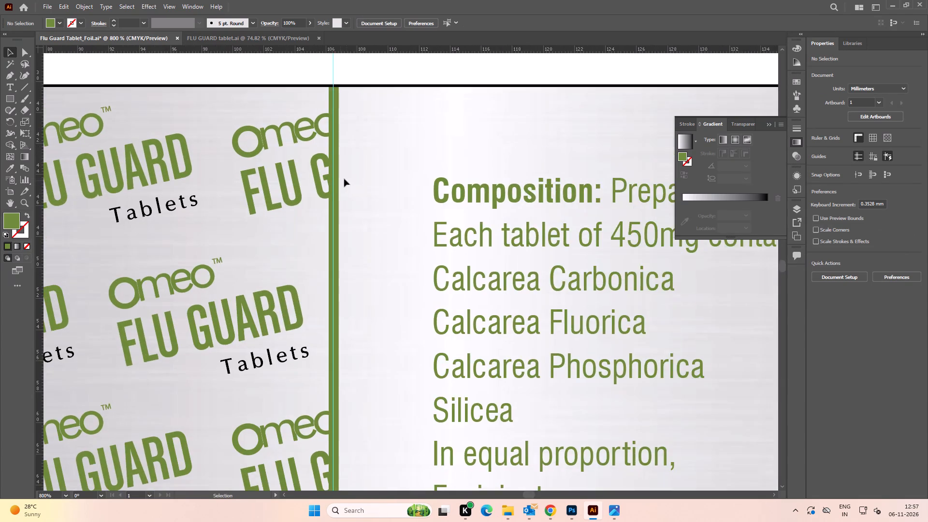
alt+scroll(331, 183, up, 2)
alt+scroll(347, 184, down, 7)
key(space)
drag(448, 227, 359, 222)
alt+scroll(293, 219, up, 2)
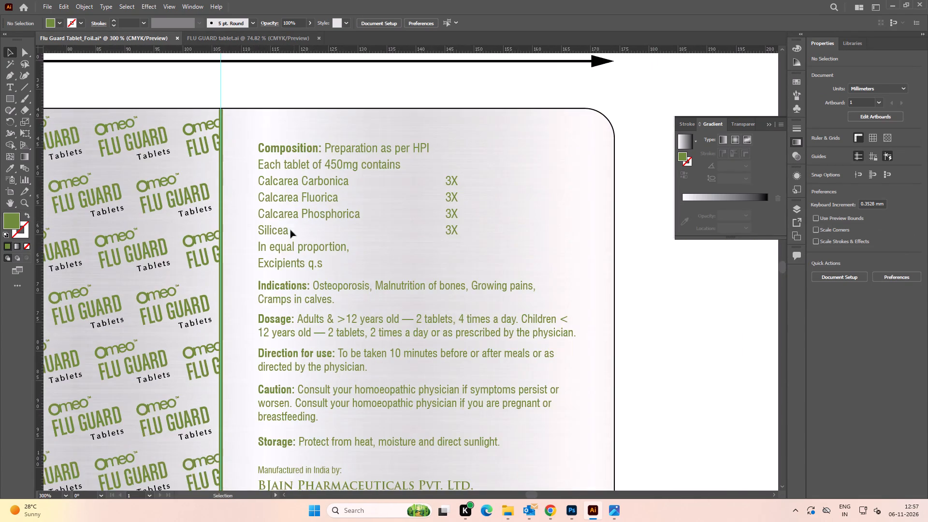
key(space)
drag(286, 248, 285, 190)
alt+scroll(286, 189, down, 2)
key(space)
drag(265, 203, 291, 206)
alt+scroll(268, 308, up, 3)
alt+scroll(268, 308, down, 3)
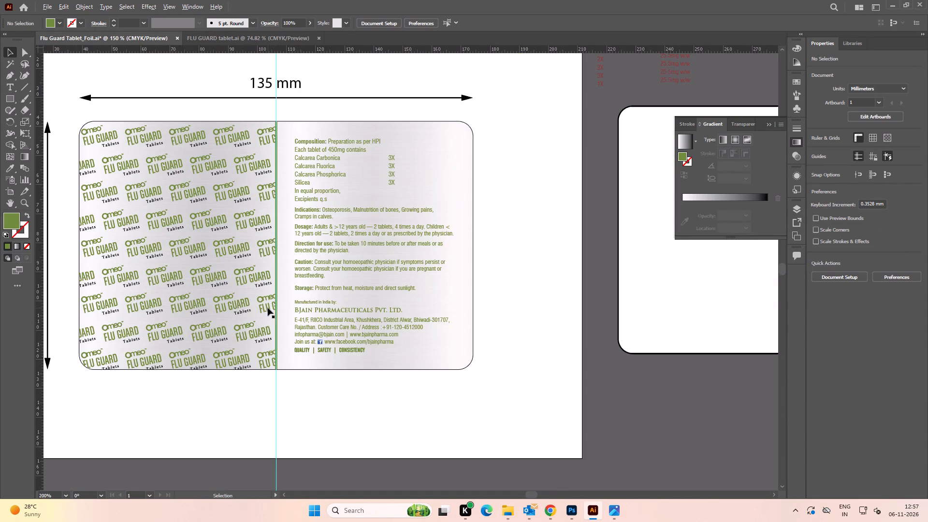
key(space)
key(space)
key(space)
key(space)
key(space)
key(space)
key(space)
key(space)
key(space)
key(space)
key(space)
key(space)
key(space)
key(space)
key(space)
key(space)
key(space)
key(space)
key(space)
key(space)
drag(217, 293, 311, 285)
drag(496, 279, 353, 299)
click(549, 267)
key(space)
drag(576, 273, 463, 293)
Copy the grouped Composition, Indications, Dosage and Storage text from the middle carton in FLU GUARD tablet.ai.
click(268, 42)
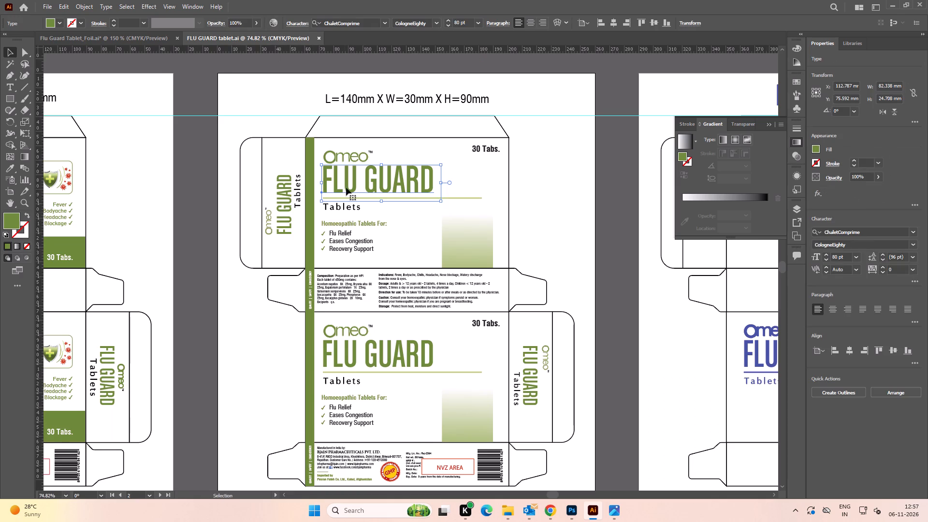
alt+scroll(344, 185, down, 1)
alt+scroll(345, 280, up, 3)
key(space)
drag(312, 290, 332, 261)
click(317, 248)
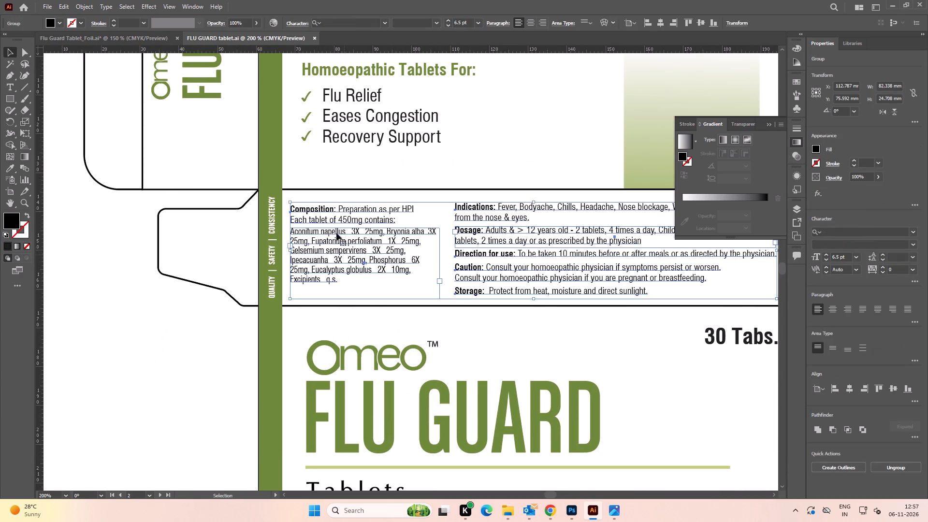
click(123, 265)
click(342, 240)
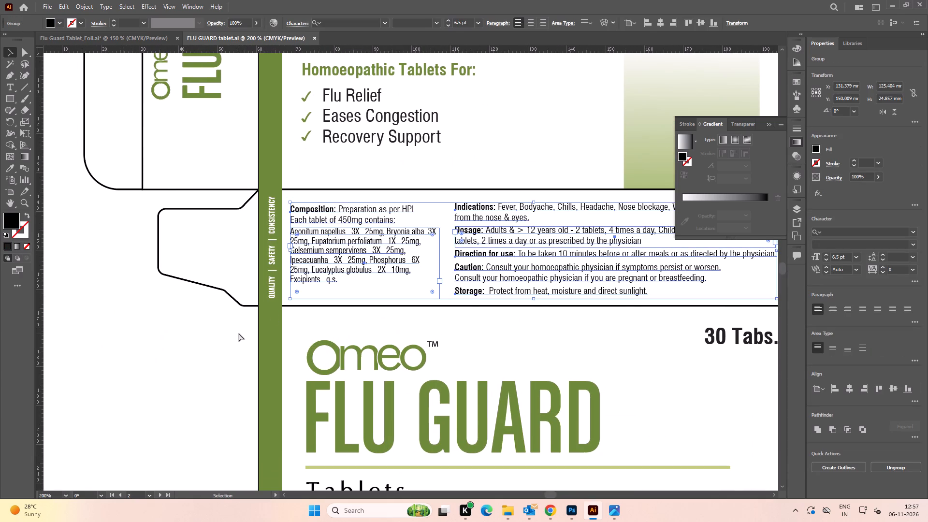
key(ctrl+c)
key(ctrl+c)
Paste the copied text into the Flu Guard Tablet_Foil document and move it over the blank white rounded panel beside the artboard.
click(140, 41)
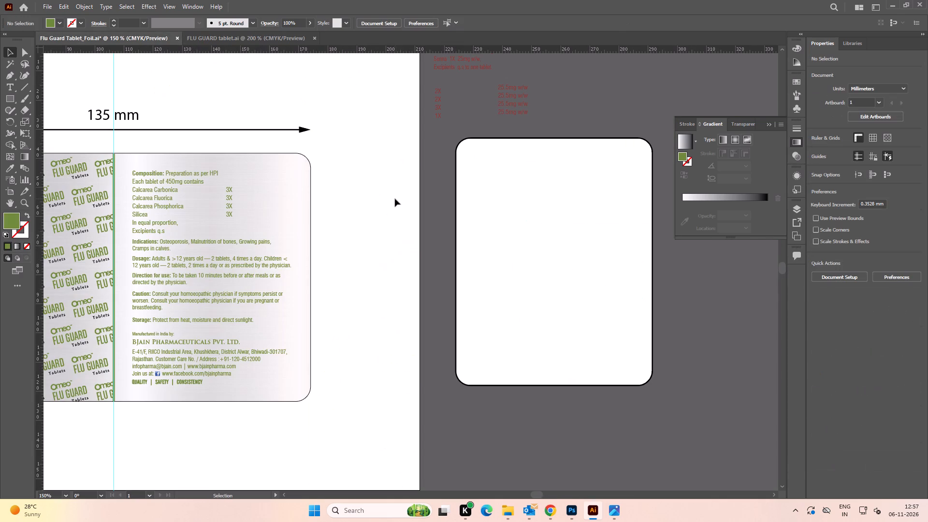
key(ctrl+v)
drag(375, 255, 398, 249)
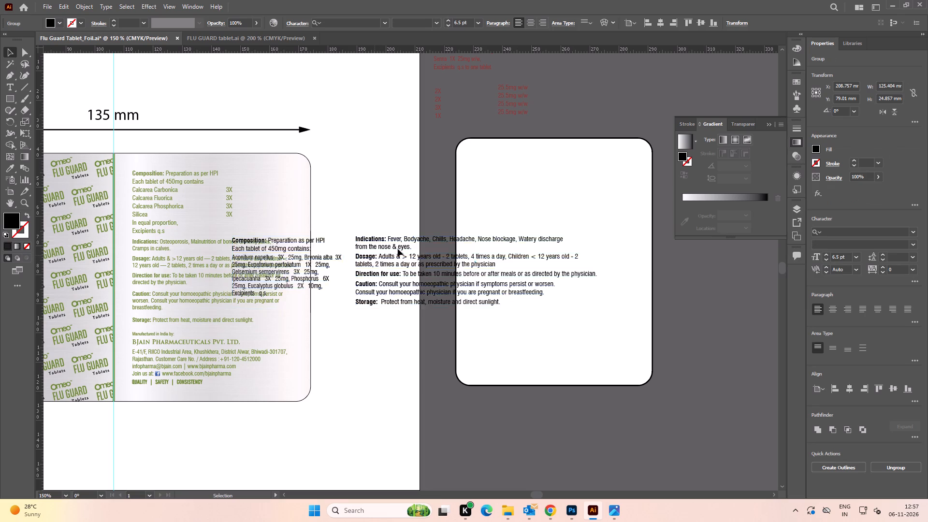
drag(398, 249, 638, 218)
click(516, 323)
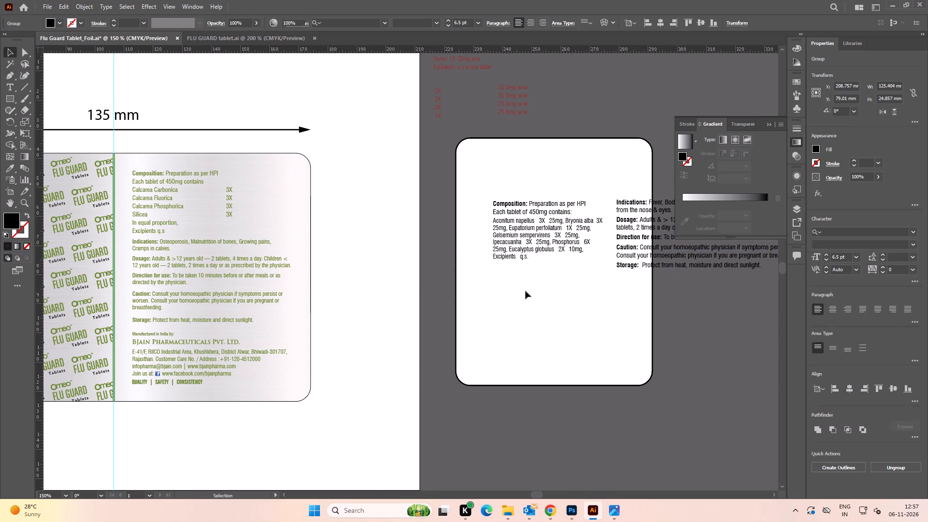
Ungroup the pasted carton text.
click(539, 228)
key(ctrl+shift+g)
click(505, 299)
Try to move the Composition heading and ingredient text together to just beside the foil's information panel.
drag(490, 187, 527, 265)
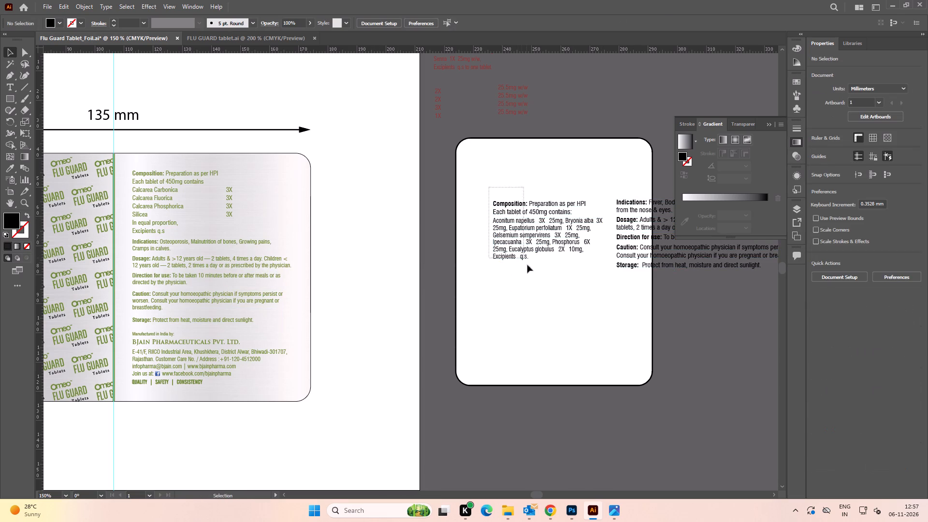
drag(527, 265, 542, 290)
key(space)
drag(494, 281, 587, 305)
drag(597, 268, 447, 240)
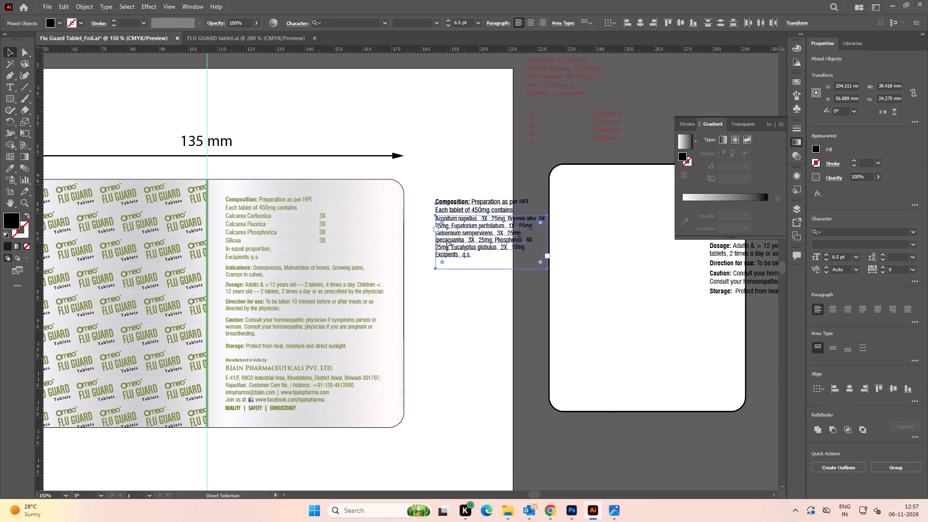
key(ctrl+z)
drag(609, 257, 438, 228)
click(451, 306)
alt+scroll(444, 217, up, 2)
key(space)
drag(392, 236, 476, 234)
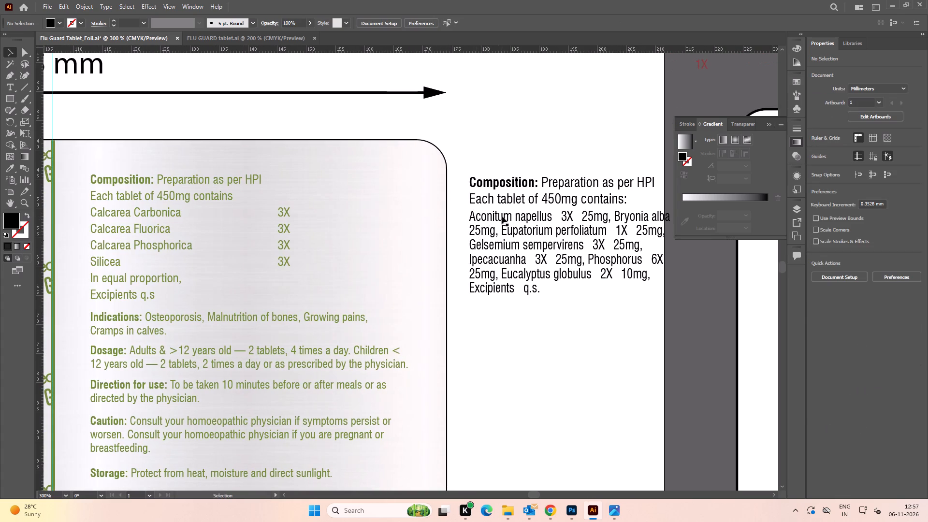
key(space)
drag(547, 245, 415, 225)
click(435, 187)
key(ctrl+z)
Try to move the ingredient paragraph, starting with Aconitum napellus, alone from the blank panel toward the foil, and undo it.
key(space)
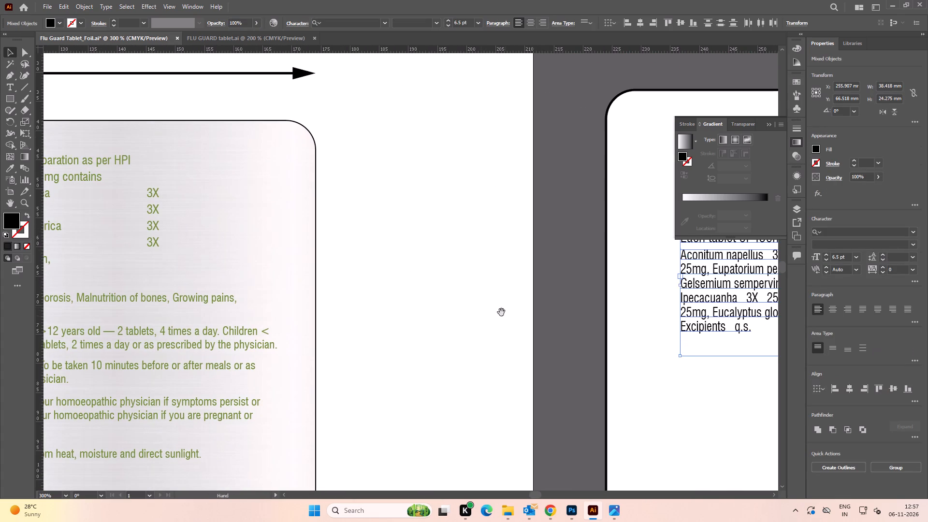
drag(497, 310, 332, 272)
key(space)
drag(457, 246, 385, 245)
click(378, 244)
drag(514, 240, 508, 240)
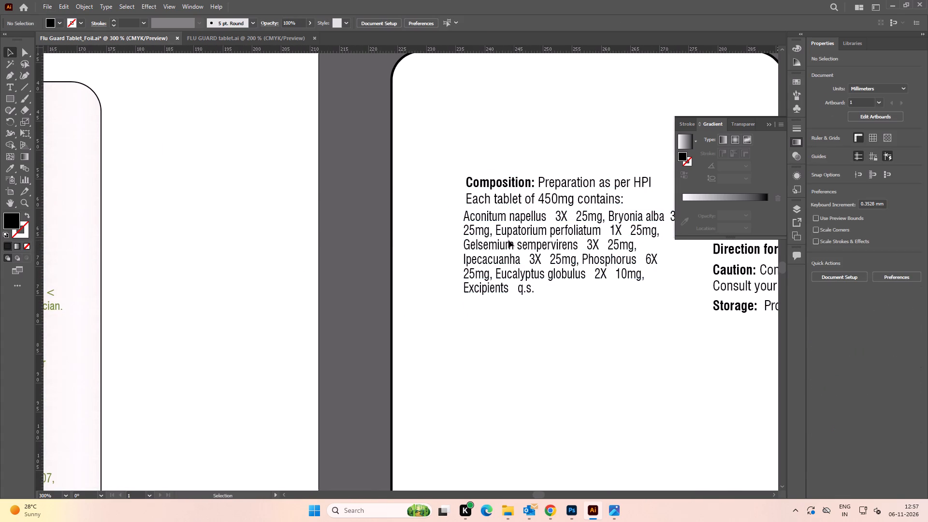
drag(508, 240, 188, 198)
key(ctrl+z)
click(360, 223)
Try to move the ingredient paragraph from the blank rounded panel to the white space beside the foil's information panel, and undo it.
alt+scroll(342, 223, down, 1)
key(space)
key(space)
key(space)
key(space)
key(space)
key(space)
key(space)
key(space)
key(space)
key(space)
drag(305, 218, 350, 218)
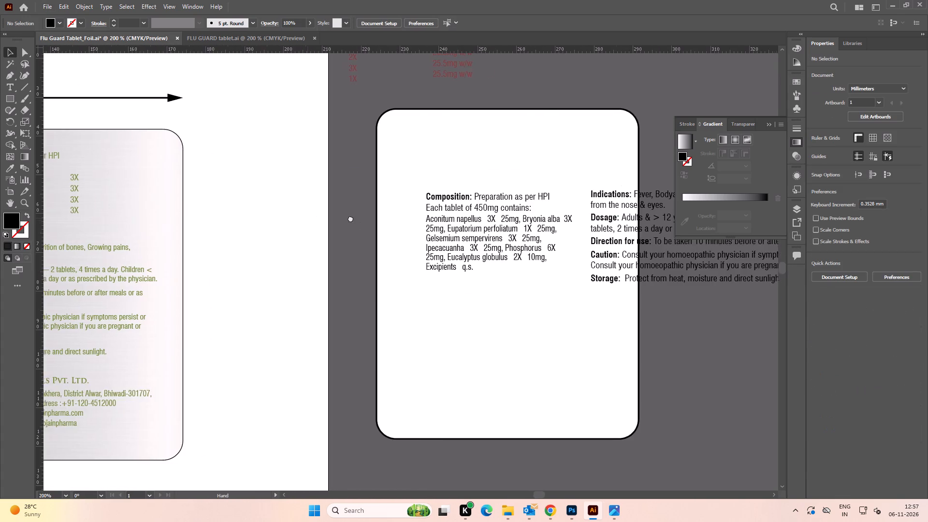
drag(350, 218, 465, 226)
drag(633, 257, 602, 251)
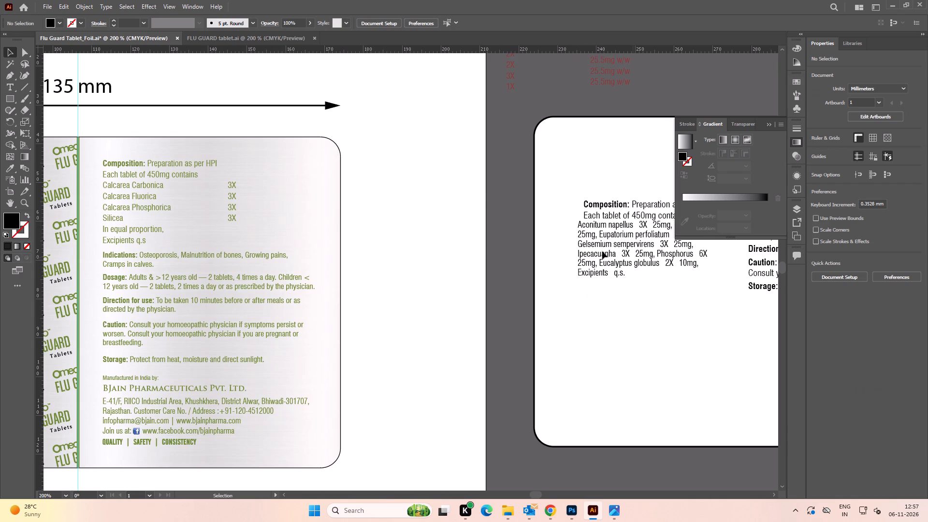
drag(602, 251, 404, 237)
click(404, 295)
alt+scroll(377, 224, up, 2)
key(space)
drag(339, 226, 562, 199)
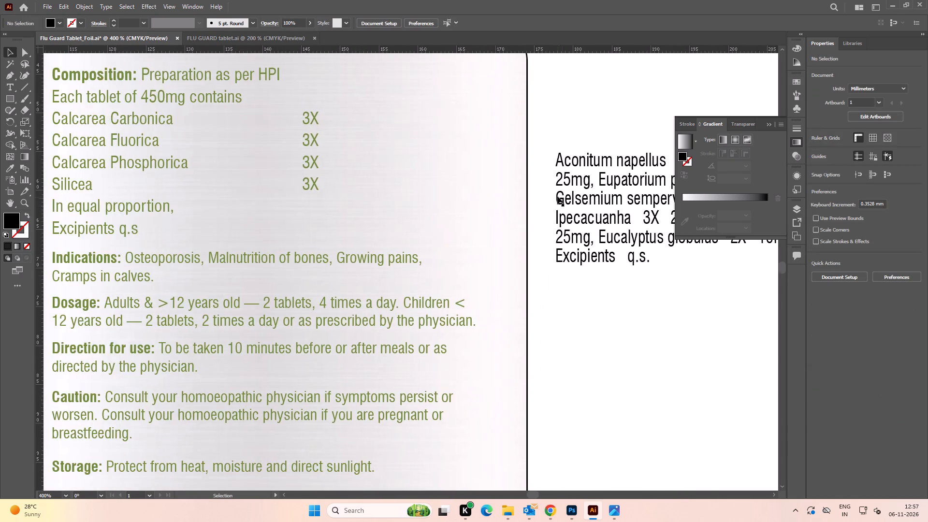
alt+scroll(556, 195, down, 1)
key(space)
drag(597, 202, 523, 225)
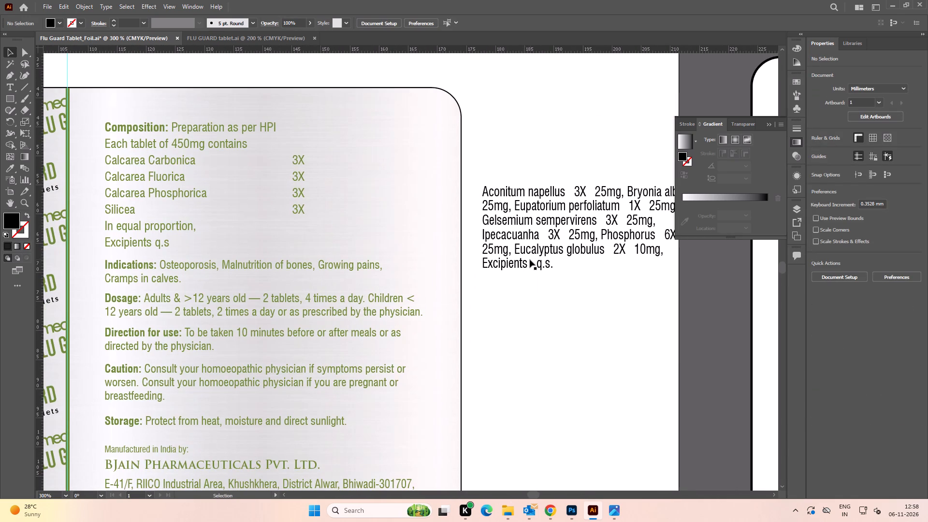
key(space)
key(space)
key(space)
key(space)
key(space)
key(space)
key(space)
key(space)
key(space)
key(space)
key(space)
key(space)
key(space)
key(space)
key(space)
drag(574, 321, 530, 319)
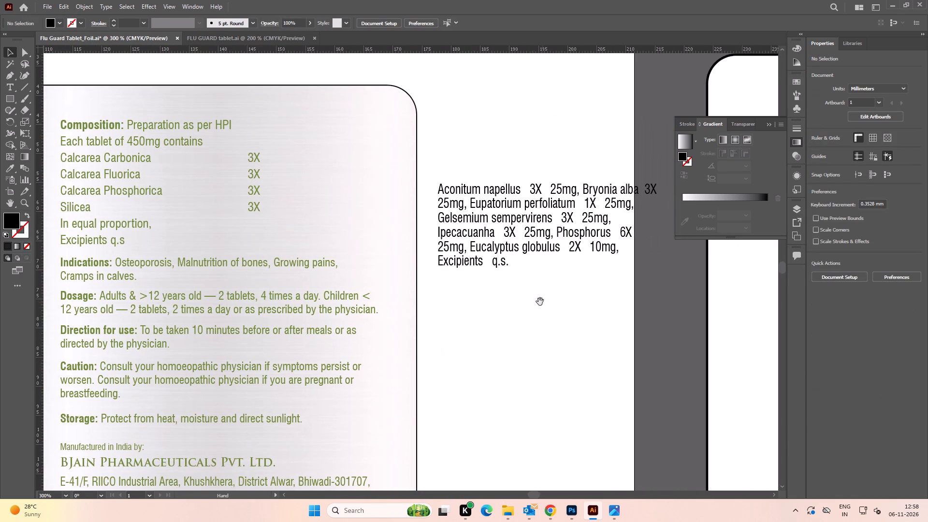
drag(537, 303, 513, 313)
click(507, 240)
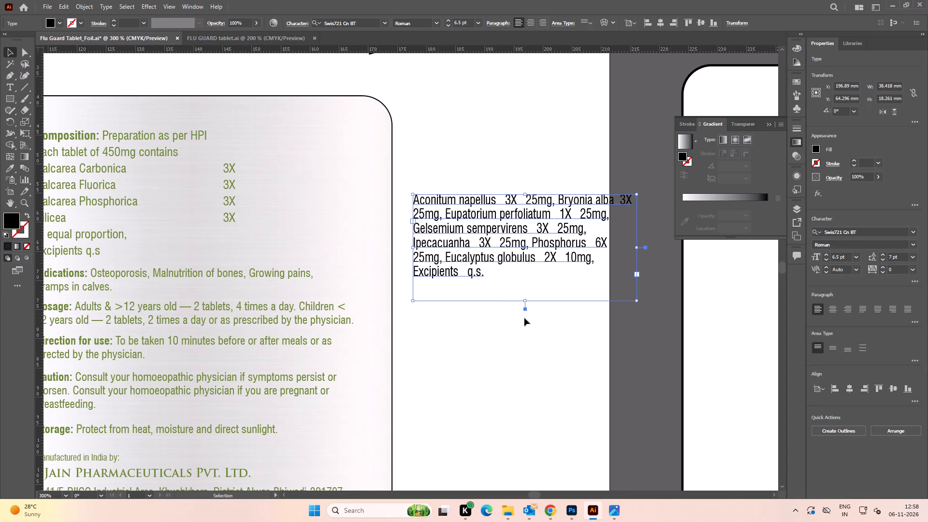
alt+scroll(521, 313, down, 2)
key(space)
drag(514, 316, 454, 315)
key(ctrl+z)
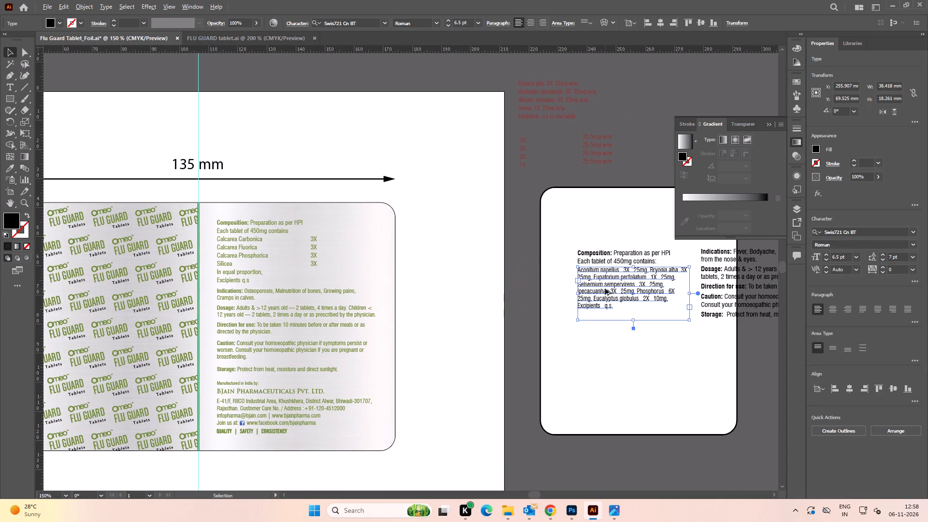
Place a copy of the ingredient paragraph in the white space beside the foil's information panel, keeping the original in the blank panel.
alt+drag(605, 289, 444, 267)
click(457, 334)
alt+scroll(456, 257, up, 2)
key(space)
drag(514, 289, 442, 258)
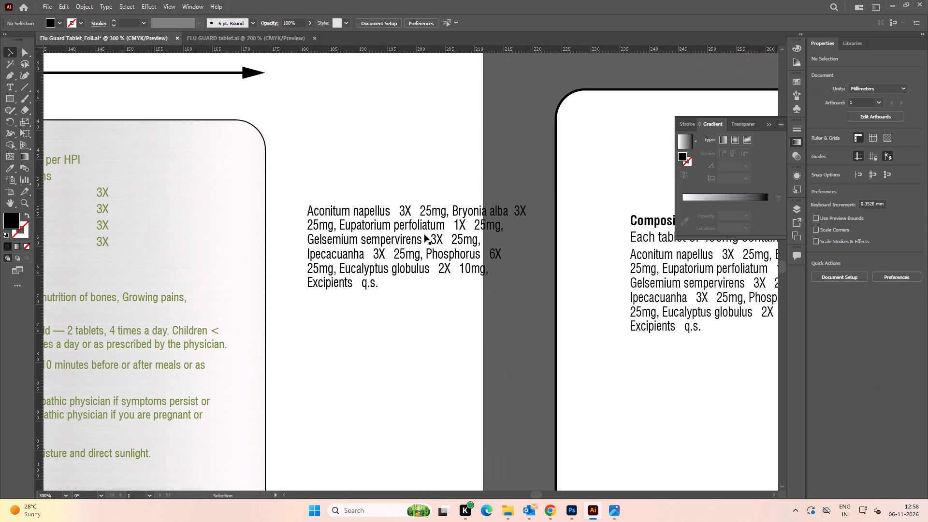
alt+scroll(406, 235, up, 2)
drag(410, 241, 380, 233)
alt+scroll(380, 232, down, 2)
key(space)
drag(378, 319, 424, 302)
key(space)
drag(330, 230, 504, 223)
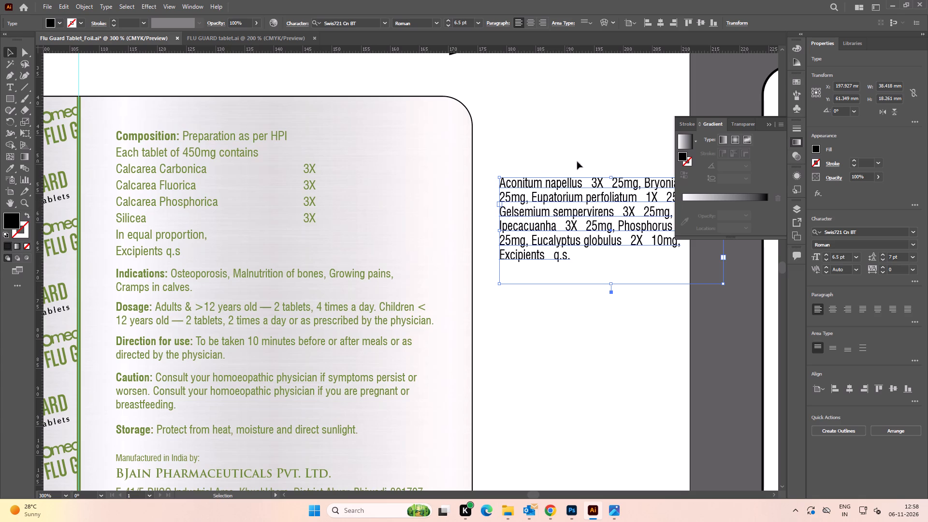
Extend the copied ingredient paragraph's text frame downward to about 24.5 mm high.
key(space)
key(space)
key(space)
key(space)
key(space)
key(space)
key(space)
key(space)
key(space)
key(space)
key(space)
key(space)
key(space)
key(space)
key(space)
key(space)
key(space)
key(space)
key(space)
key(space)
drag(571, 155, 566, 148)
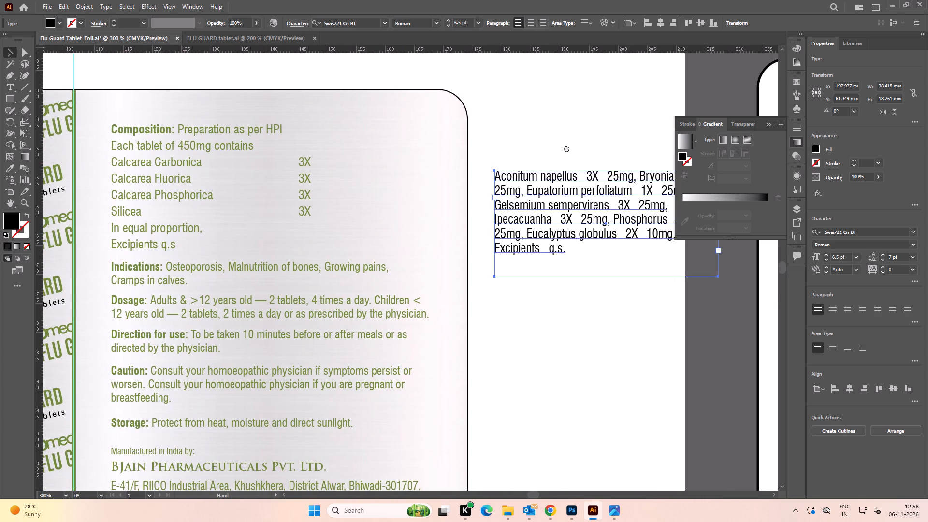
drag(566, 148, 336, 131)
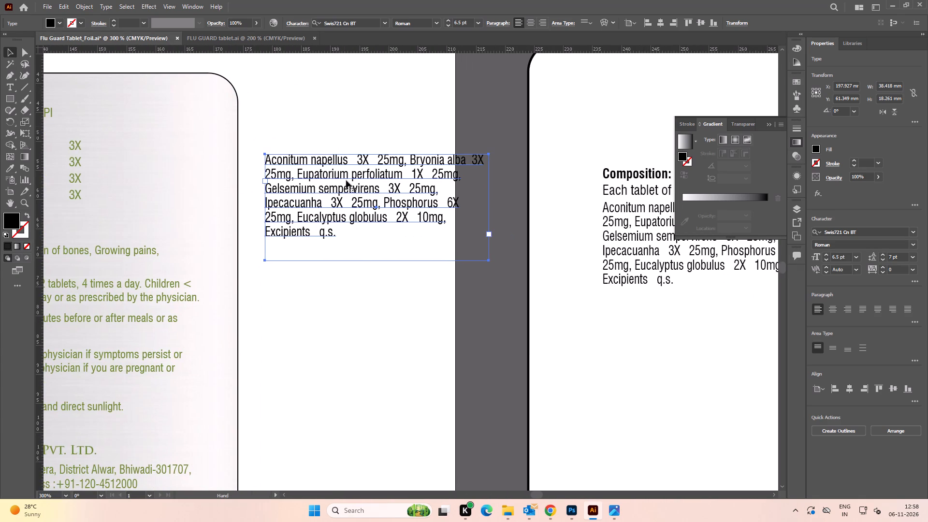
drag(375, 259, 372, 297)
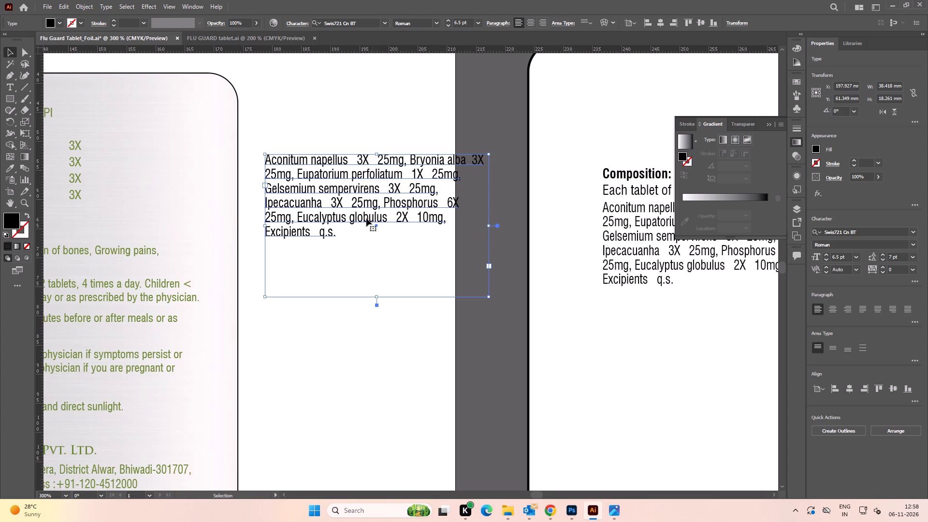
Break the copied ingredient text so Bryonia alba, Eupatorium perfoliatum and Gelsemium sempervirens each start on a new line.
key(t)
click(408, 166)
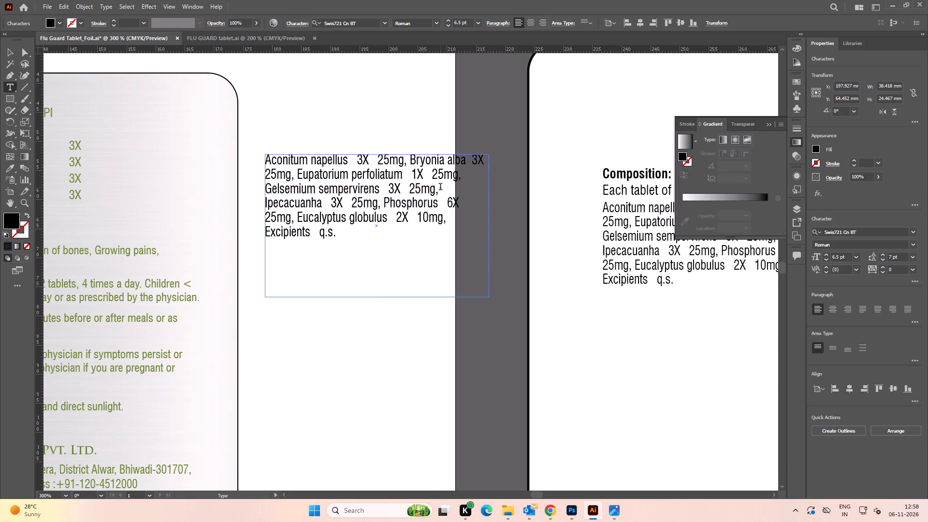
key(BackSpace)
key(Return)
key(ctrl+Right)
key(ctrl+Right)
key(ctrl+Right)
key(ctrl+Right)
key(ctrl+Right)
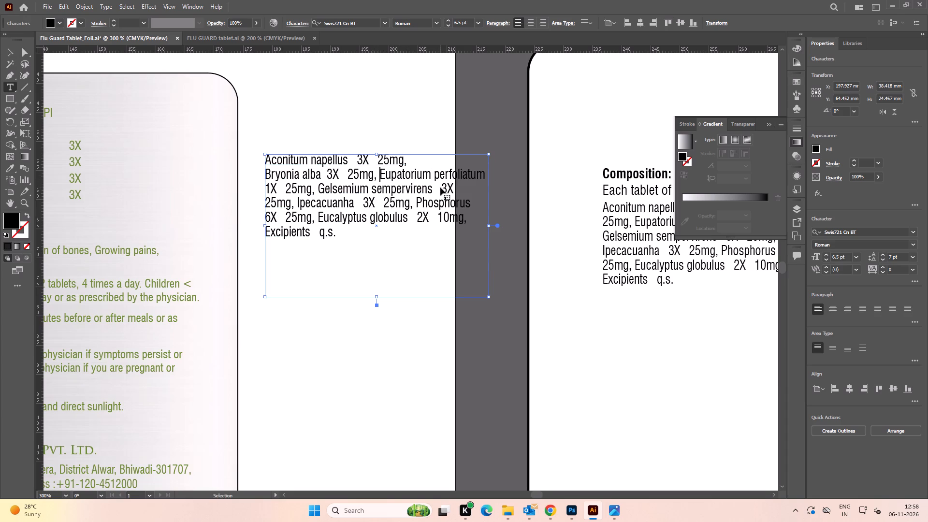
key(BackSpace)
key(Return)
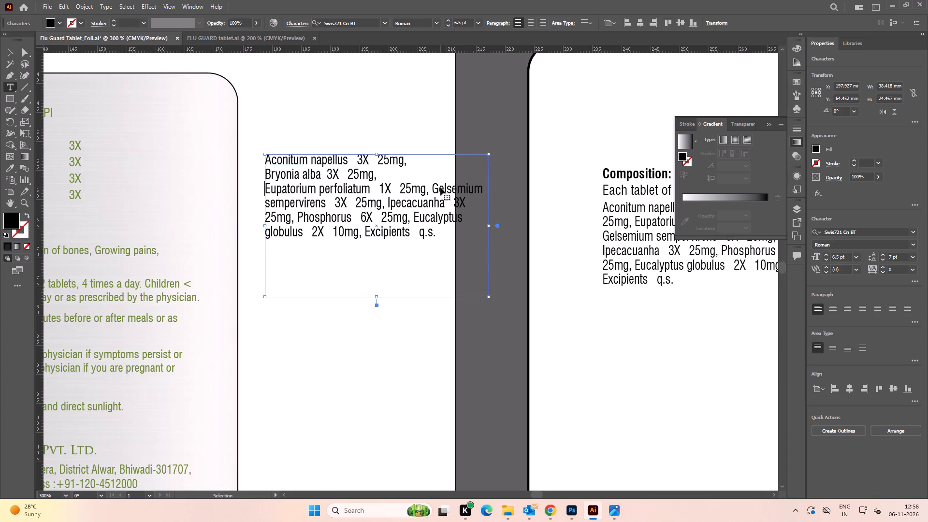
key(ctrl+Right)
key(ctrl+Right)
key(ctrl+Right)
key(ctrl+Right)
key(ctrl+Right)
key(BackSpace)
key(Return)
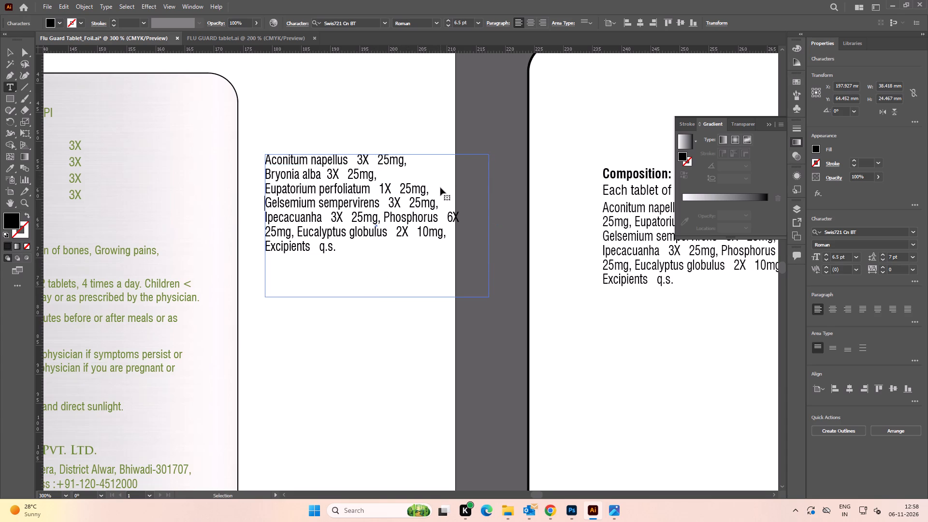
Break the remaining ingredient text so Phosphorus, Eucalyptus globulus and Excipients each start on a new line.
key(ctrl+Right)
key(ctrl+Right)
key(ctrl+Right)
key(ctrl+Right)
key(ctrl+Right)
key(ctrl+Right)
key(ctrl+Right)
key(ctrl+Right)
key(ctrl+Right)
key(BackSpace)
key(Return)
key(ctrl+Right)
key(ctrl+Right)
key(ctrl+Right)
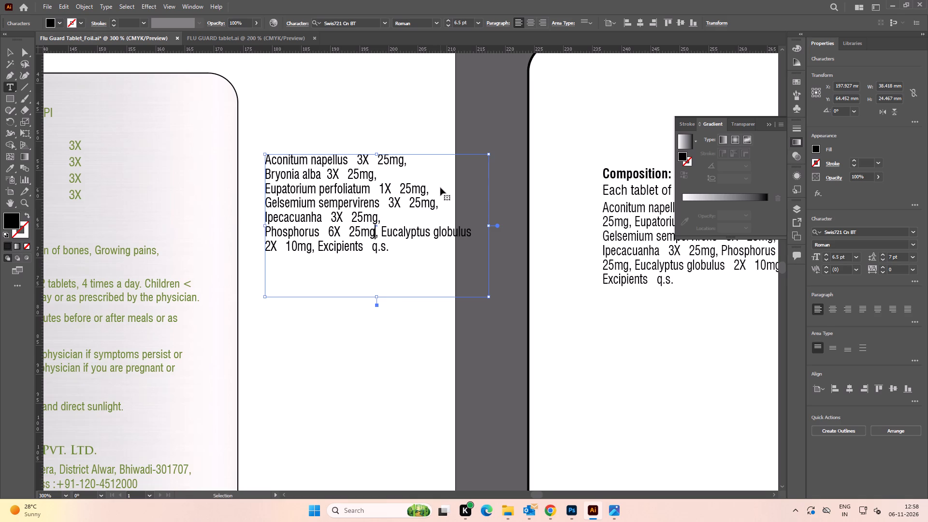
key(ctrl+Right)
key(ctrl+Right)
key(ctrl+Left)
key(BackSpace)
key(Return)
key(ctrl+Right)
key(ctrl+Right)
key(ctrl+Right)
key(ctrl+Right)
key(ctrl+Right)
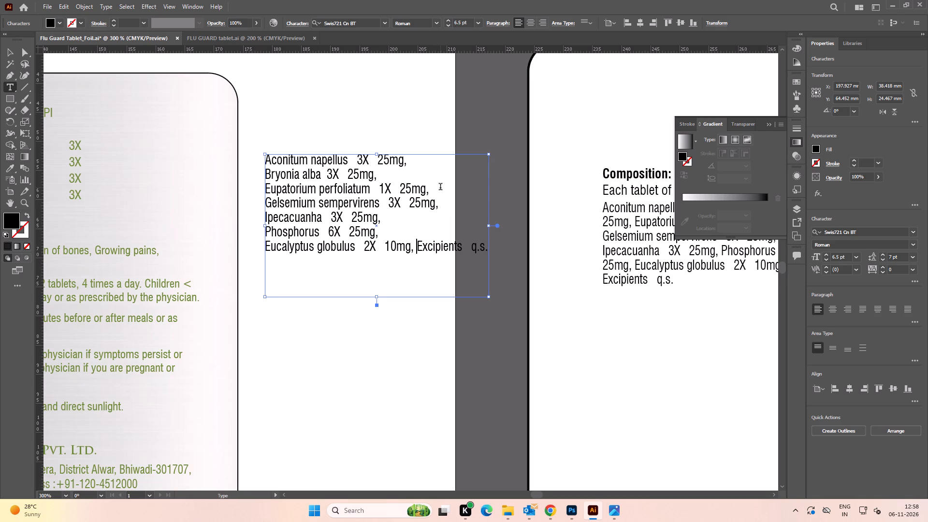
key(BackSpace)
key(Return)
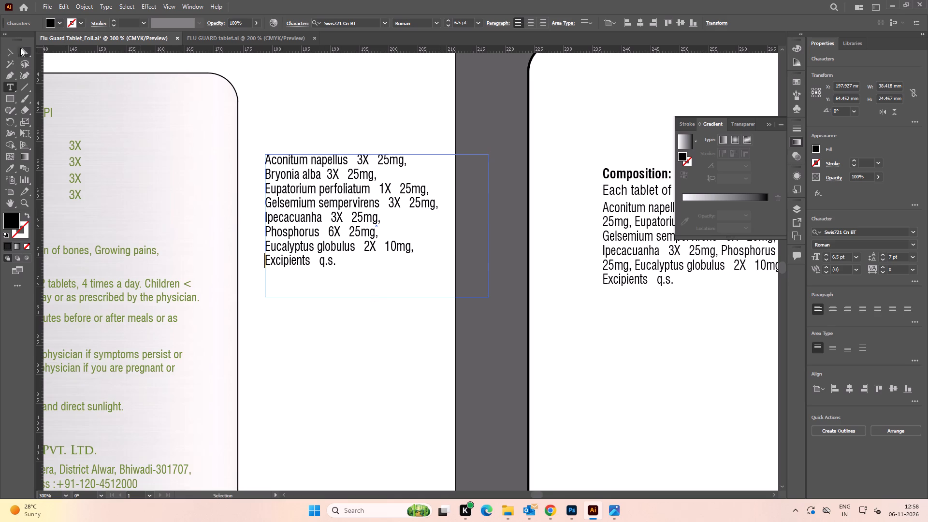
click(5, 52)
click(367, 102)
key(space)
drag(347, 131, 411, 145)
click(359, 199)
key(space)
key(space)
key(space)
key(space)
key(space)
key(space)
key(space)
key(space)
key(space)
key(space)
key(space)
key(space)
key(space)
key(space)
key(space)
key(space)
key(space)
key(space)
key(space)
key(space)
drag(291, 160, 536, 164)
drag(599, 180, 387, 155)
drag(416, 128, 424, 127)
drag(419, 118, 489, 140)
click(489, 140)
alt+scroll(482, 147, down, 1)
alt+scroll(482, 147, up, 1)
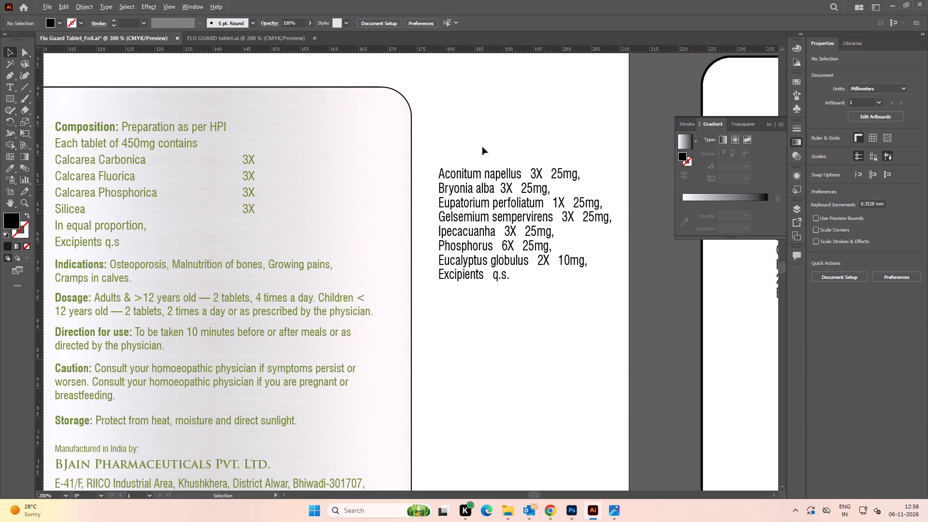
Match the copied ingredient list beside the panel to the green 6 pt style of the panel's composition text, using the Eyedropper.
key(space)
drag(482, 147, 509, 147)
key(space)
drag(498, 145, 511, 146)
click(511, 146)
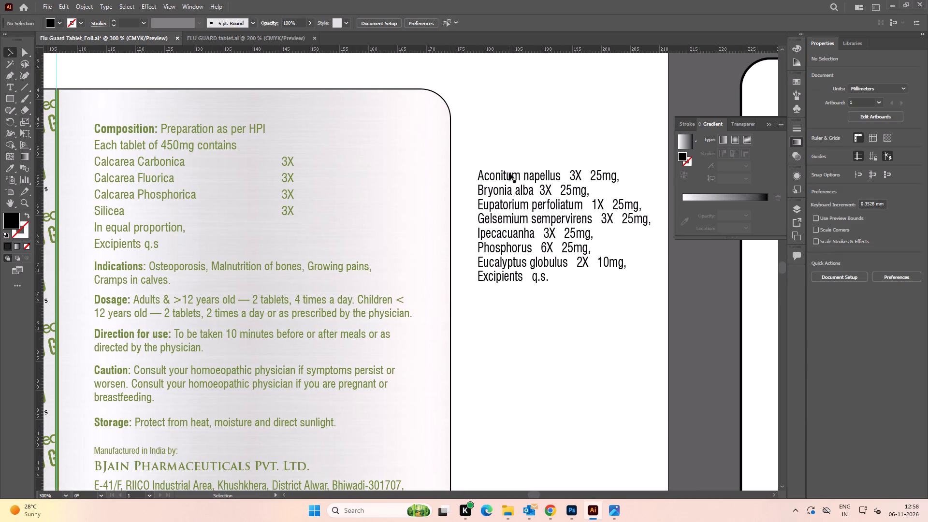
click(509, 175)
click(512, 135)
click(504, 176)
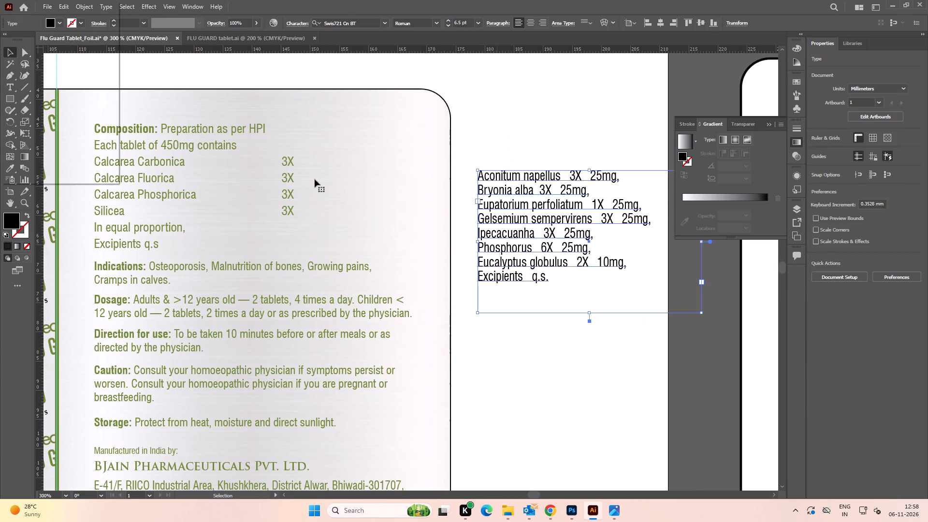
key(i)
click(183, 164)
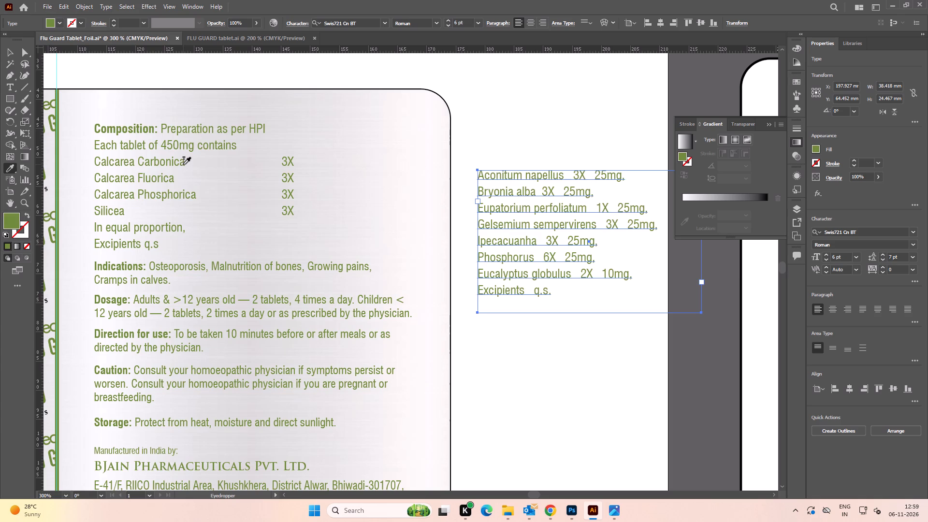
click(8, 51)
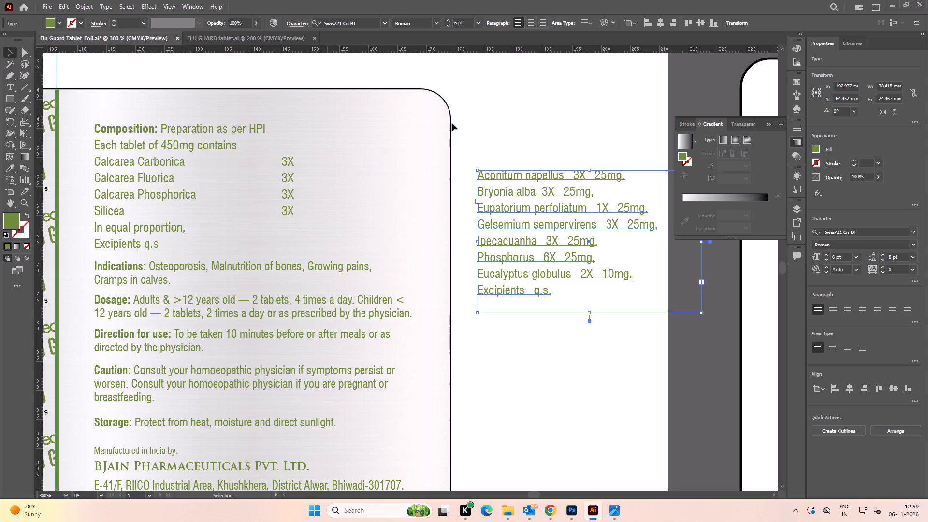
click(509, 128)
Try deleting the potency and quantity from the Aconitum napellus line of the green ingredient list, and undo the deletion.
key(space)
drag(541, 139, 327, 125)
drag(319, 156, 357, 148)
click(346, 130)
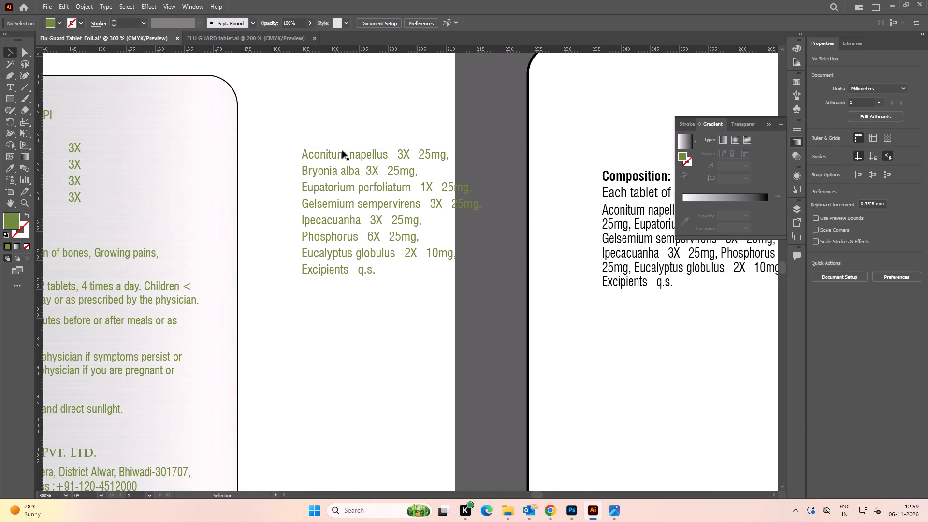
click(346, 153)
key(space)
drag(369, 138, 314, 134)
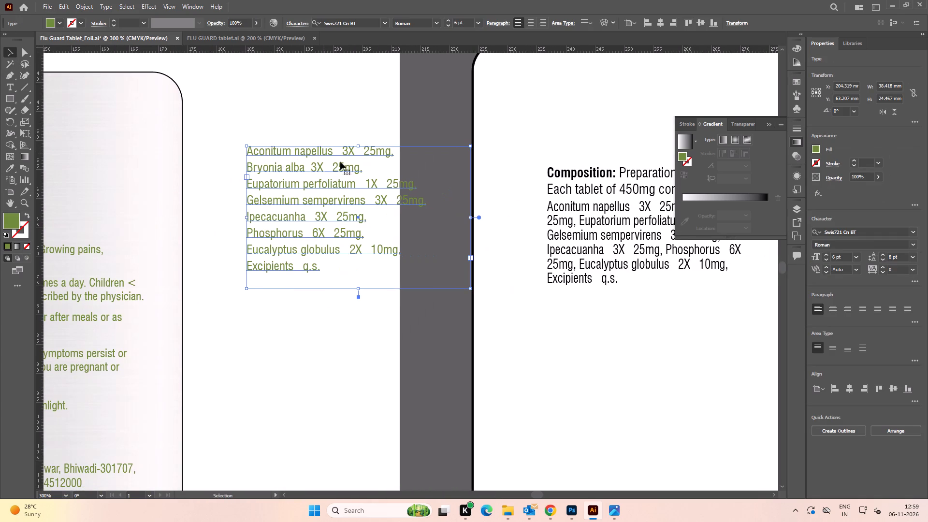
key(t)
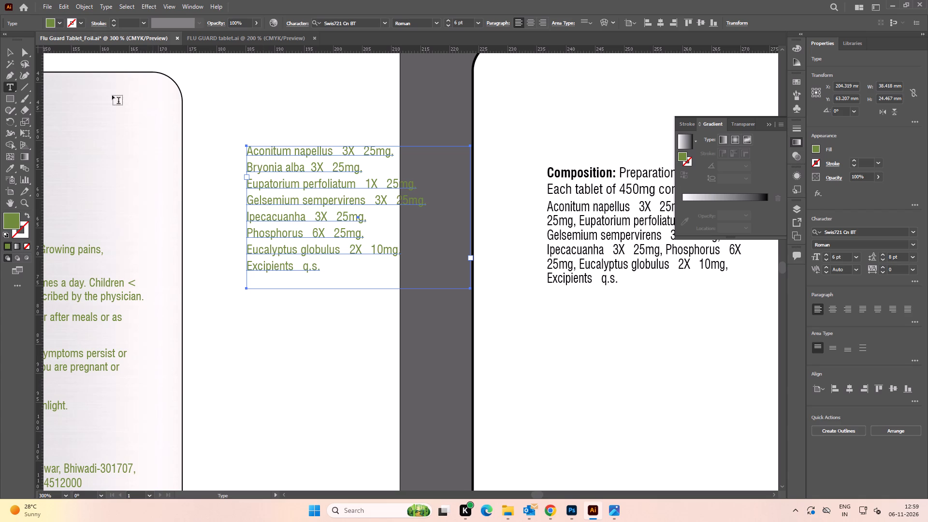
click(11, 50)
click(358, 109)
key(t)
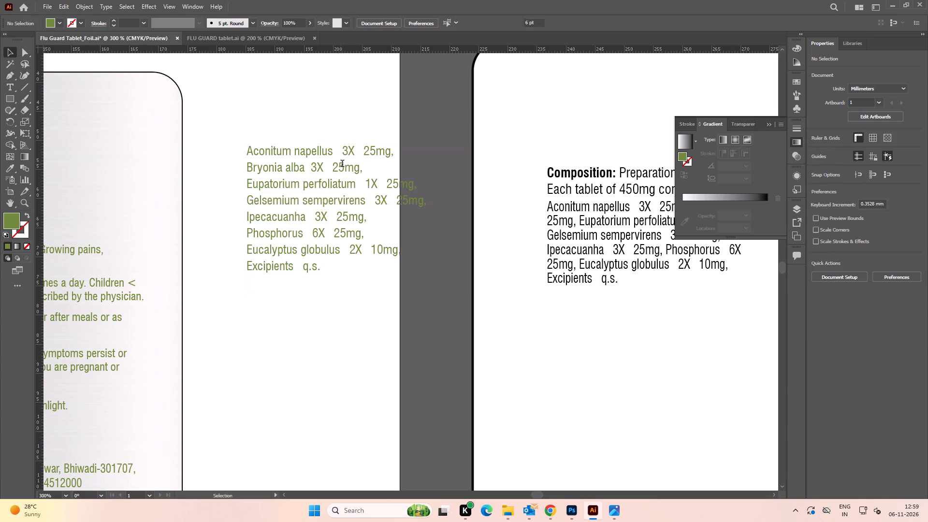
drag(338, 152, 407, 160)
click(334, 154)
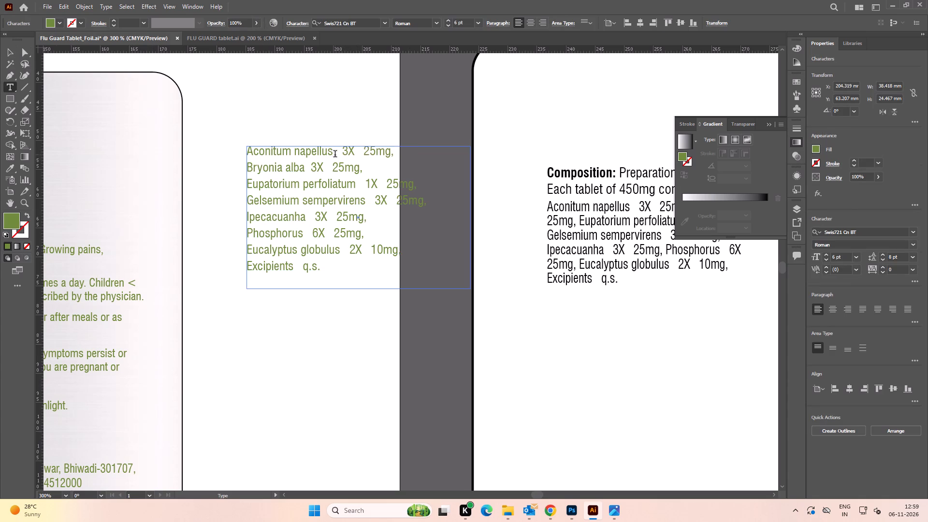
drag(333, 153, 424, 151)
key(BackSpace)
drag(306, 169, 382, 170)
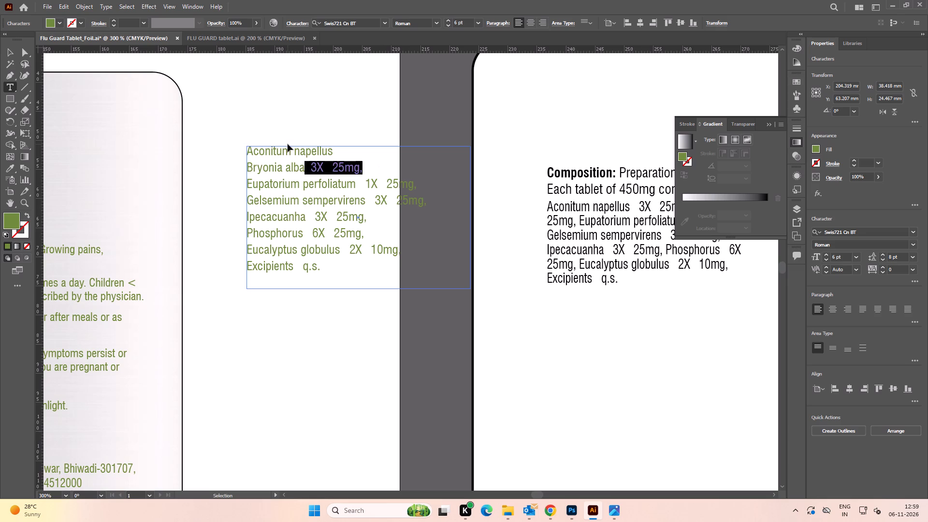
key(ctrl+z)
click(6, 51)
Place a duplicate of the full green ingredient list directly above it in the white space, keeping its potencies and quantities.
alt+scroll(379, 207, down, 2)
key(space)
drag(362, 186, 358, 223)
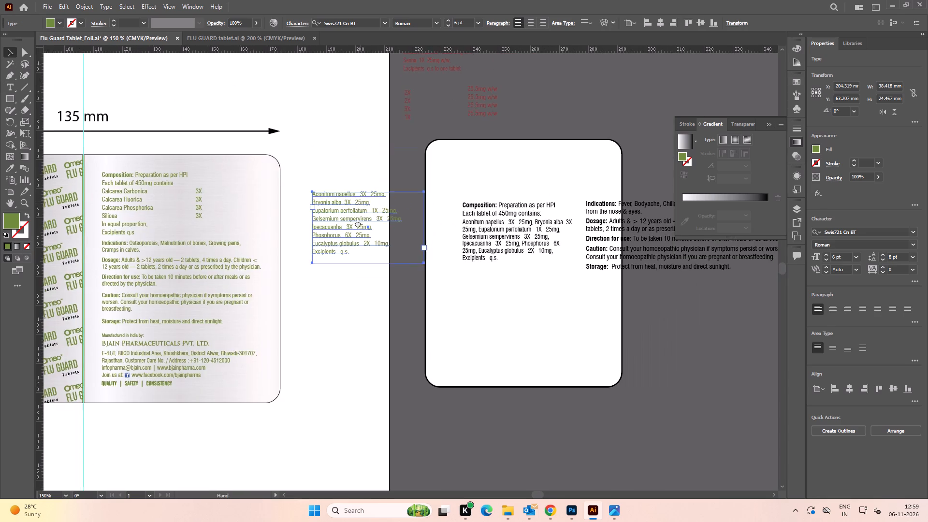
drag(358, 223, 358, 226)
alt+drag(352, 235, 348, 138)
click(306, 202)
In the lower list, delete the potencies and quantities after Aconitum napellus, Bryonia alba, Eupatorium perfoliatum and Gelsemium sempervirens, keeping one name per line.
alt+scroll(359, 242, up, 3)
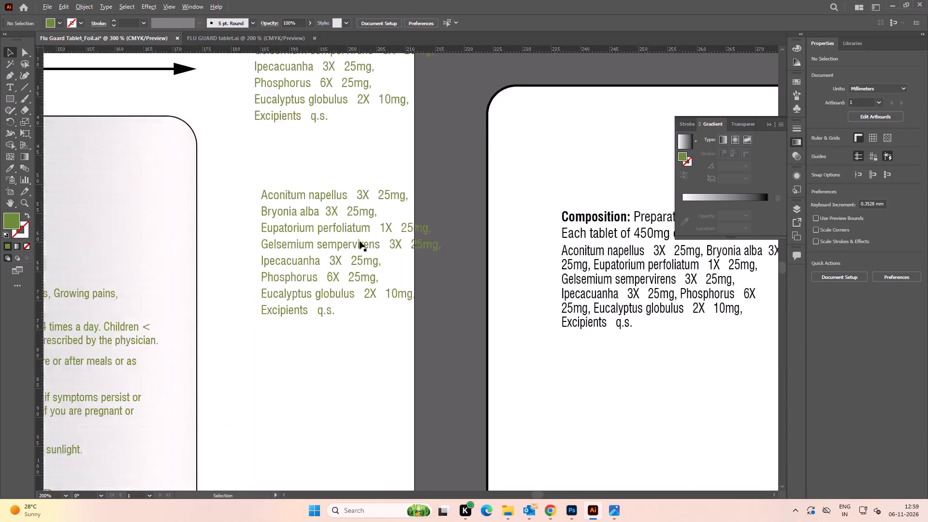
key(t)
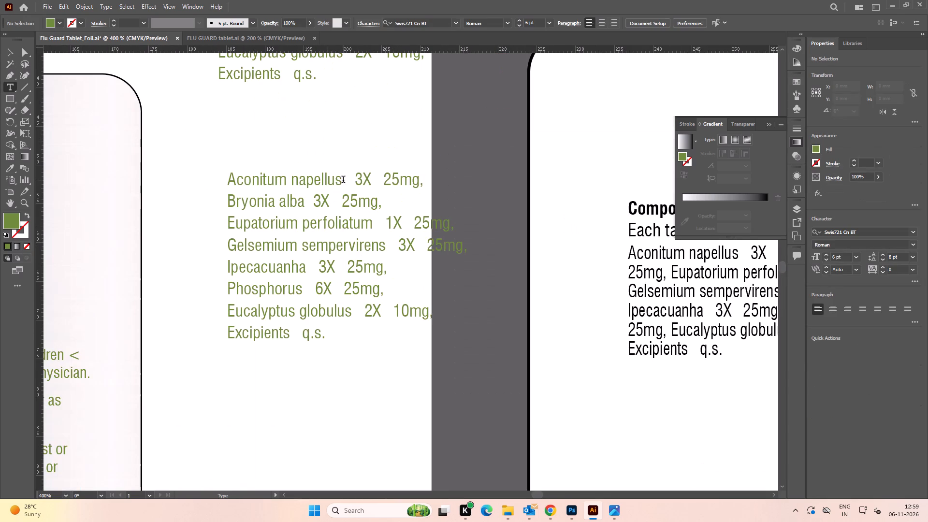
drag(343, 180, 438, 182)
key(BackSpace)
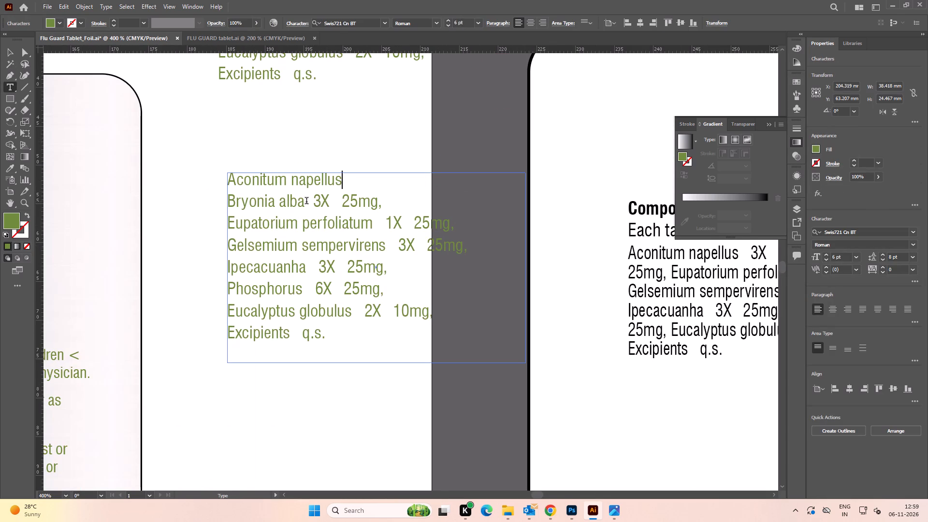
drag(304, 201, 404, 204)
key(BackSpace)
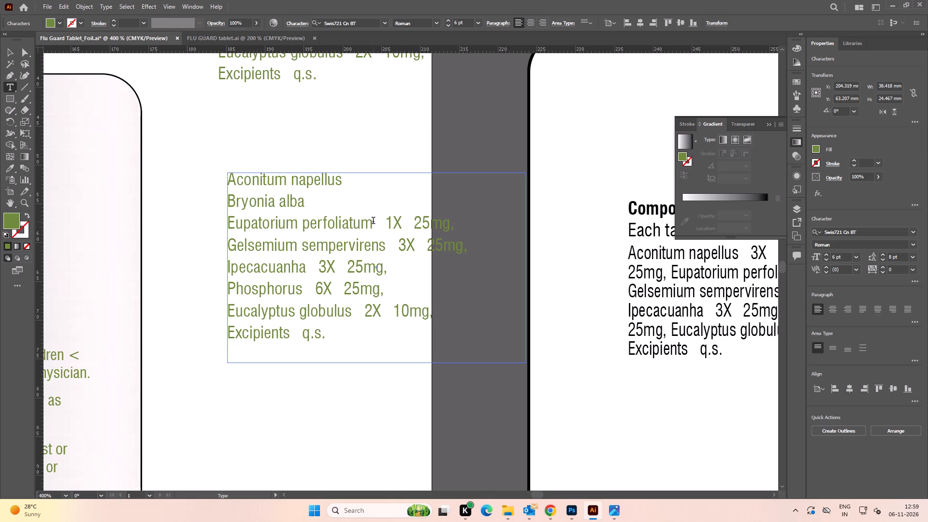
drag(375, 219, 479, 220)
key(BackSpace)
drag(387, 248, 509, 248)
key(BackSpace)
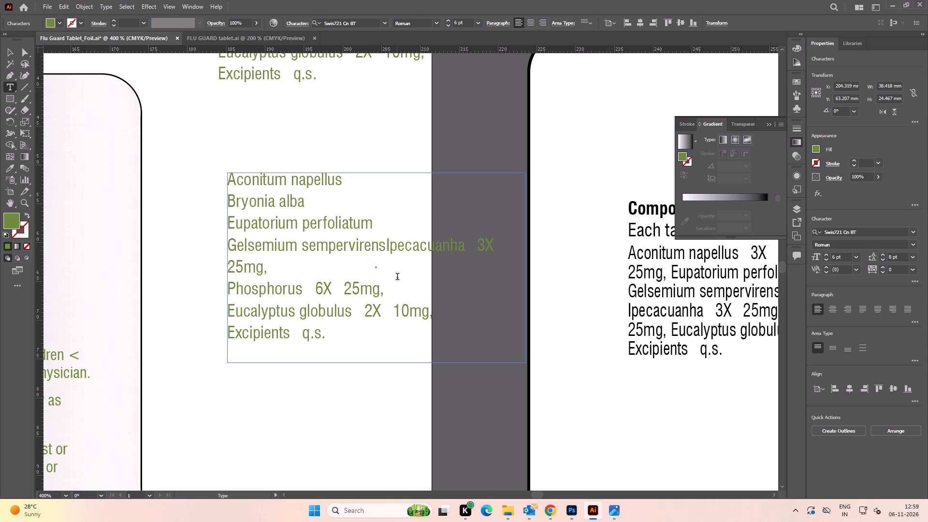
key(Return)
Delete the potencies and quantities after Ipecacuanha, Phosphorus and Eucalyptus globulus in the lower list.
drag(306, 270, 310, 269)
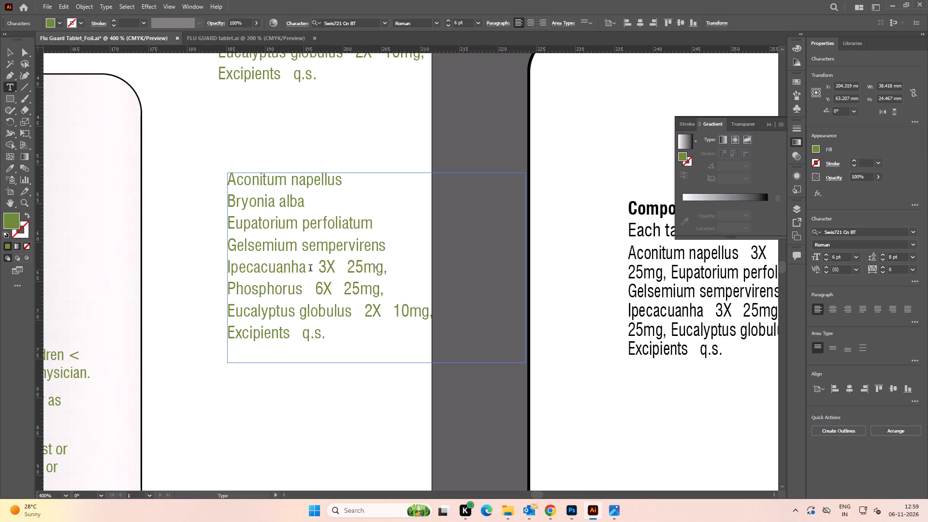
drag(310, 269, 388, 267)
key(BackSpace)
drag(302, 287, 420, 290)
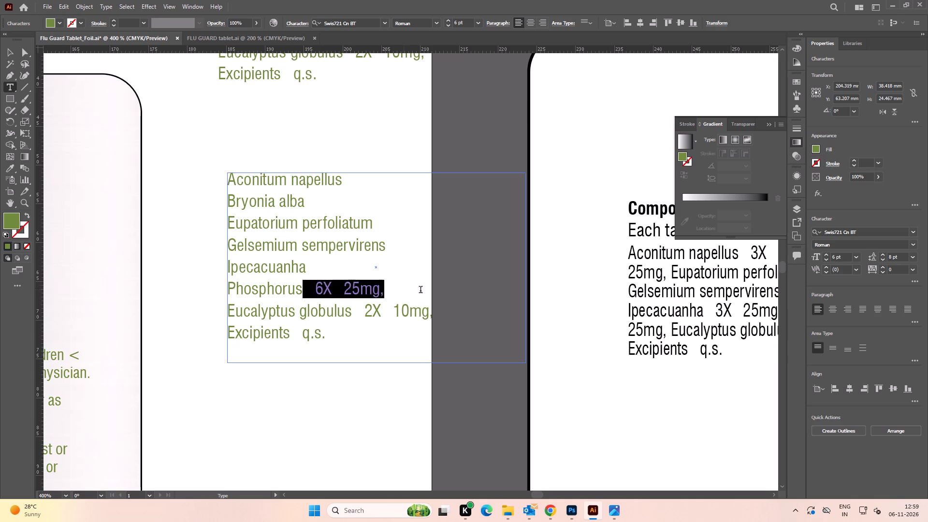
drag(420, 290, 428, 292)
key(BackSpace)
drag(353, 311, 506, 311)
key(BackSpace)
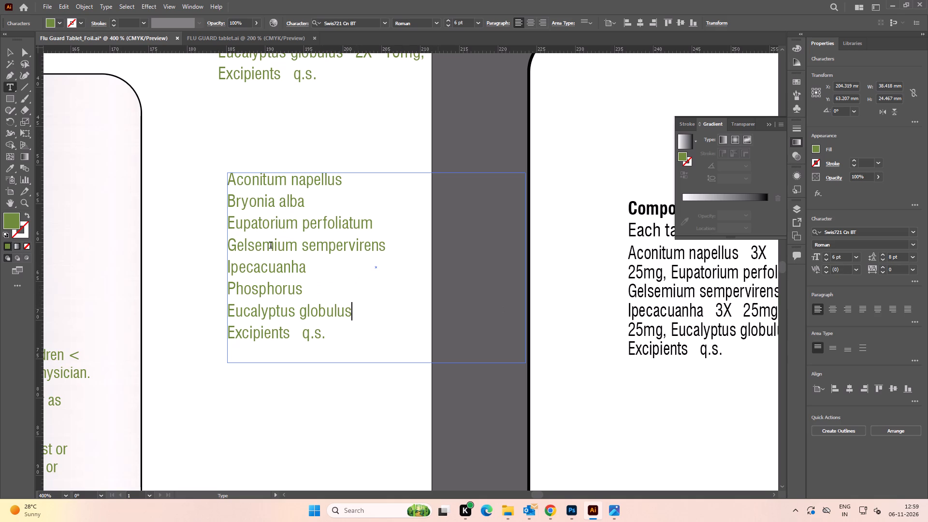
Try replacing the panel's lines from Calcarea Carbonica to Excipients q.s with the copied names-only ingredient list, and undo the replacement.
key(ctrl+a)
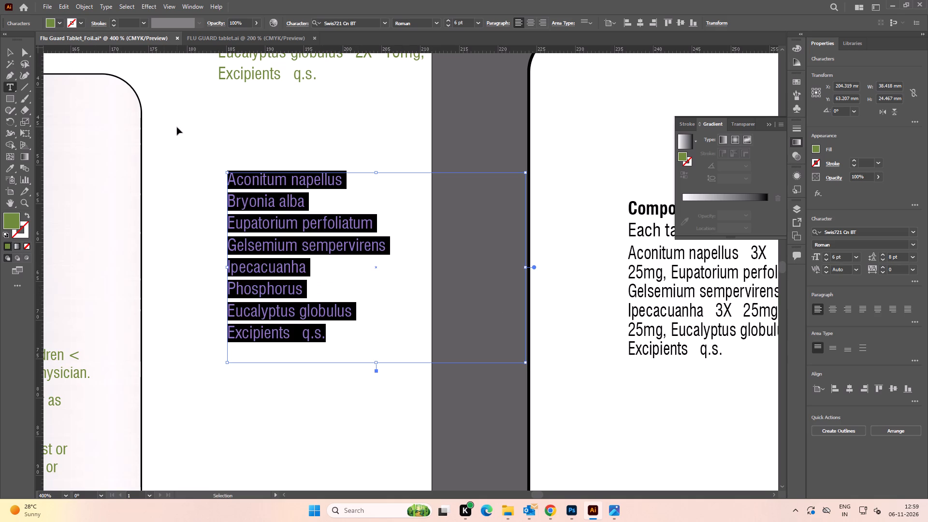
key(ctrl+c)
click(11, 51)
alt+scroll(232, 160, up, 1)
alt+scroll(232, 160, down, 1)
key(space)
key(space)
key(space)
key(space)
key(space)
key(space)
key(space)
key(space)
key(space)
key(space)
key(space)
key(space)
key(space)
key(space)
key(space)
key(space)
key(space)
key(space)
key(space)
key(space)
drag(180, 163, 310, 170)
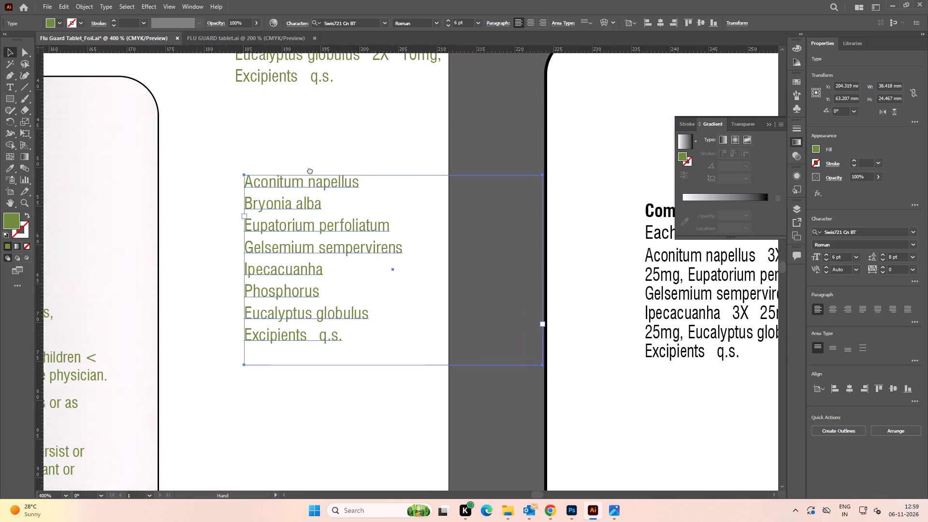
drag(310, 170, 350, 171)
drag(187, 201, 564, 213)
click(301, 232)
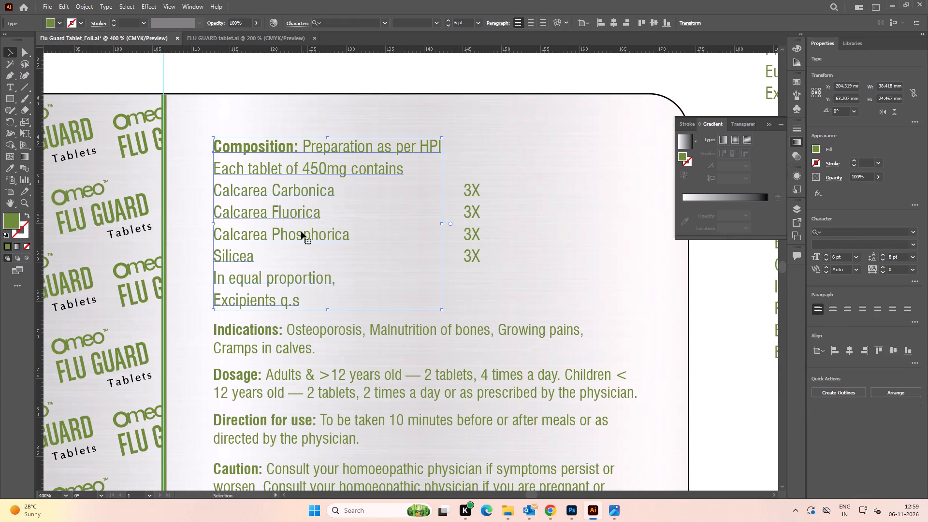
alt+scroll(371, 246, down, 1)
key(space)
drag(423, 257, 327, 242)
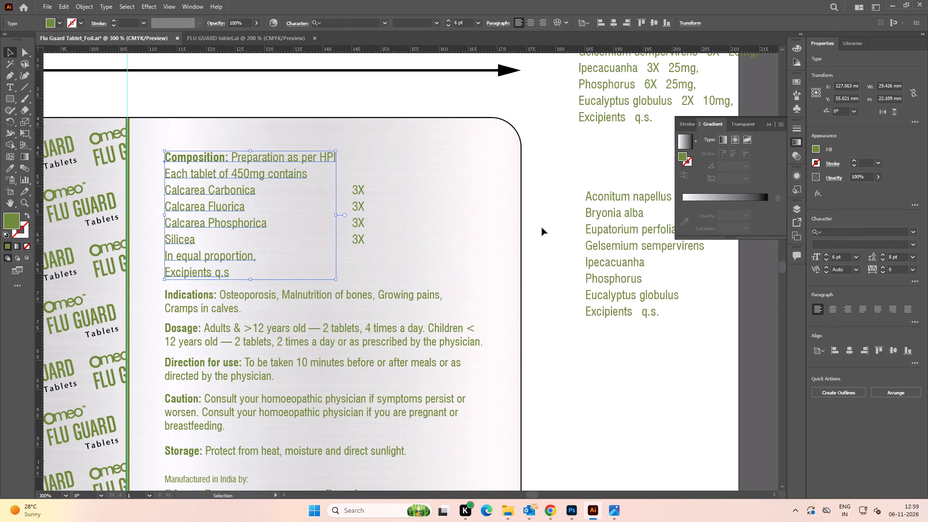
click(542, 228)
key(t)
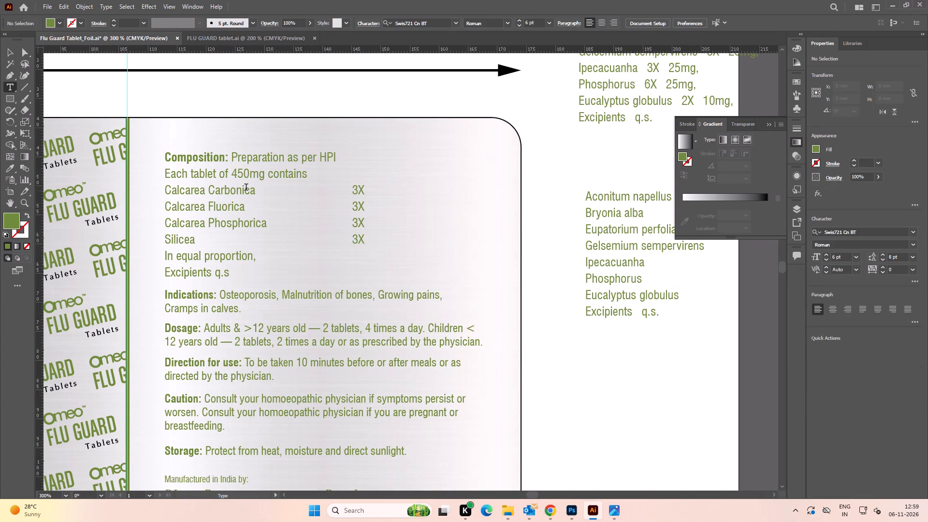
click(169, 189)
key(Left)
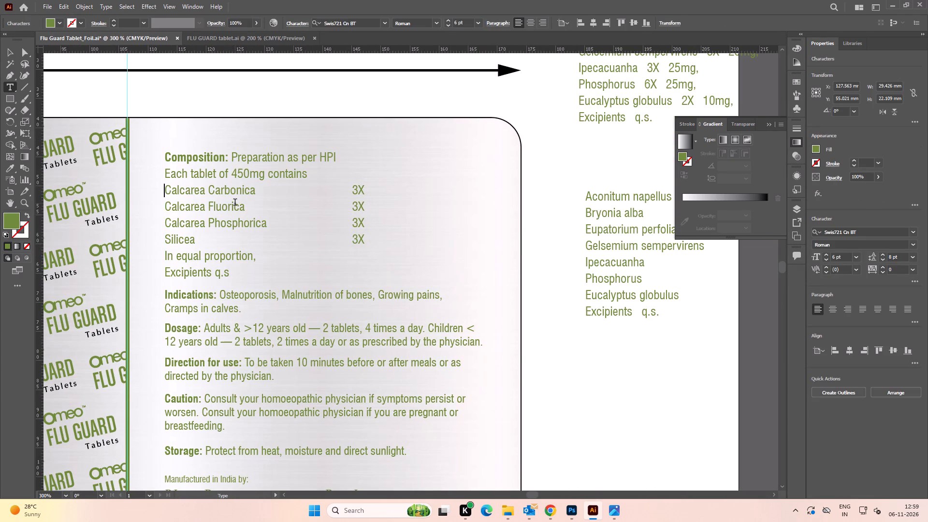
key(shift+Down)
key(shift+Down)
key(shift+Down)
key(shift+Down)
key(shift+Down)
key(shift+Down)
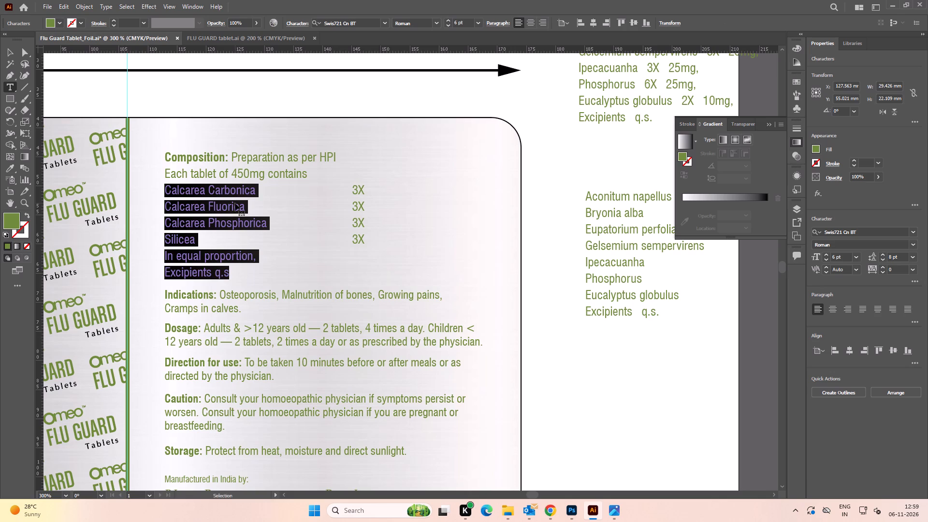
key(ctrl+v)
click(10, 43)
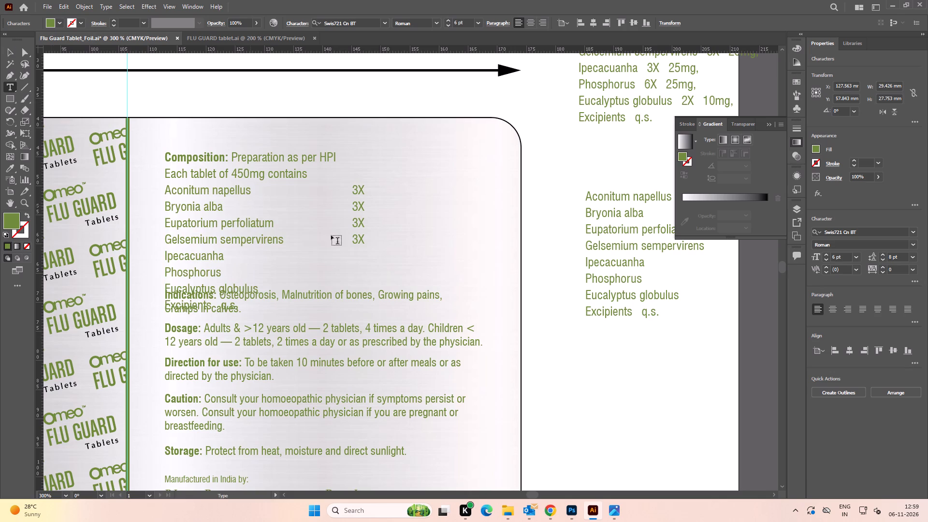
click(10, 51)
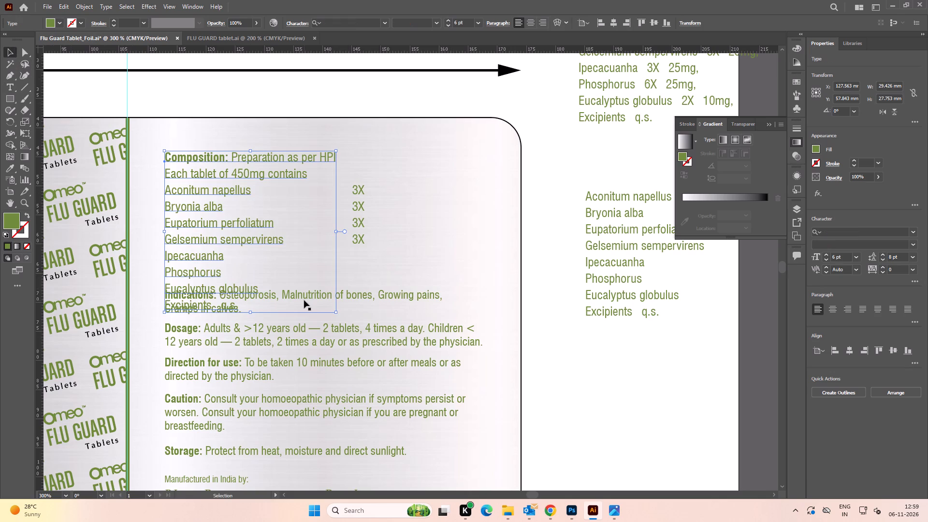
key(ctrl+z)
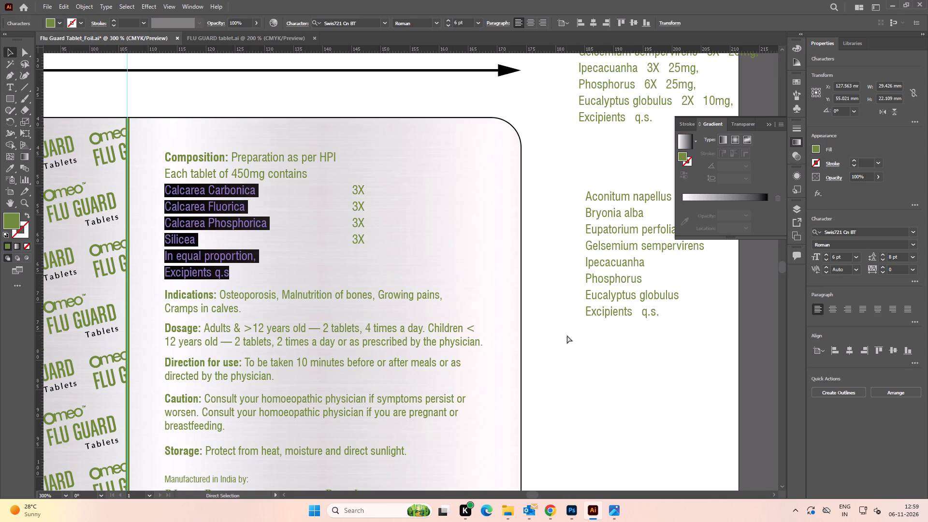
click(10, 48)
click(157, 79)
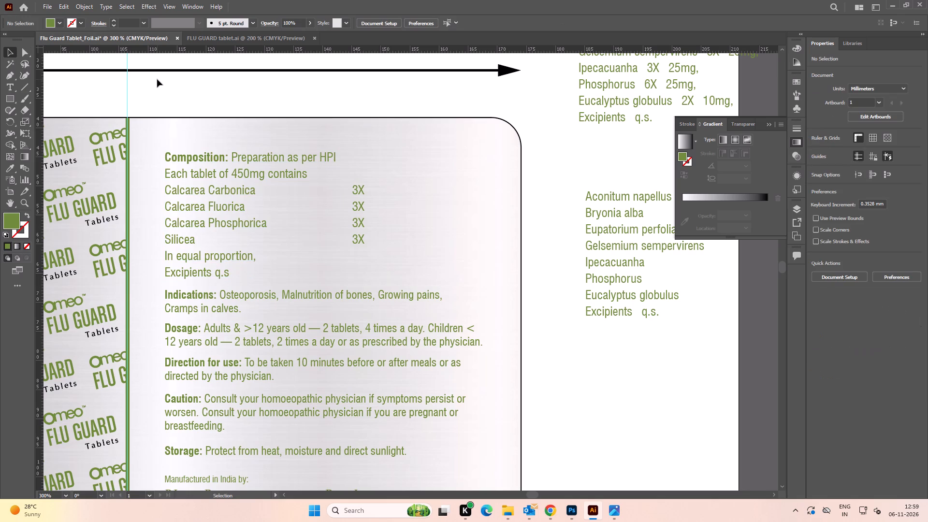